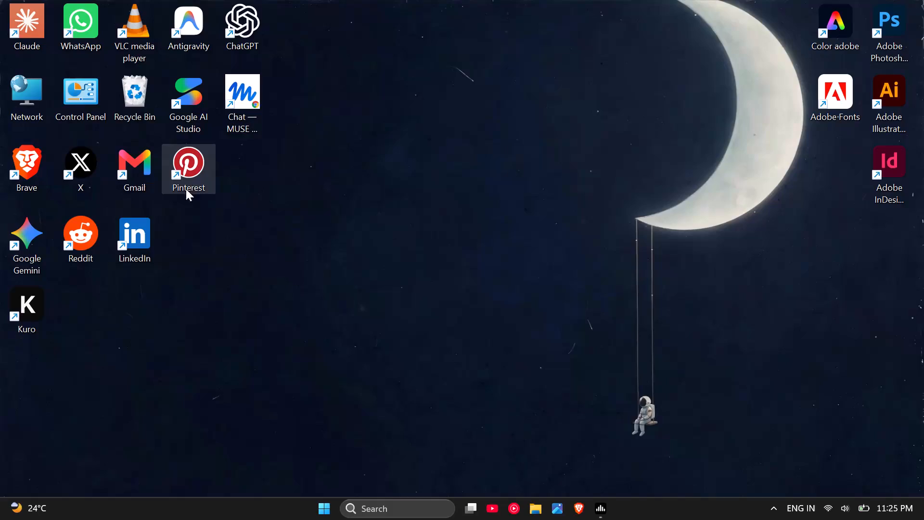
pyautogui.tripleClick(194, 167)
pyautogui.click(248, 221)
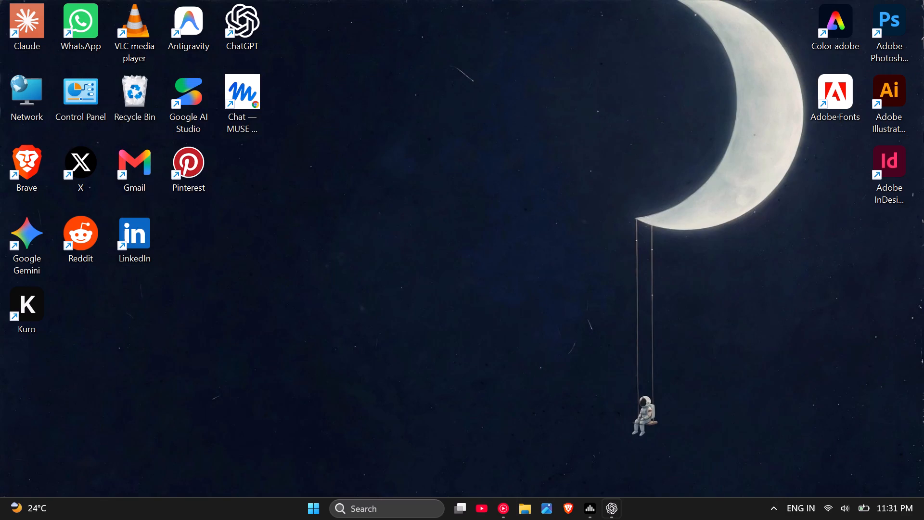
pyautogui.click(318, 504)
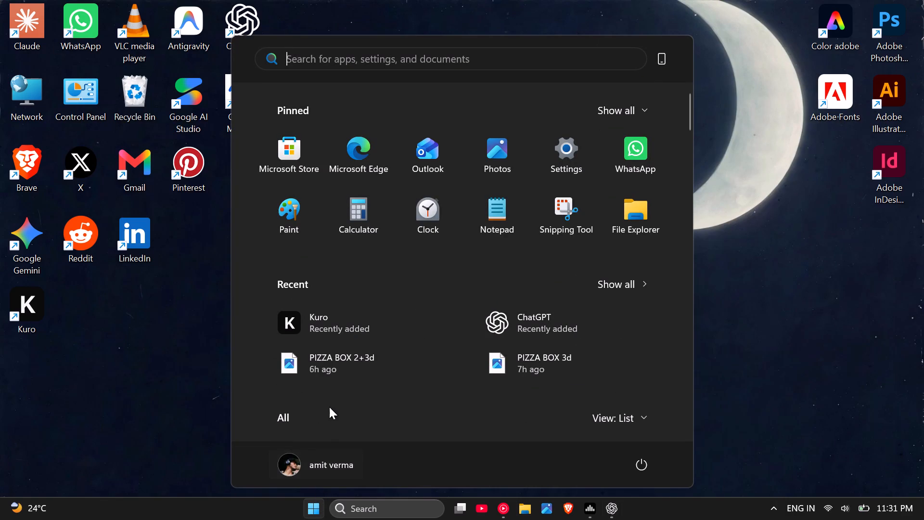
pyautogui.scroll(-2, 446, 326)
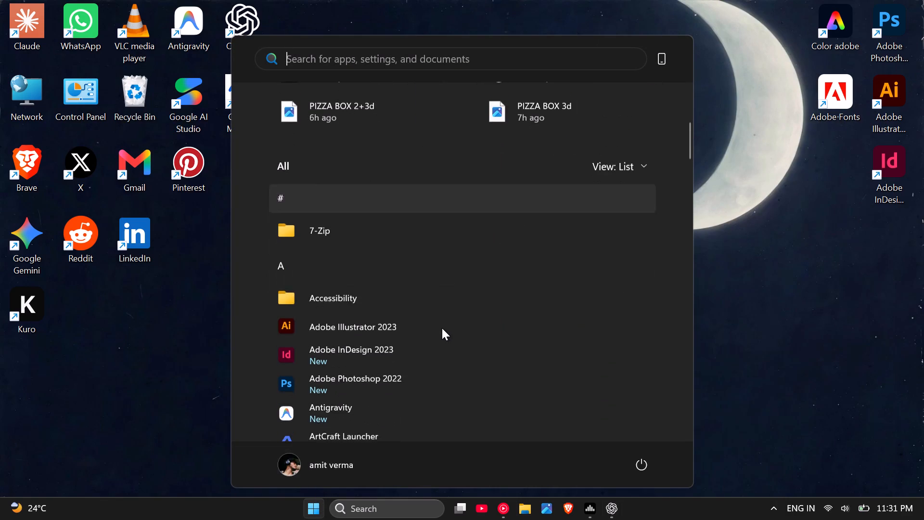
pyautogui.doubleClick(442, 328)
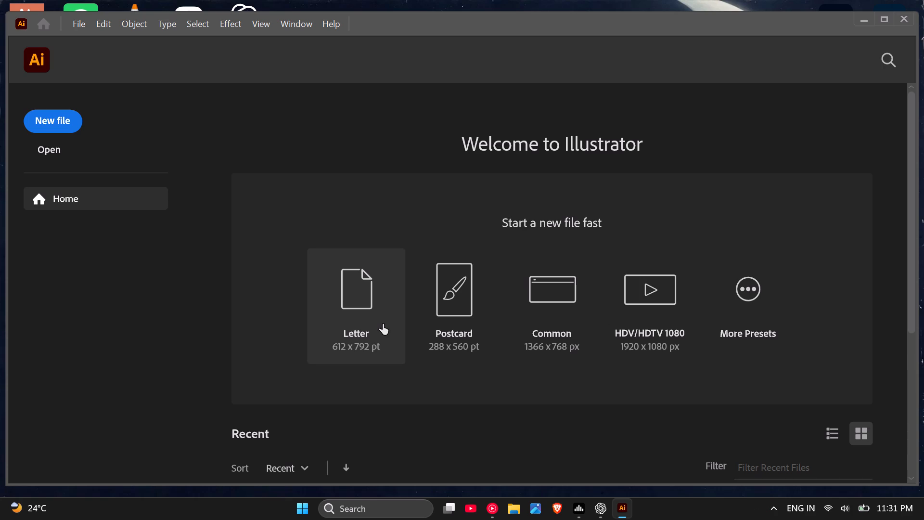
# Create a new document from the Letter preset, 612 x 792 pt.
pyautogui.click(383, 324)
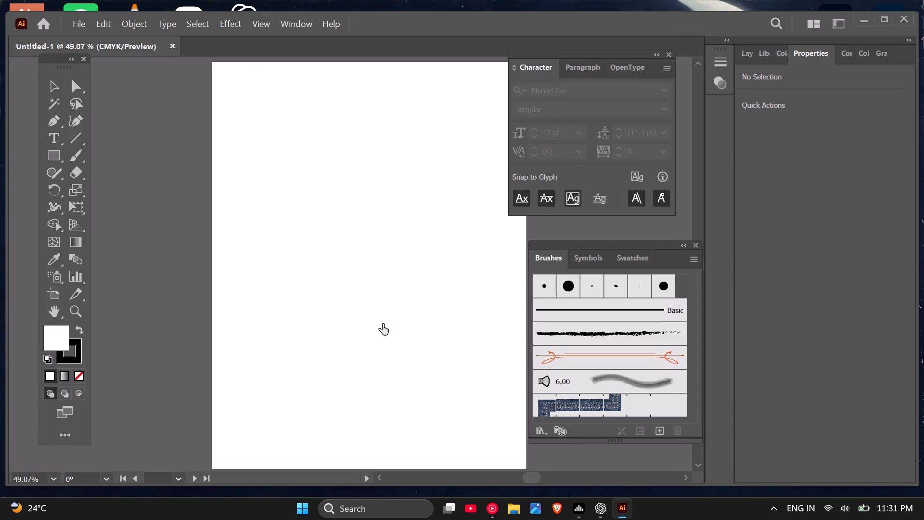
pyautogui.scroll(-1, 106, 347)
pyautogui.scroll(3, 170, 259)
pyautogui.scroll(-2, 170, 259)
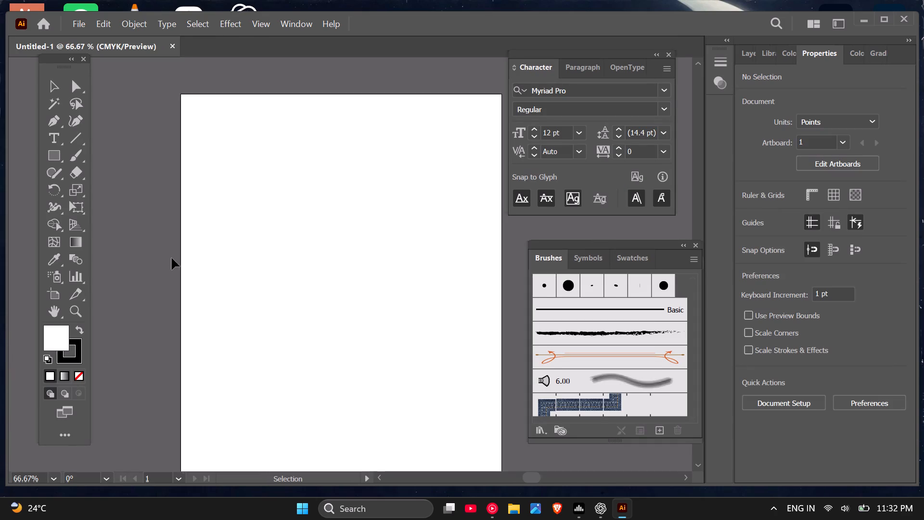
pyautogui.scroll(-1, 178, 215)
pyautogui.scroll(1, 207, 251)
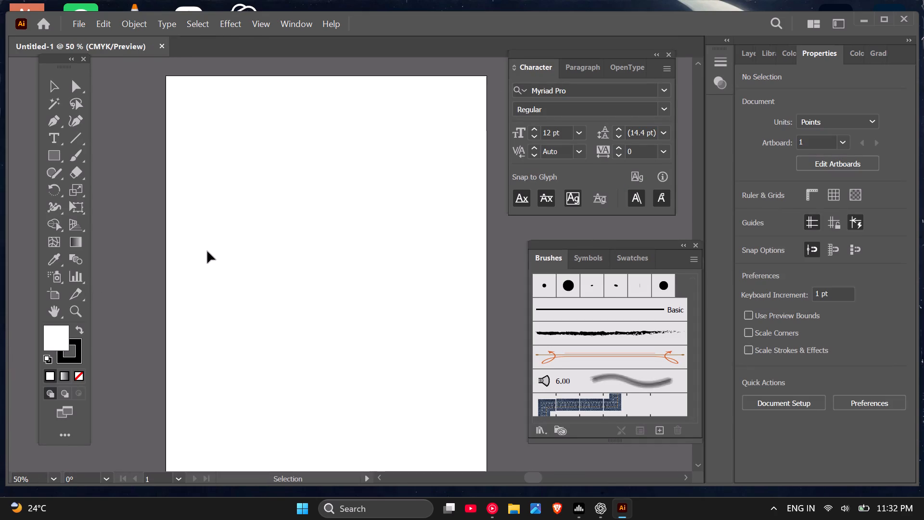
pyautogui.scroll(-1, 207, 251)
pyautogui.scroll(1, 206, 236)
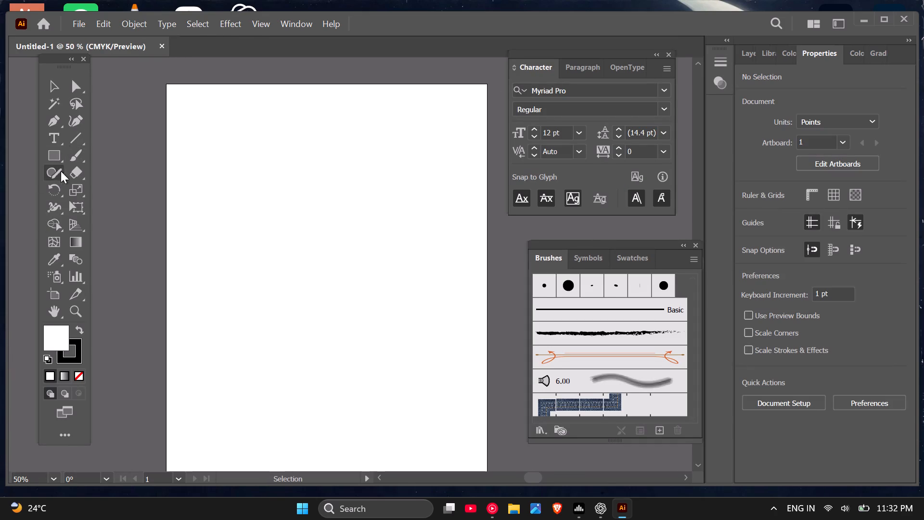
# Choose the Pen tool with no fill and a green stroke, colour 2CB88B.
pyautogui.click(58, 119)
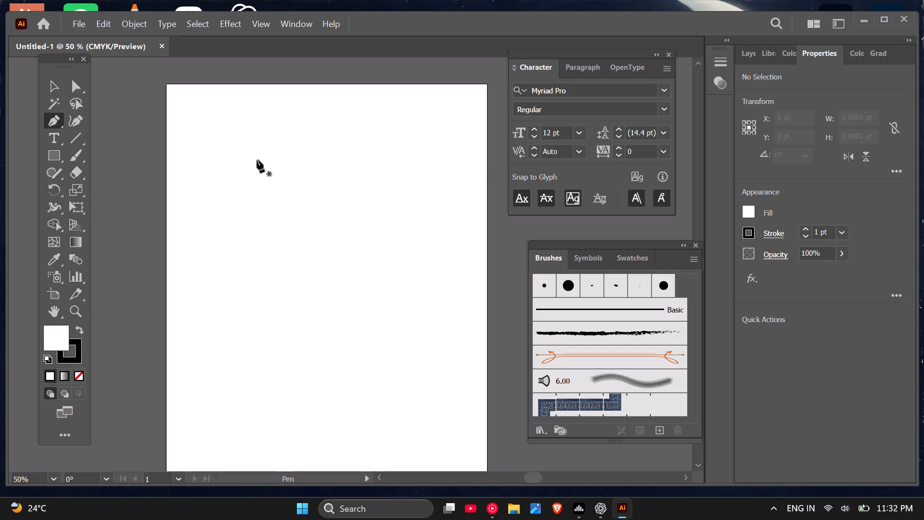
pyautogui.click(64, 336)
pyautogui.click(80, 379)
pyautogui.click(81, 350)
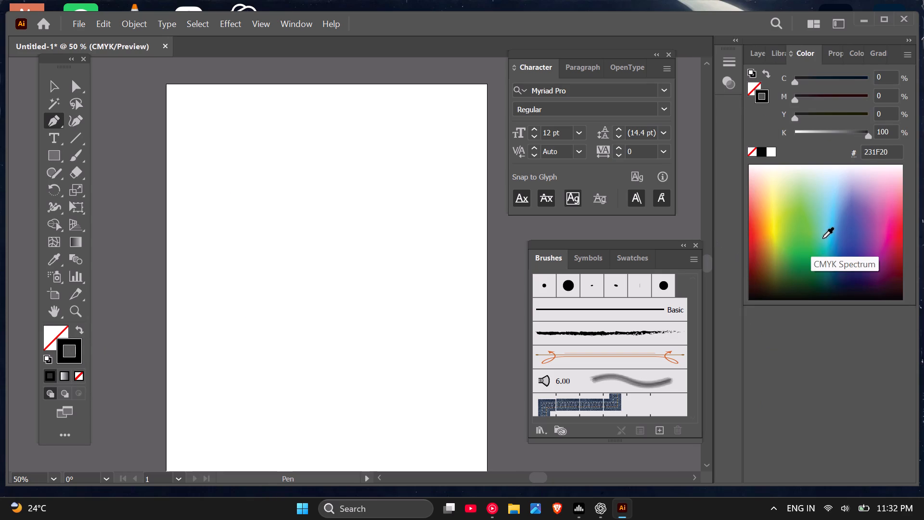
pyautogui.click(824, 237)
pyautogui.click(821, 238)
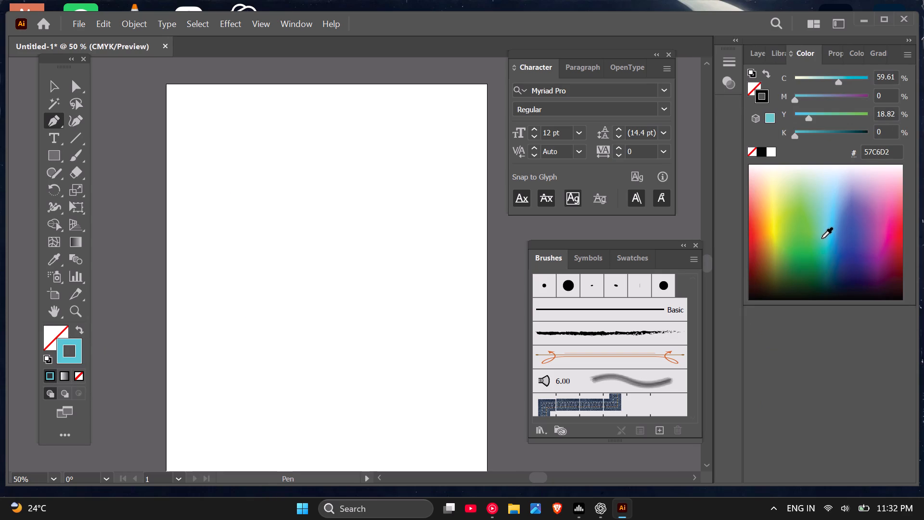
pyautogui.click(817, 247)
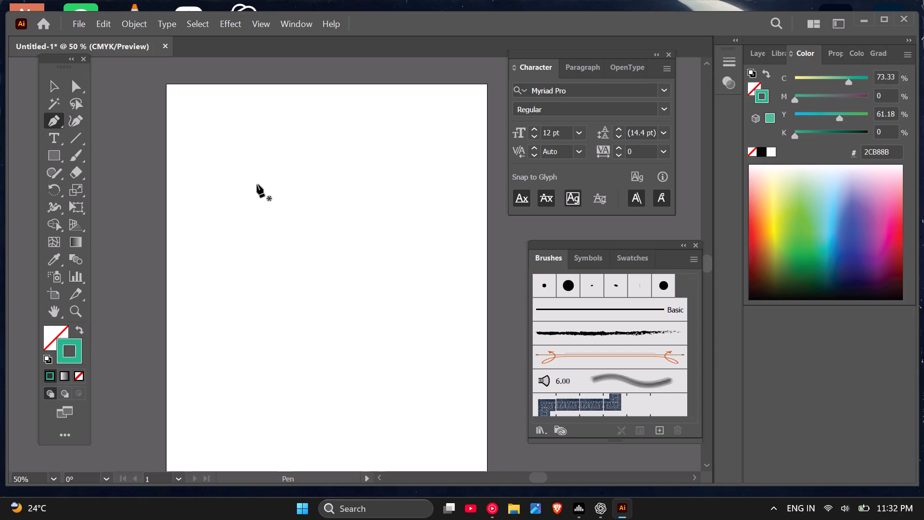
# Draw an open half-bottle profile: about 57 pt down, 22 pt across, a slant out to the body, 244 pt down, and 108 pt along the base.
pyautogui.click(308, 173)
pyautogui.keyDown('shift'); pyautogui.click(308, 202); pyautogui.keyUp('shift')
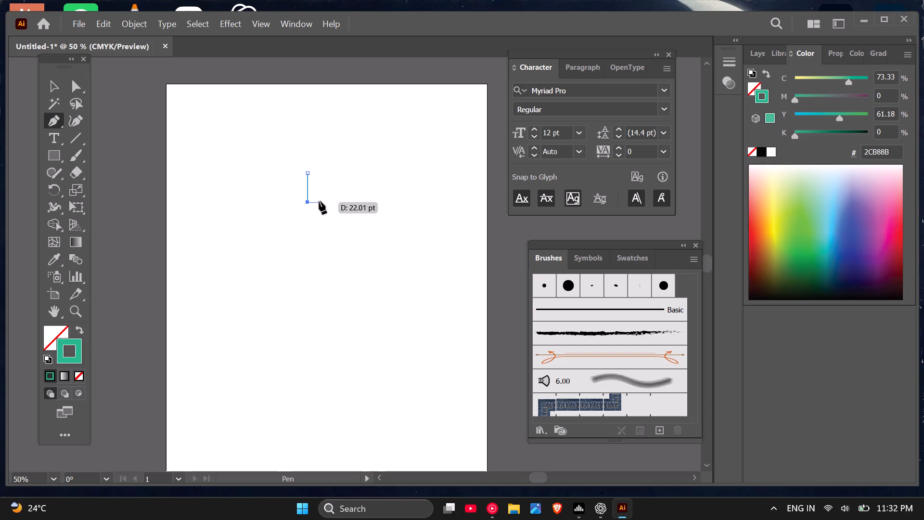
pyautogui.click(319, 199)
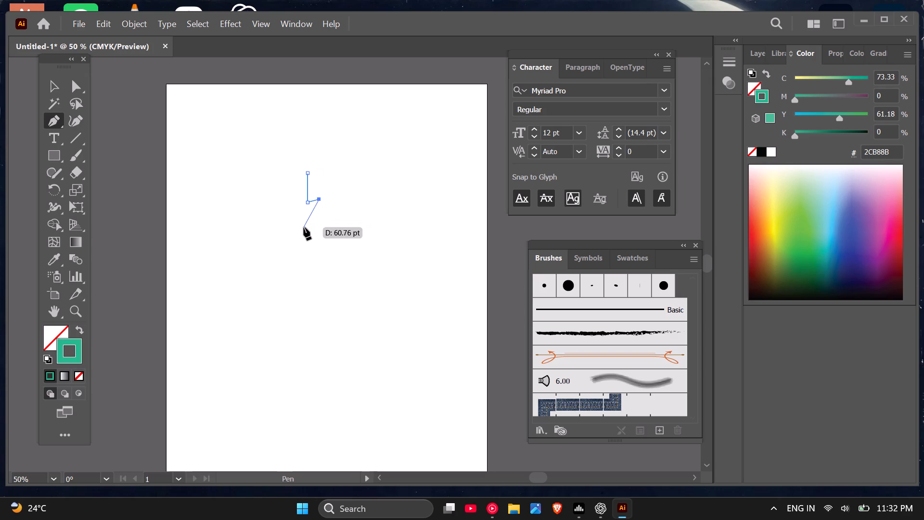
pyautogui.click(302, 234)
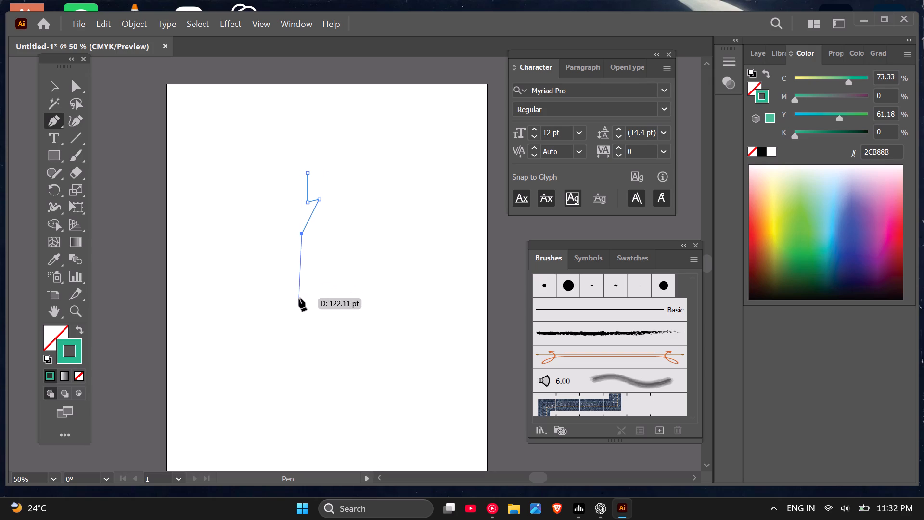
pyautogui.keyDown('shift'); pyautogui.click(302, 362); pyautogui.keyUp('shift')
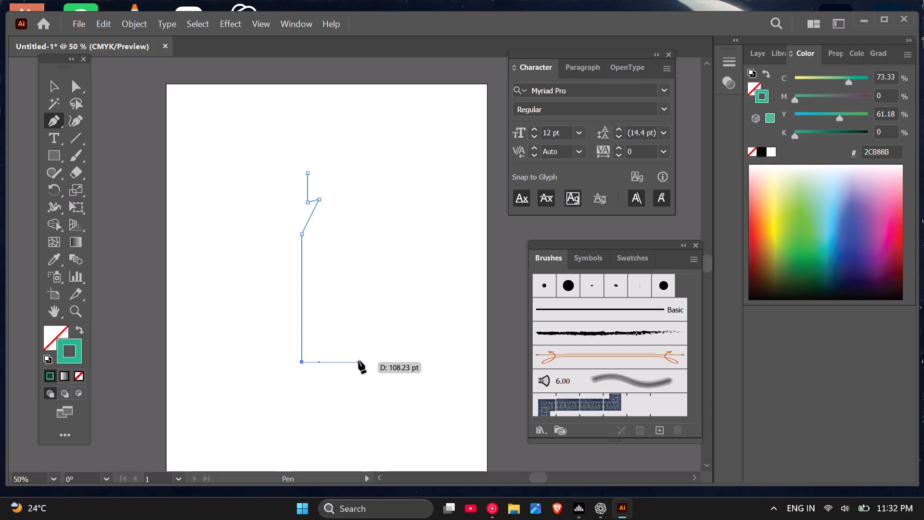
pyautogui.keyDown('shift'); pyautogui.click(359, 361); pyautogui.keyUp('shift')
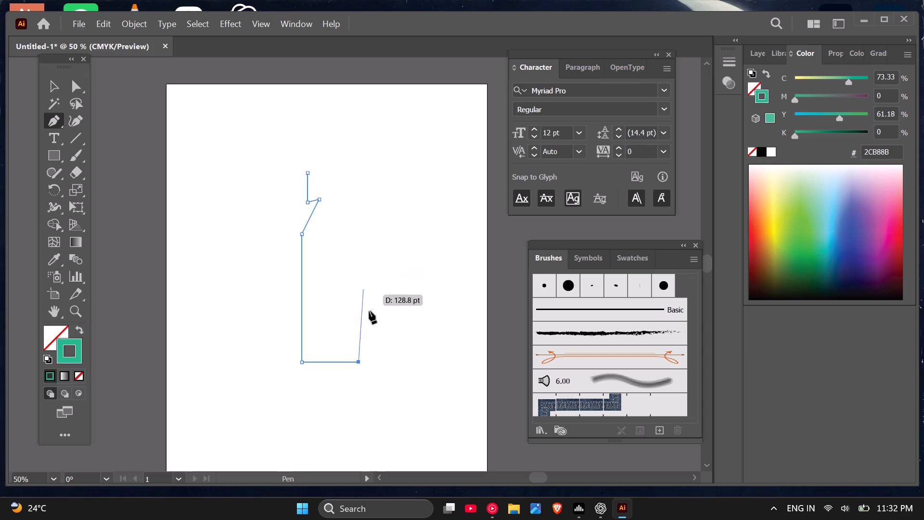
pyautogui.press('Return')
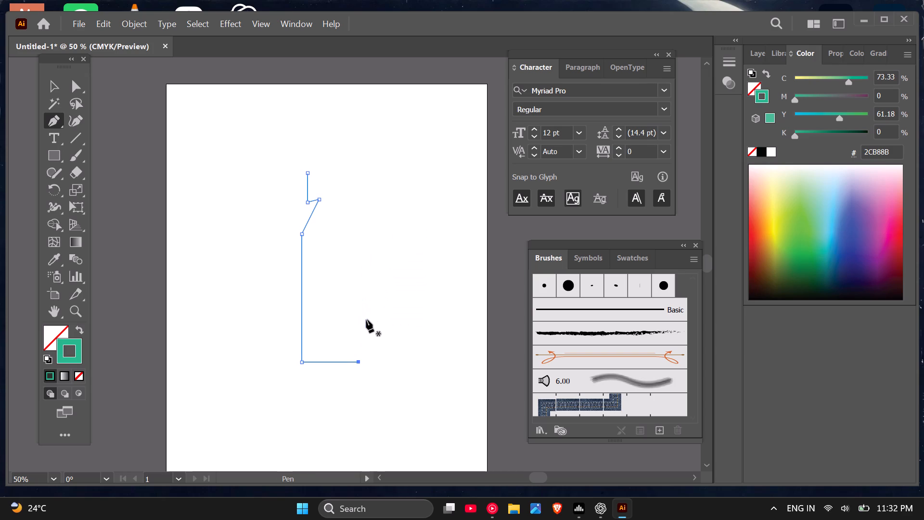
# Apply the 3D Revolve effect to the profile, with the offset direction from the Right Edge.
pyautogui.click(305, 22)
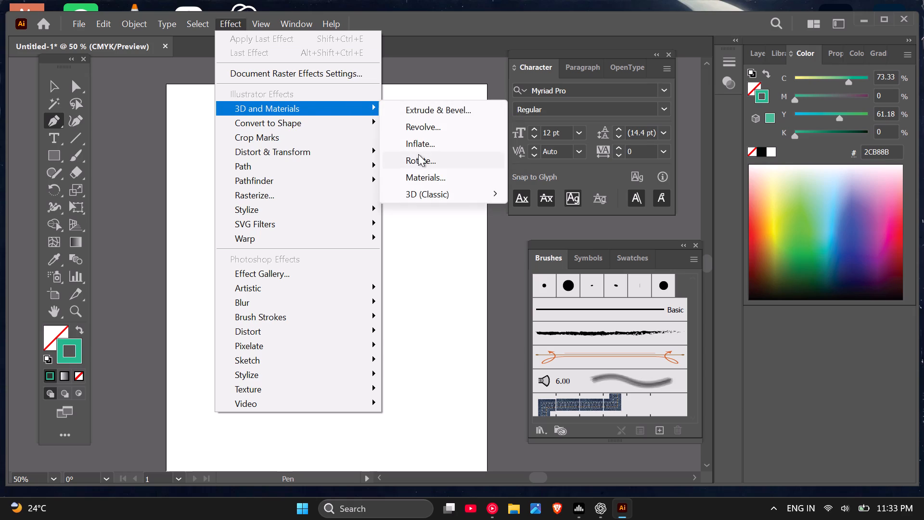
pyautogui.click(427, 127)
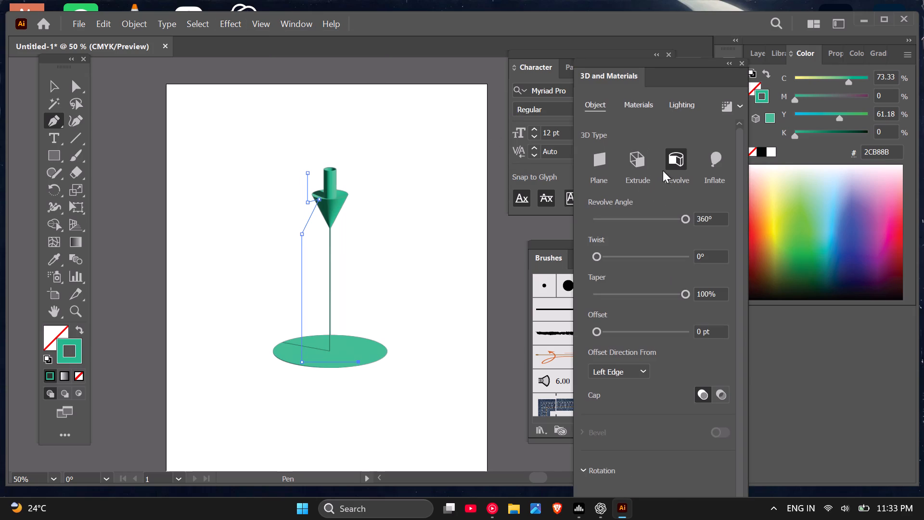
pyautogui.click(615, 377)
pyautogui.click(616, 400)
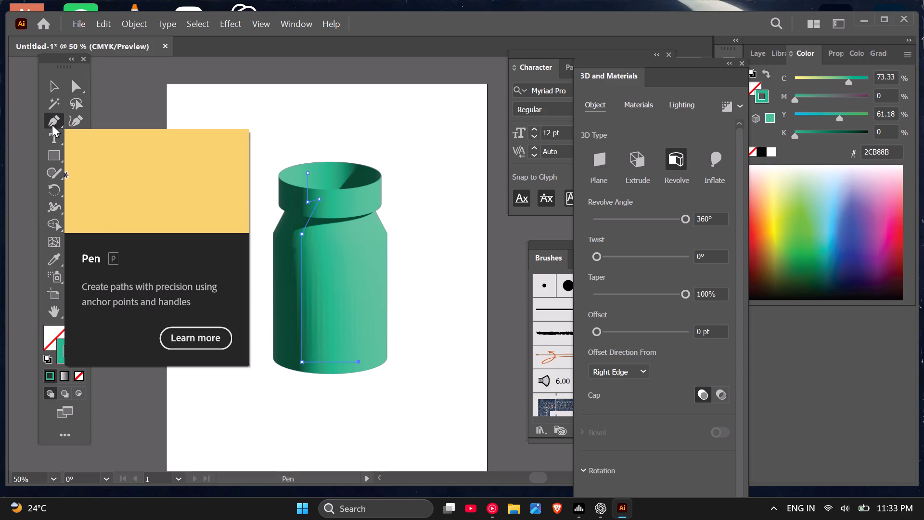
# Close the profile with the Pen tool: two top segments of about 40 and 61 pt, and a vertical segment down to the base's open end.
pyautogui.click(52, 125)
pyautogui.click(53, 125)
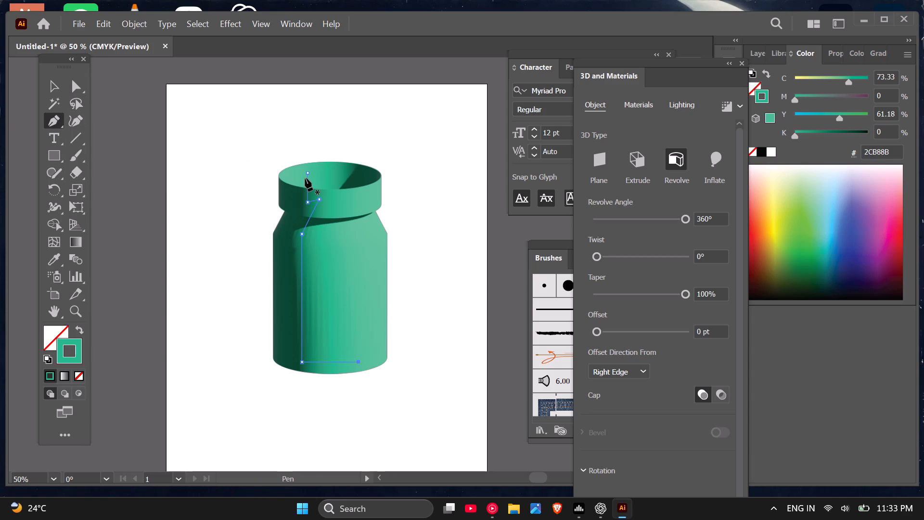
pyautogui.click(307, 172)
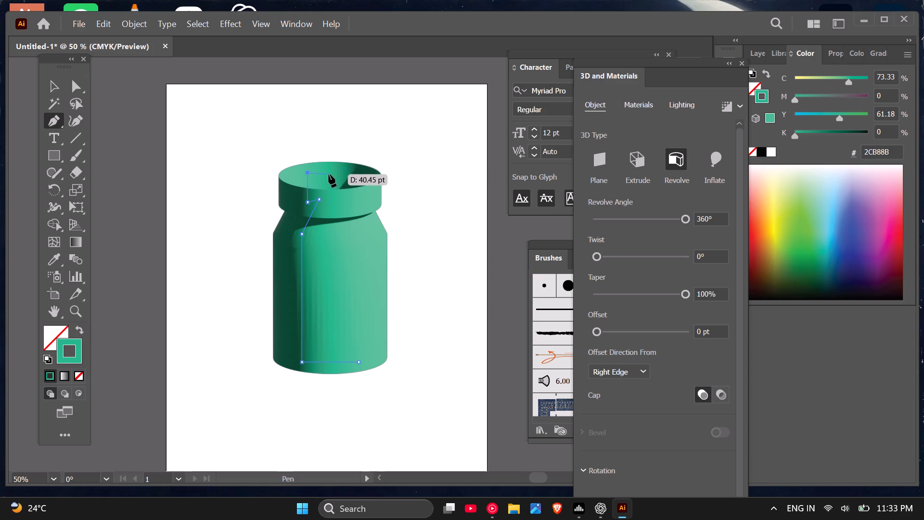
pyautogui.click(327, 174)
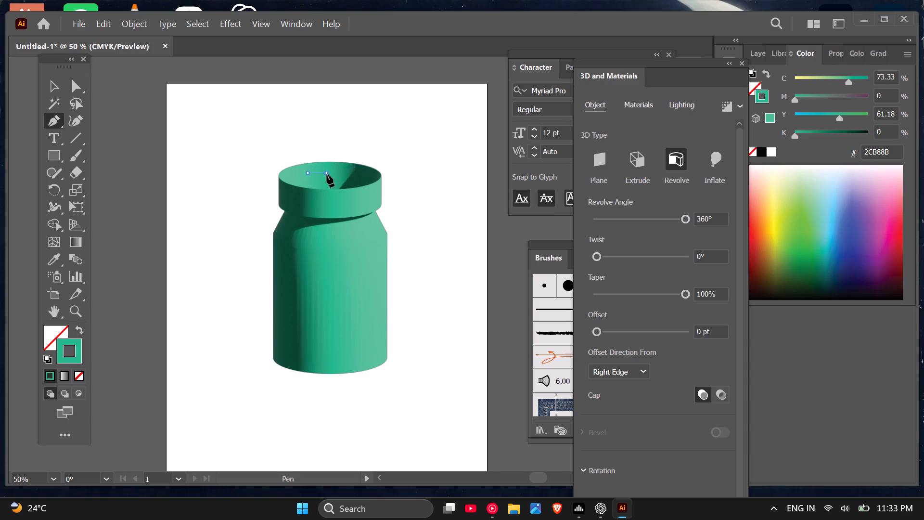
pyautogui.click(358, 172)
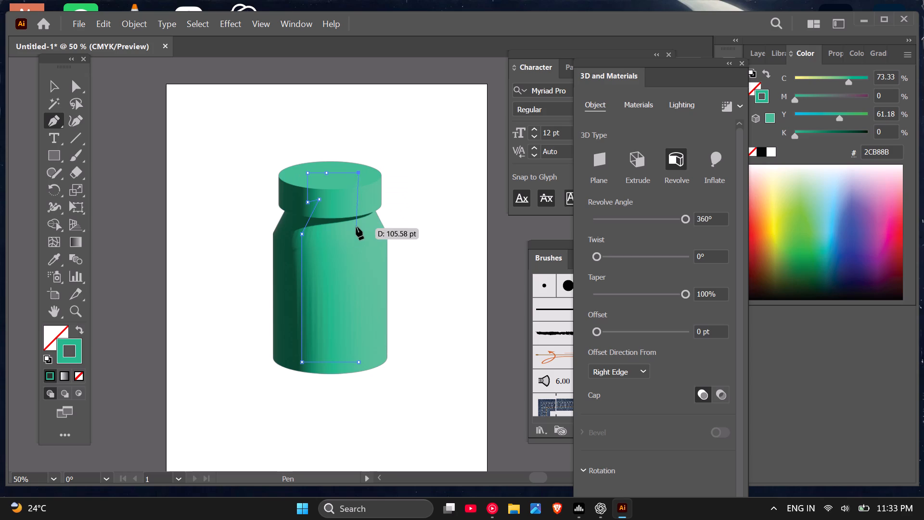
pyautogui.click(359, 172)
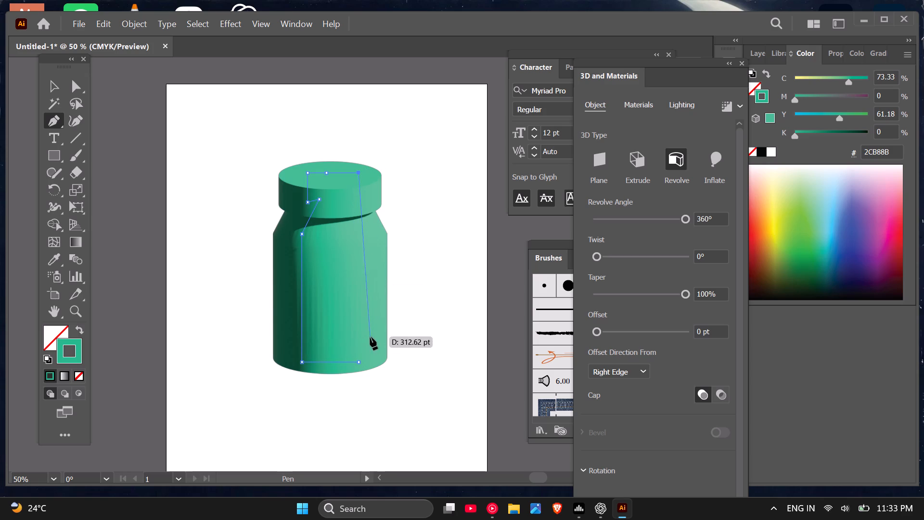
pyautogui.click(358, 361)
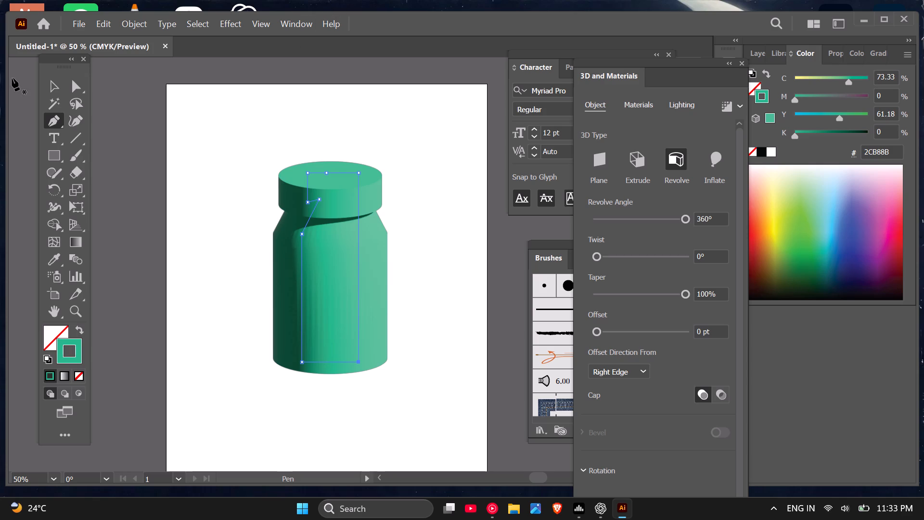
# Lengthen the bottle by moving the profile's two bottom anchor points straight down about 95 pt with Direct Selection.
pyautogui.click(76, 91)
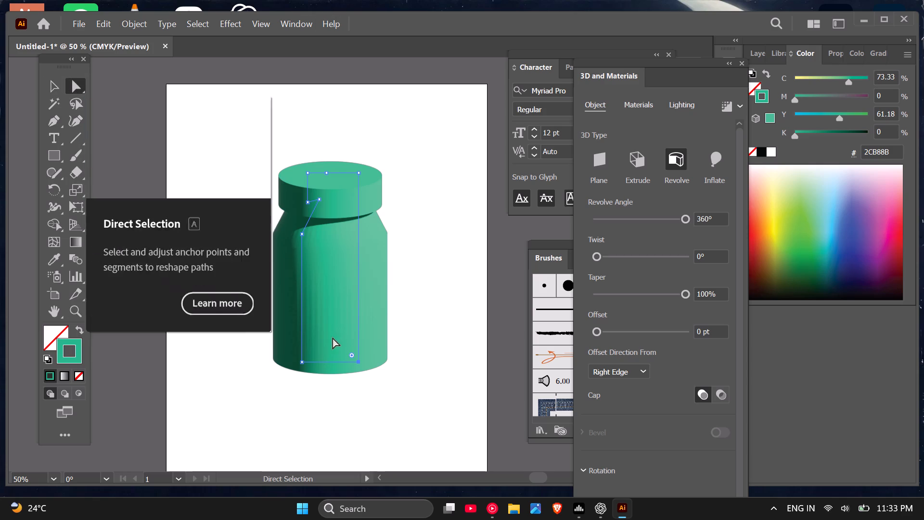
pyautogui.moveTo(256, 342); pyautogui.dragTo(398, 391)
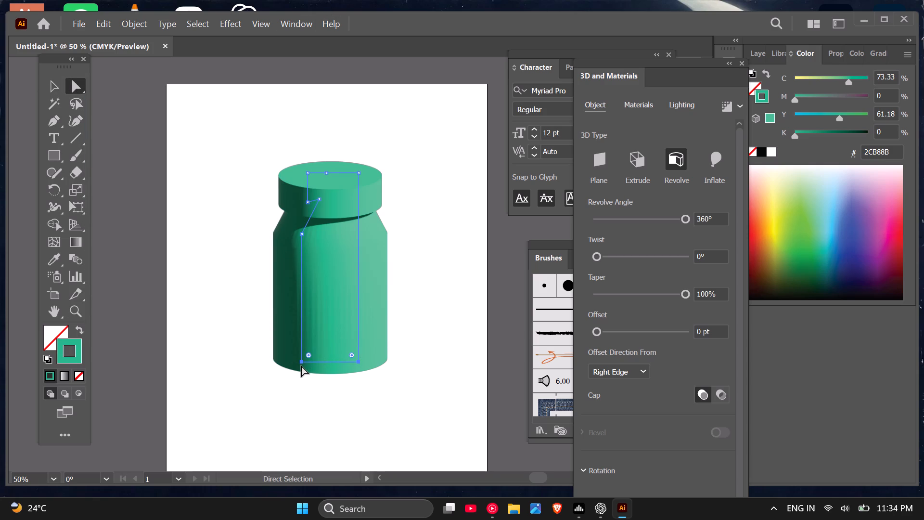
pyautogui.moveTo(300, 363); pyautogui.dragTo(301, 416)
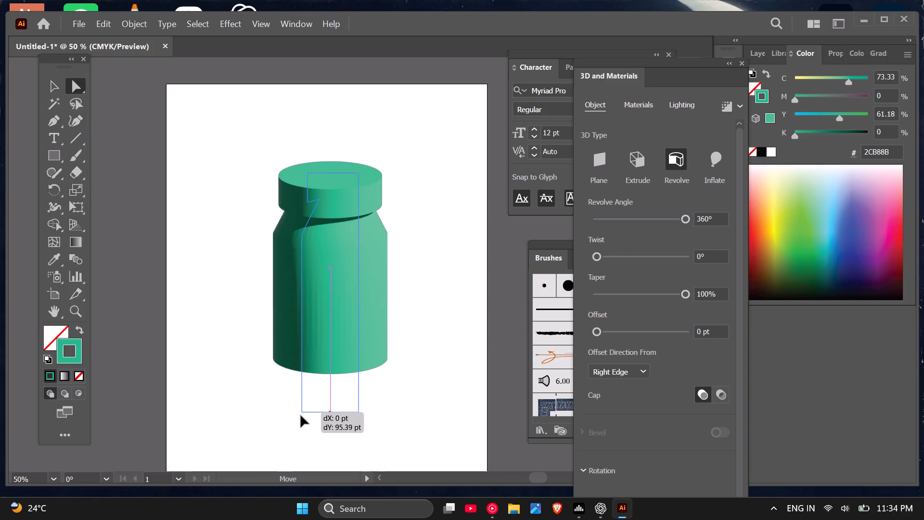
pyautogui.moveTo(301, 416); pyautogui.dragTo(301, 417)
# Lengthen the bottle again by moving the two bottom anchor points straight down about 106 pt.
pyautogui.scroll(-2, 341, 248)
pyautogui.scroll(3, 334, 351)
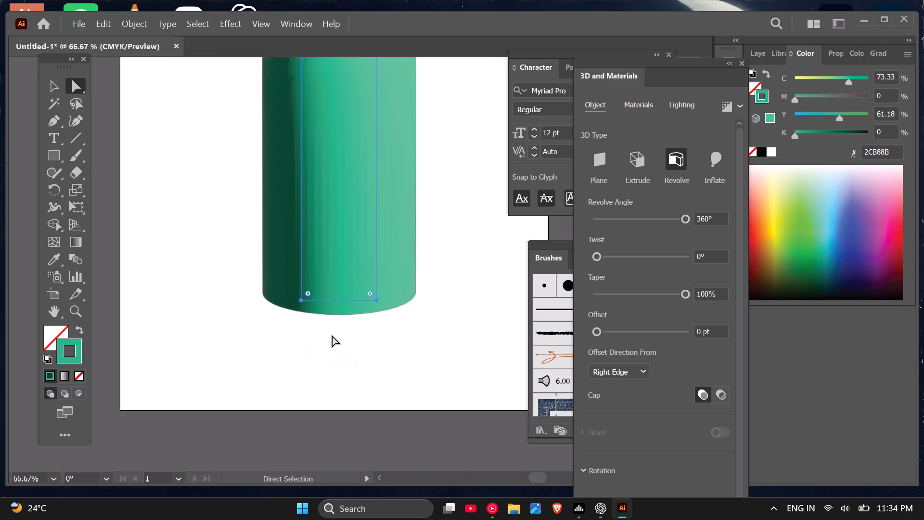
pyautogui.scroll(-2, 332, 334)
pyautogui.scroll(1, 377, 255)
pyautogui.moveTo(234, 313); pyautogui.dragTo(383, 400)
pyautogui.moveTo(286, 350); pyautogui.dragTo(286, 360)
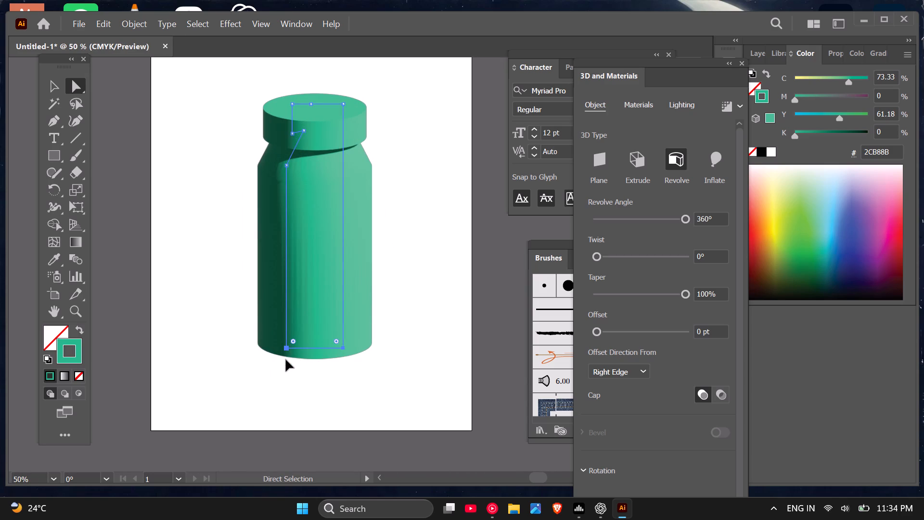
pyautogui.moveTo(286, 360); pyautogui.dragTo(285, 404)
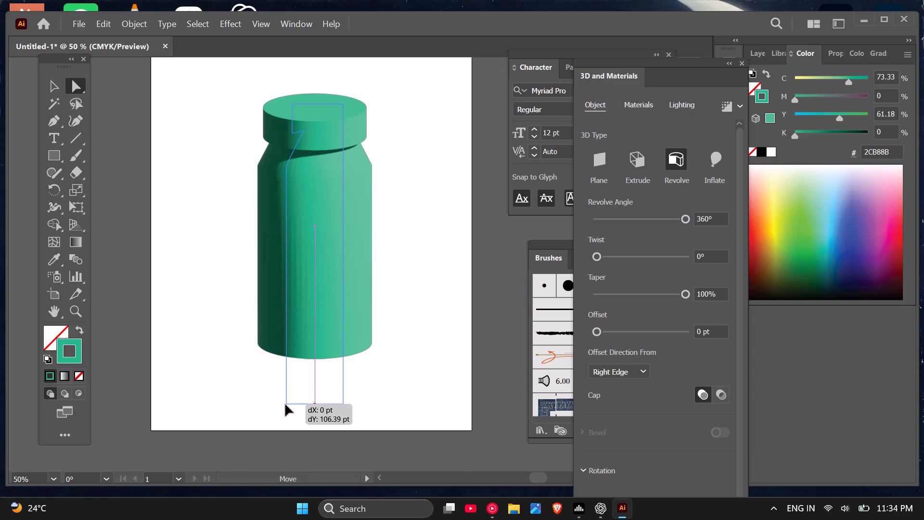
pyautogui.moveTo(285, 404); pyautogui.dragTo(285, 406)
# Move the whole bottle straight up so it sits vertically centred on the page.
pyautogui.scroll(-1, 322, 308)
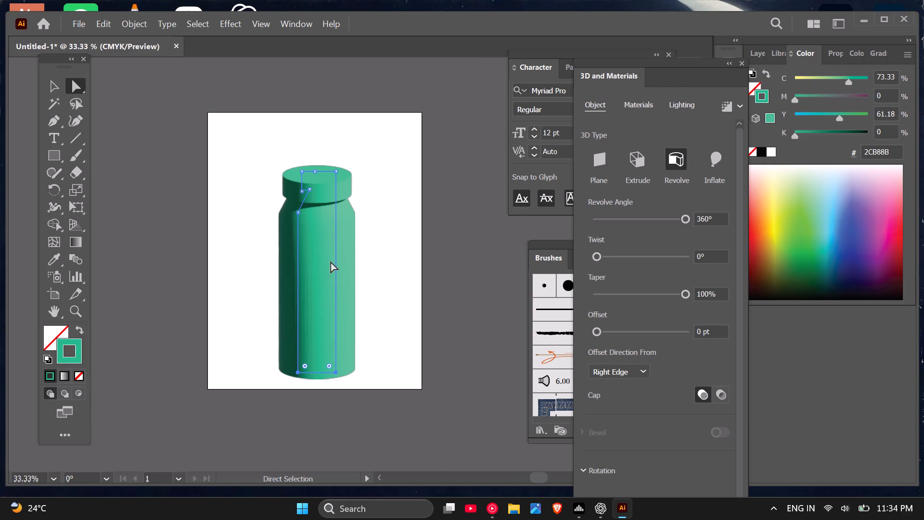
pyautogui.scroll(1, 344, 213)
pyautogui.scroll(-1, 320, 247)
pyautogui.scroll(1, 383, 195)
pyautogui.moveTo(277, 330); pyautogui.dragTo(278, 299)
pyautogui.scroll(-1, 320, 260)
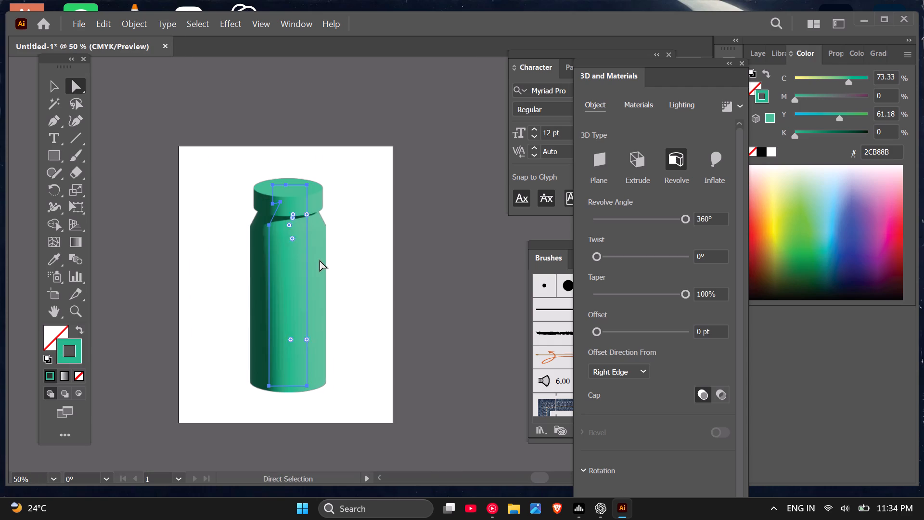
# Examine the bottle's cap, neck and overall shape up close and at full page, with the profile deselected.
pyautogui.scroll(1, 257, 229)
pyautogui.scroll(3, 324, 187)
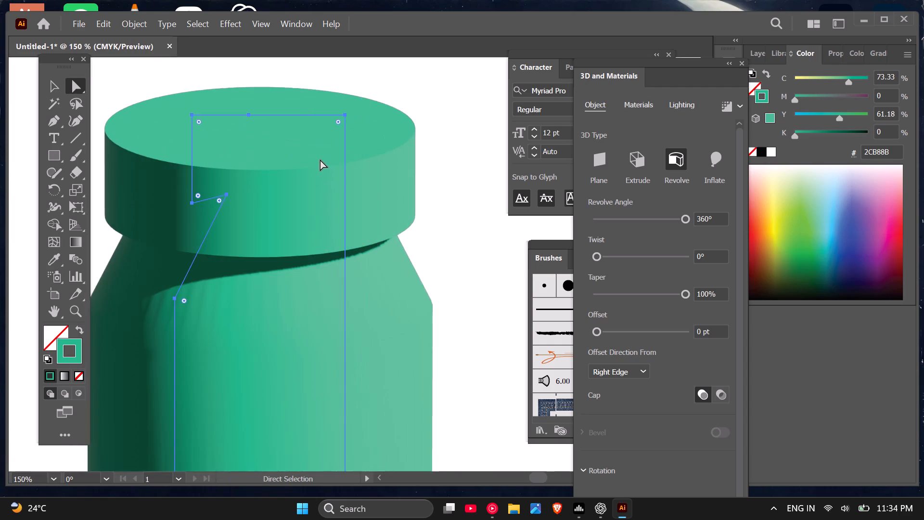
pyautogui.scroll(-1, 319, 159)
pyautogui.scroll(-1, 227, 156)
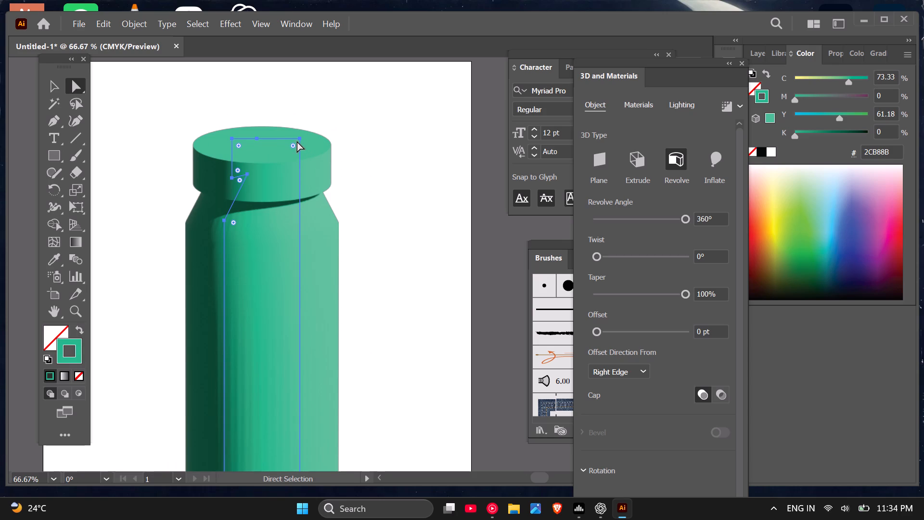
pyautogui.scroll(-1, 351, 161)
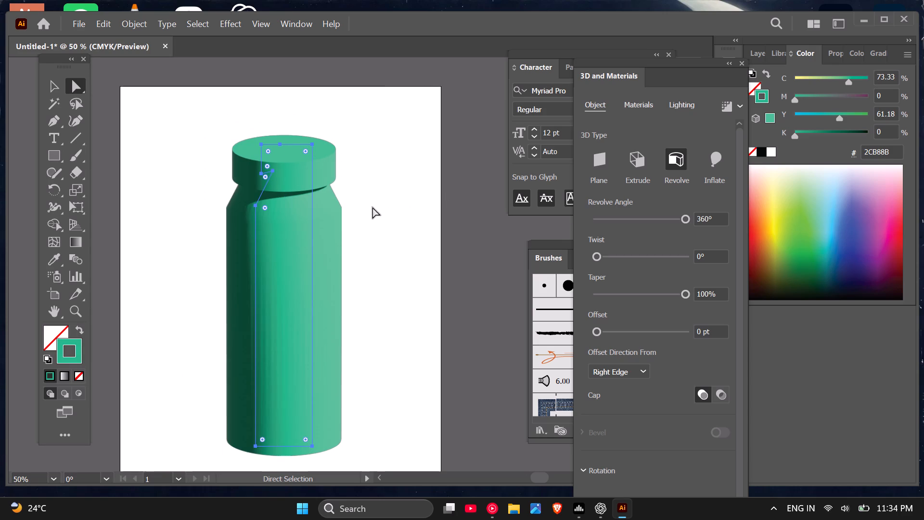
pyautogui.click(462, 219)
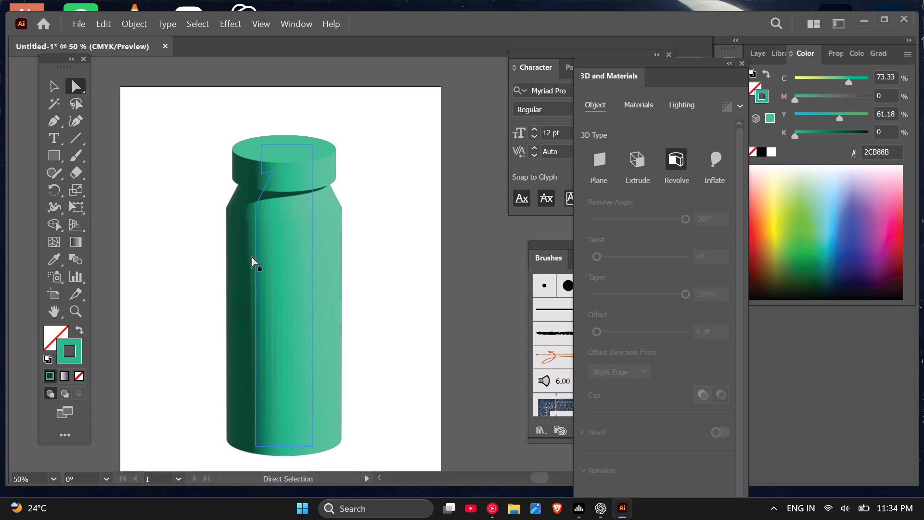
pyautogui.scroll(5, 289, 266)
pyautogui.scroll(-6, 285, 269)
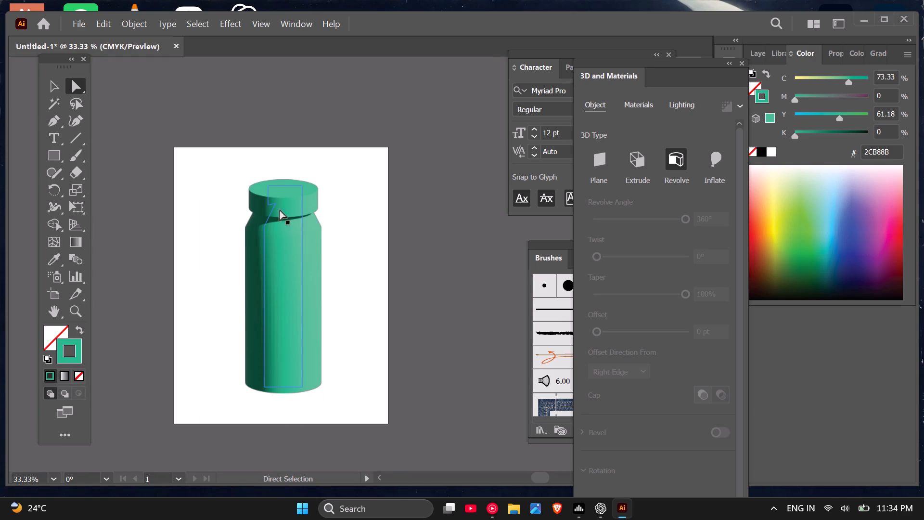
pyautogui.scroll(1, 322, 268)
pyautogui.scroll(-1, 291, 255)
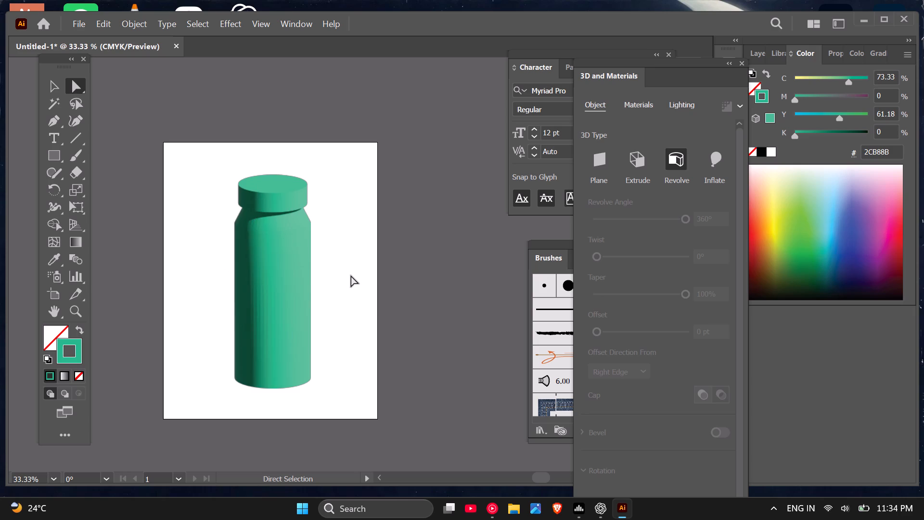
# Round all corners of the revolved bottle profile slightly using its live corners with Direct Selection.
pyautogui.click(305, 247)
pyautogui.scroll(3, 286, 197)
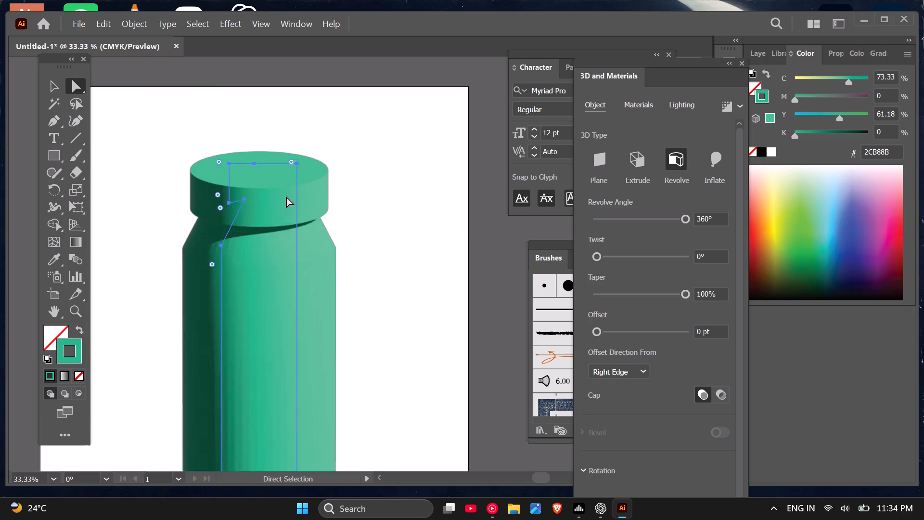
pyautogui.scroll(-1, 241, 159)
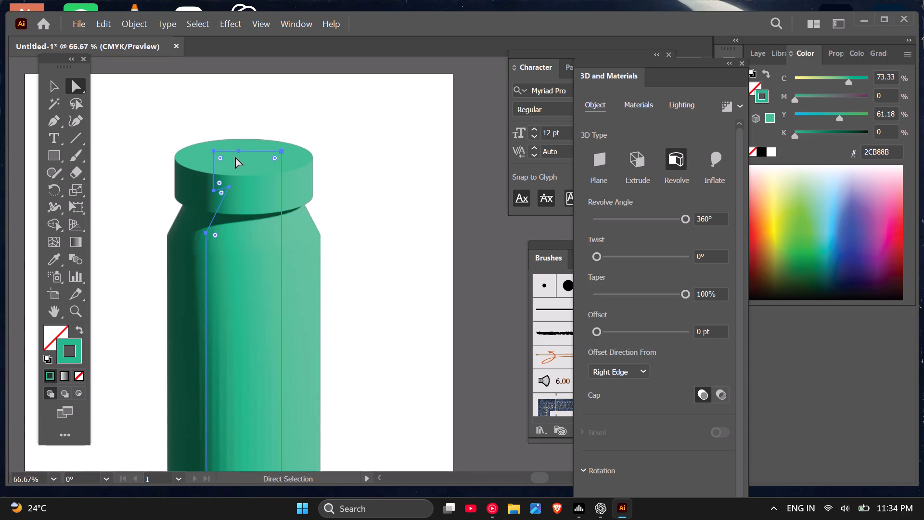
pyautogui.scroll(2, 219, 149)
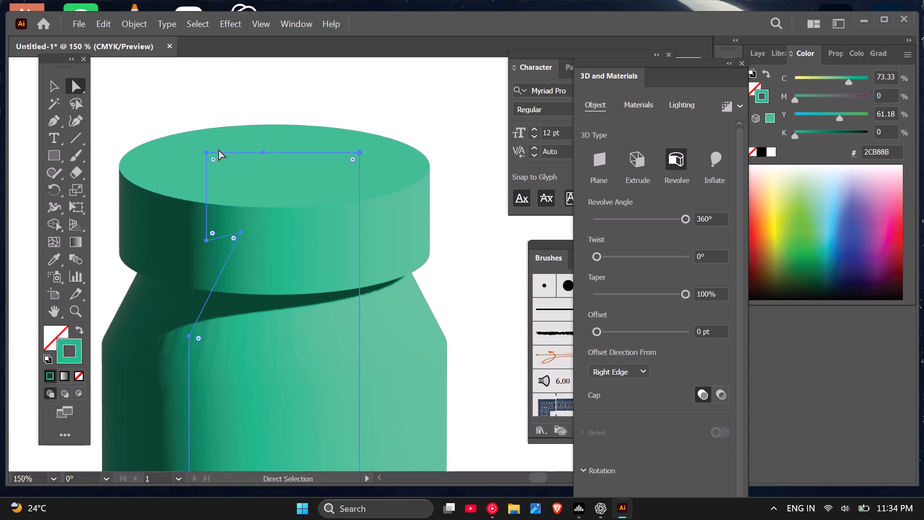
pyautogui.scroll(-1, 218, 149)
pyautogui.scroll(-1, 269, 138)
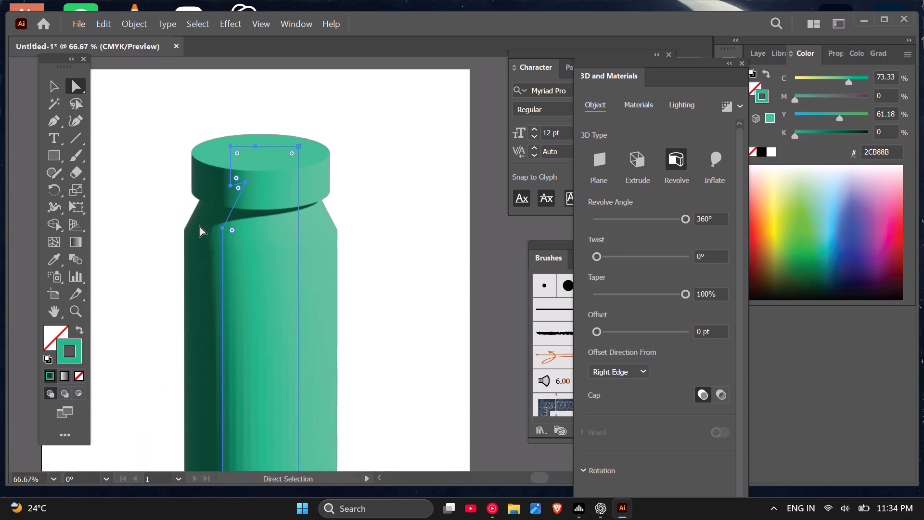
pyautogui.click(232, 230)
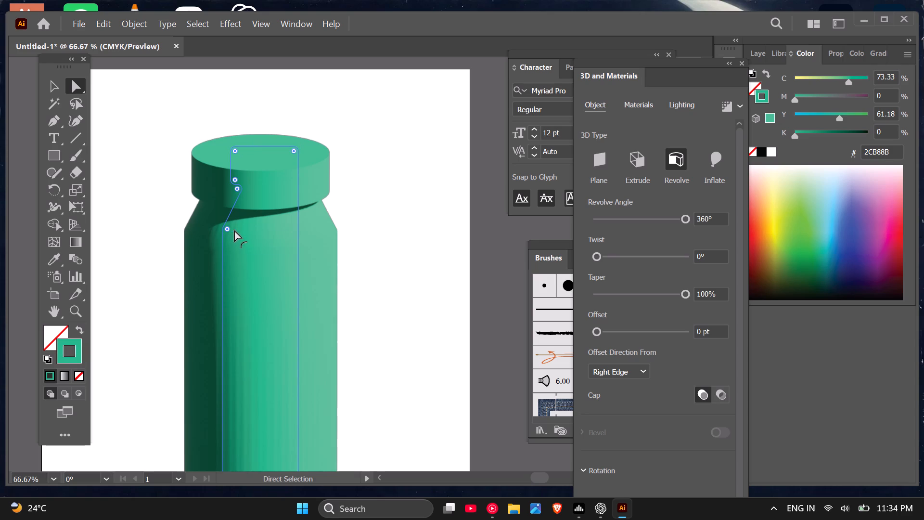
pyautogui.scroll(-2, 234, 230)
pyautogui.click(351, 243)
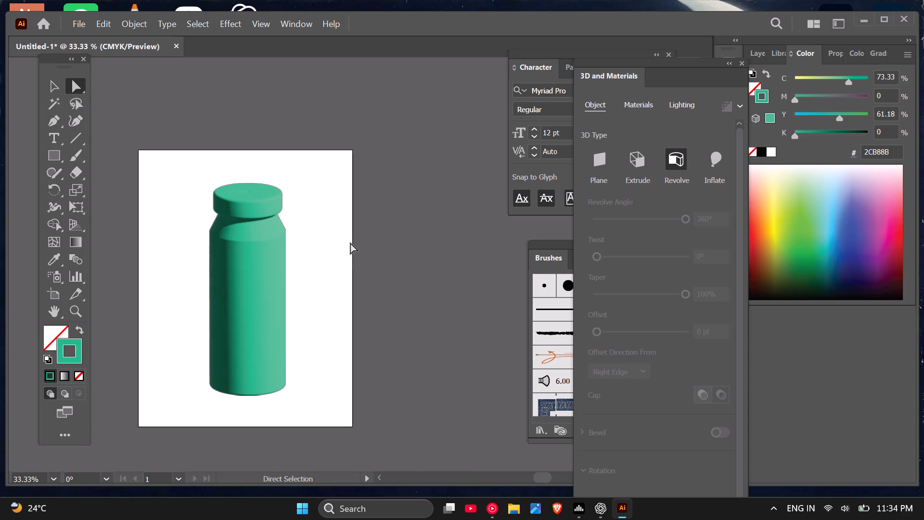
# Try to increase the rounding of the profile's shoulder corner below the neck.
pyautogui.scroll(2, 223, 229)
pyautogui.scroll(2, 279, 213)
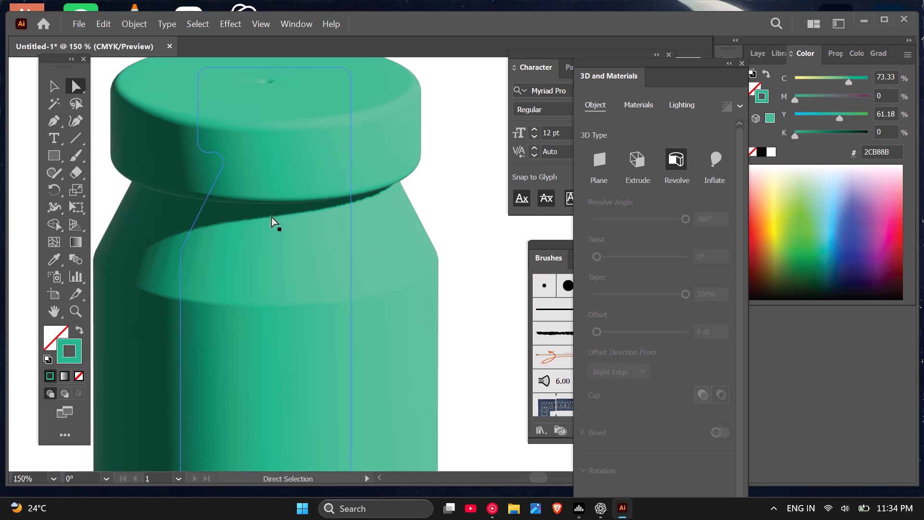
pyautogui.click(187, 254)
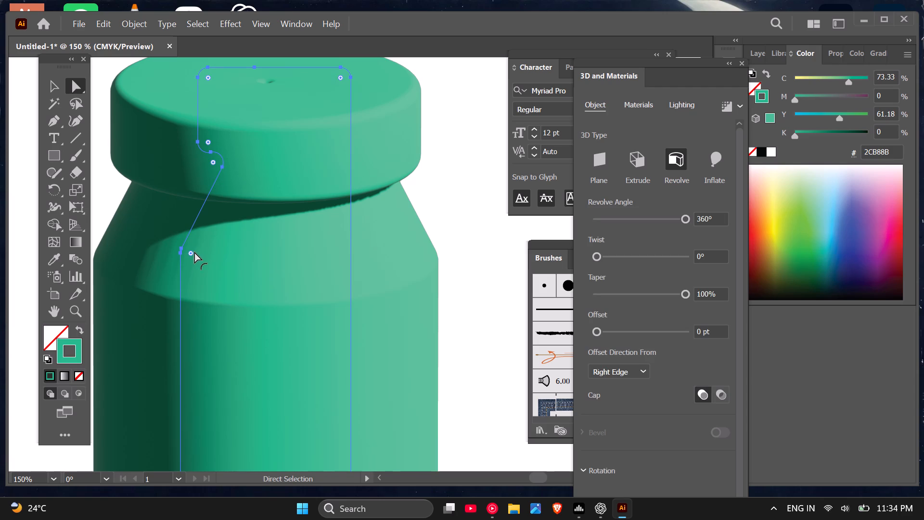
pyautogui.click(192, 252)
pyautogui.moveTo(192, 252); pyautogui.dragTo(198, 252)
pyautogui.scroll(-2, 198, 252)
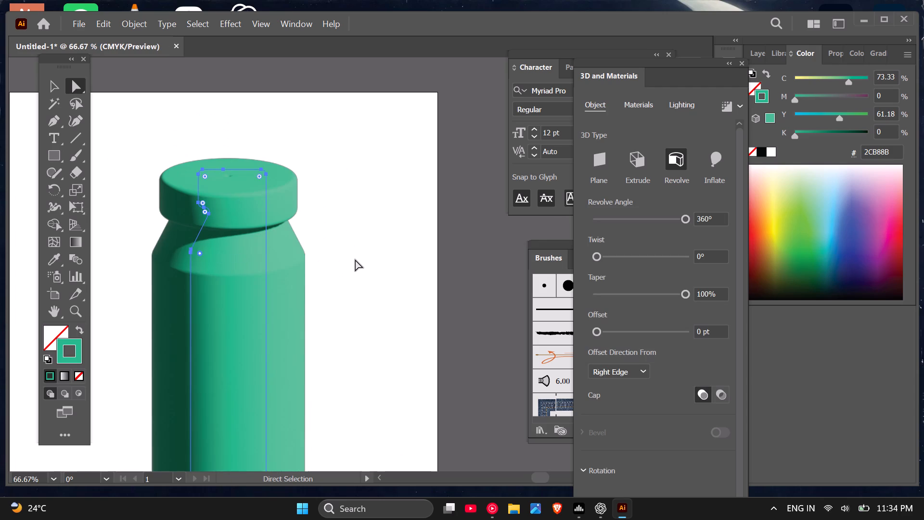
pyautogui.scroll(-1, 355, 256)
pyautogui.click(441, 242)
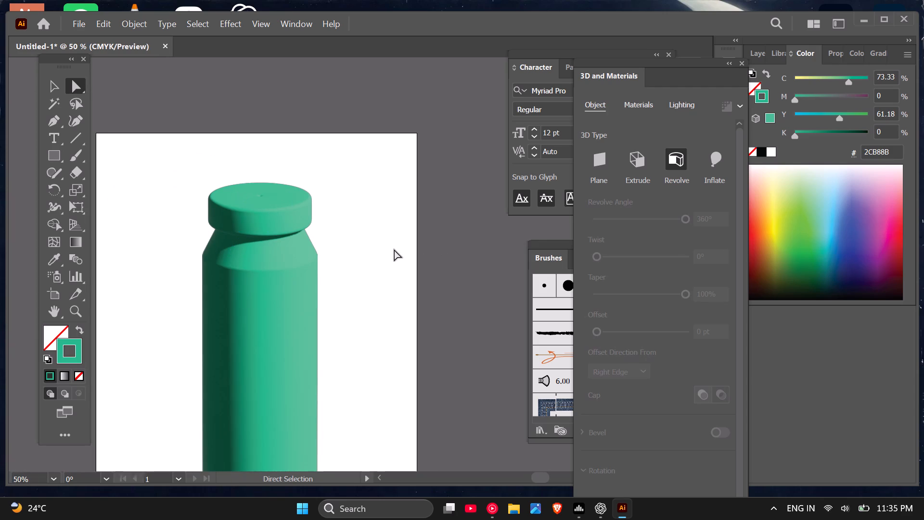
# Examine the rounded bottle at full page and up close around the centre of the cap's top.
pyautogui.scroll(-1, 356, 247)
pyautogui.scroll(1, 315, 369)
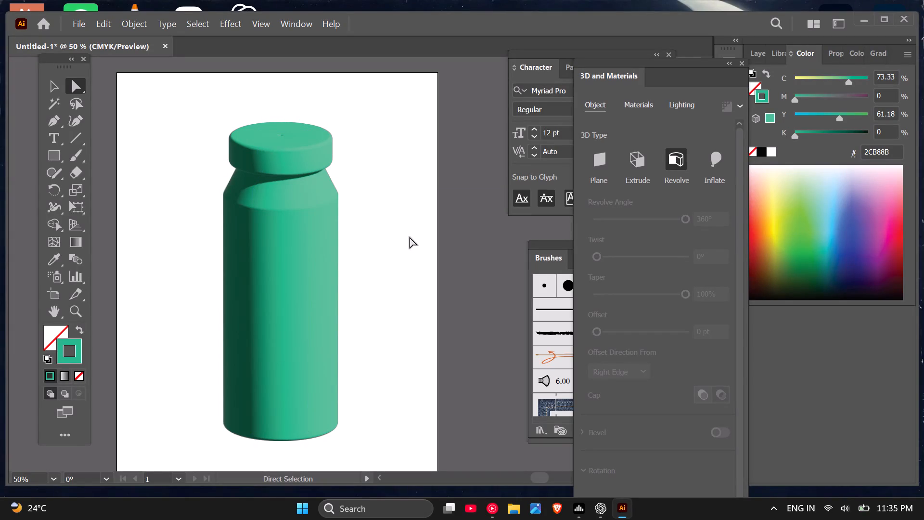
pyautogui.scroll(3, 276, 123)
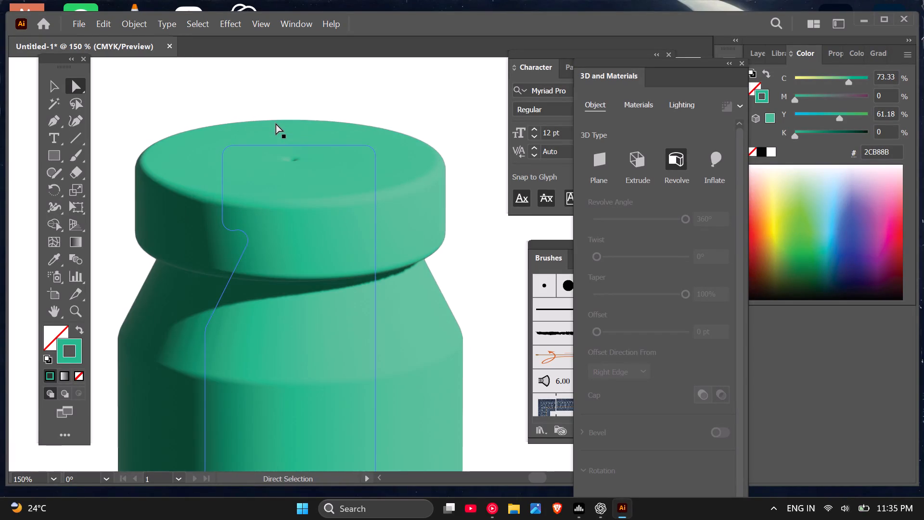
pyautogui.scroll(-1, 276, 124)
pyautogui.scroll(5, 292, 140)
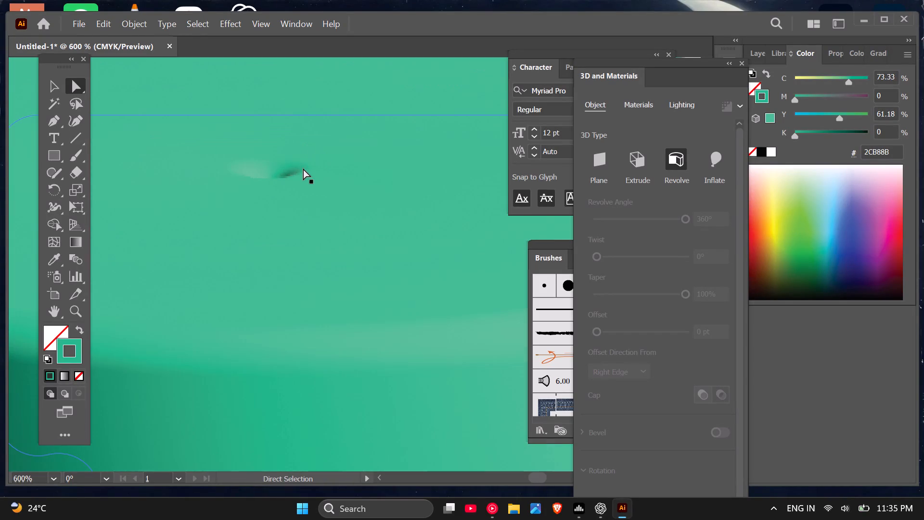
pyautogui.scroll(-6, 285, 186)
pyautogui.scroll(-2, 384, 223)
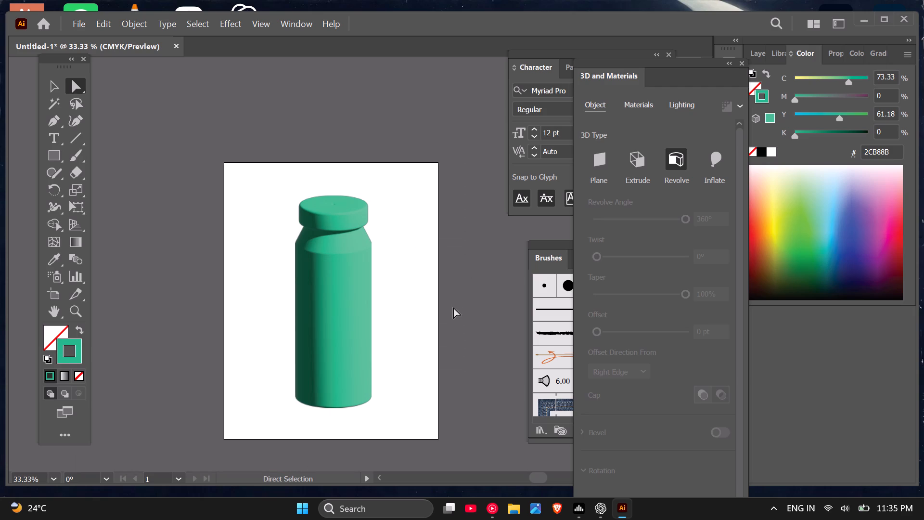
pyautogui.scroll(1, 398, 301)
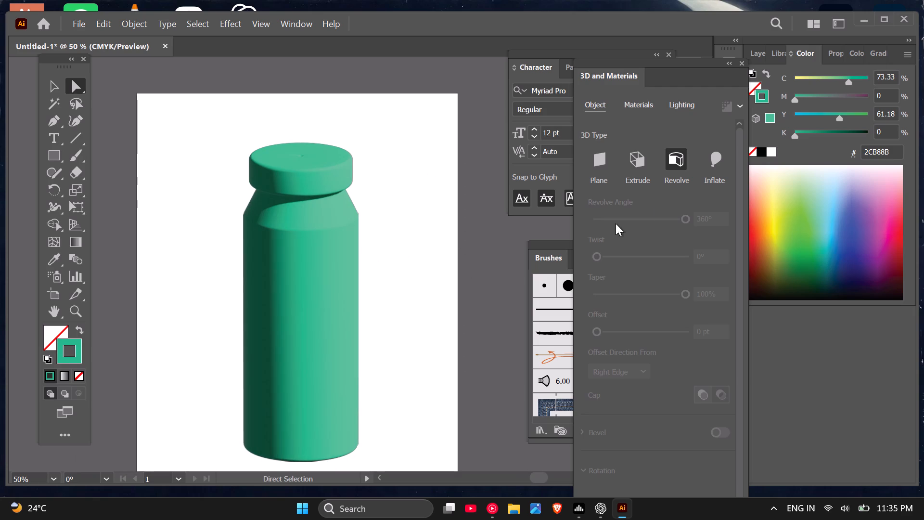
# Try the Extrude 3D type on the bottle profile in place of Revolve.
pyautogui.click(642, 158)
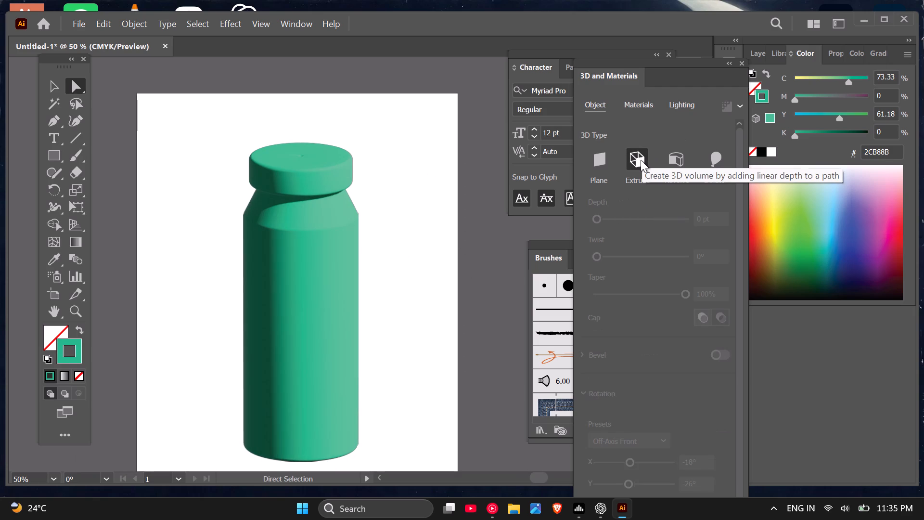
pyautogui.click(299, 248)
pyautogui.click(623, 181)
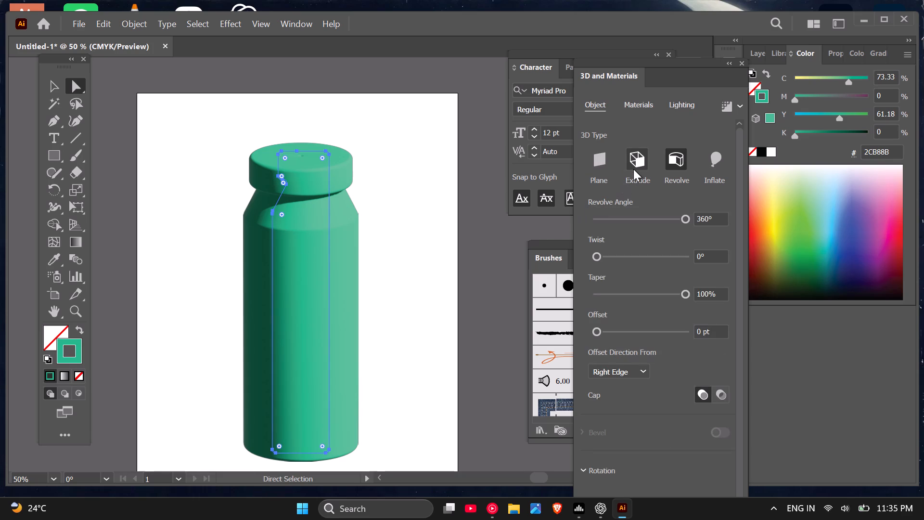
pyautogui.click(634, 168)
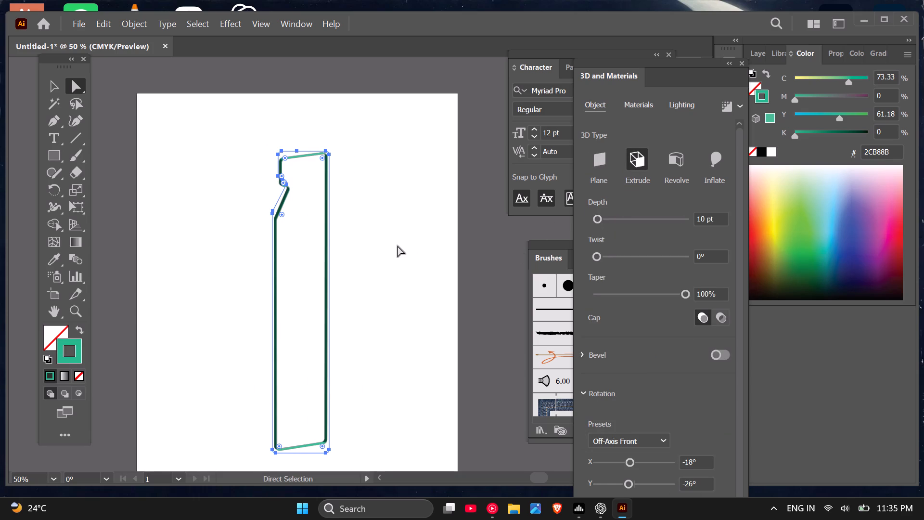
# Examine the extruded outline up close at the cap, neck and base, and as a whole on the page.
pyautogui.scroll(5, 301, 163)
pyautogui.scroll(-2, 304, 160)
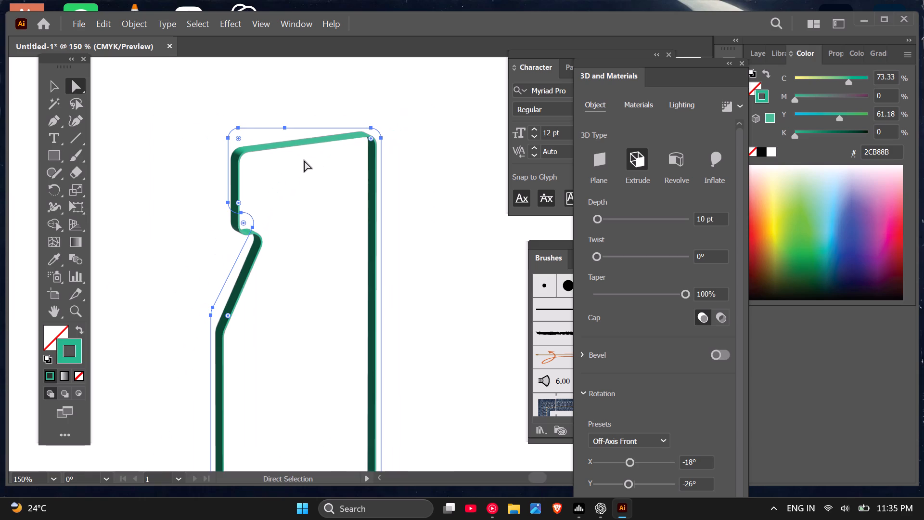
pyautogui.scroll(4, 194, 147)
pyautogui.scroll(-6, 280, 172)
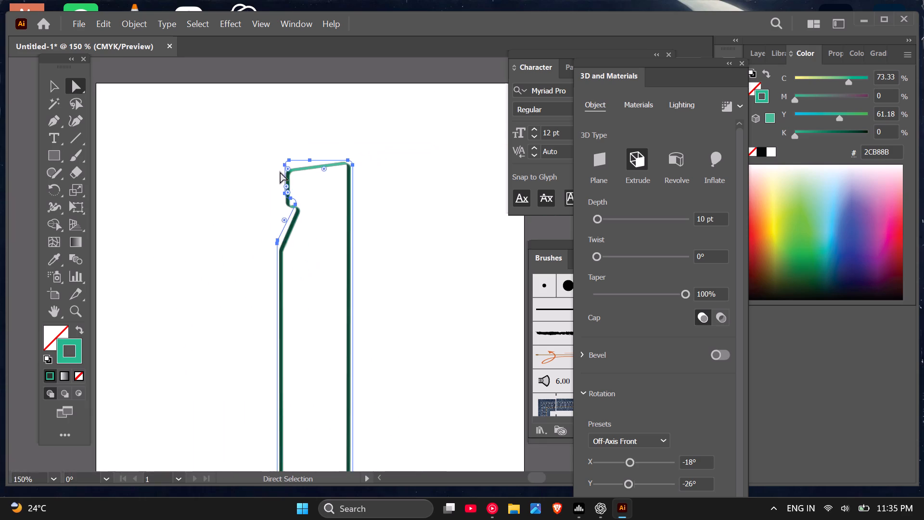
pyautogui.scroll(5, 388, 240)
pyautogui.scroll(-8, 308, 228)
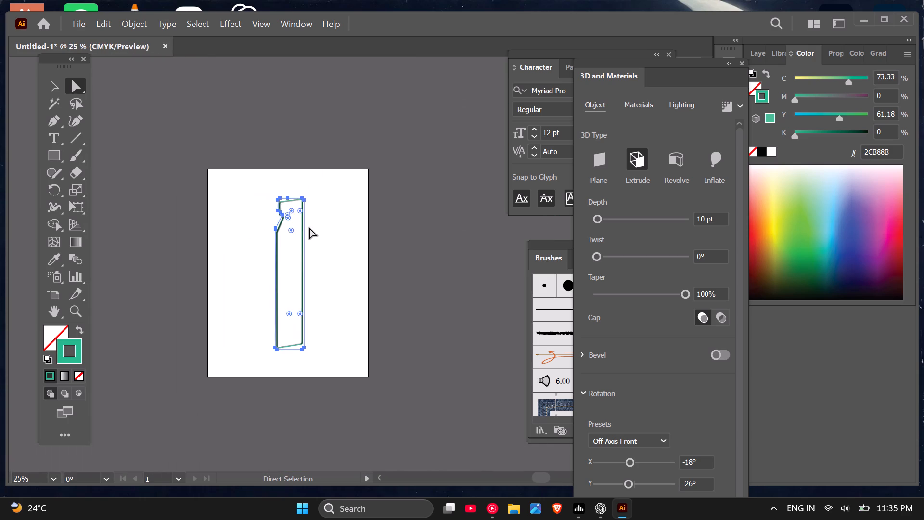
pyautogui.scroll(6, 312, 333)
pyautogui.scroll(5, 289, 415)
pyautogui.scroll(-3, 290, 410)
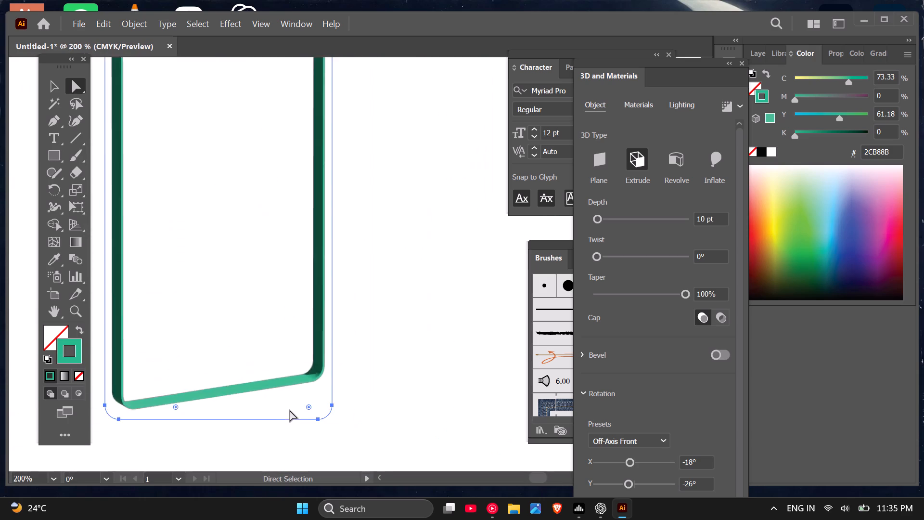
pyautogui.scroll(-7, 290, 410)
pyautogui.scroll(4, 229, 227)
pyautogui.scroll(-2, 271, 209)
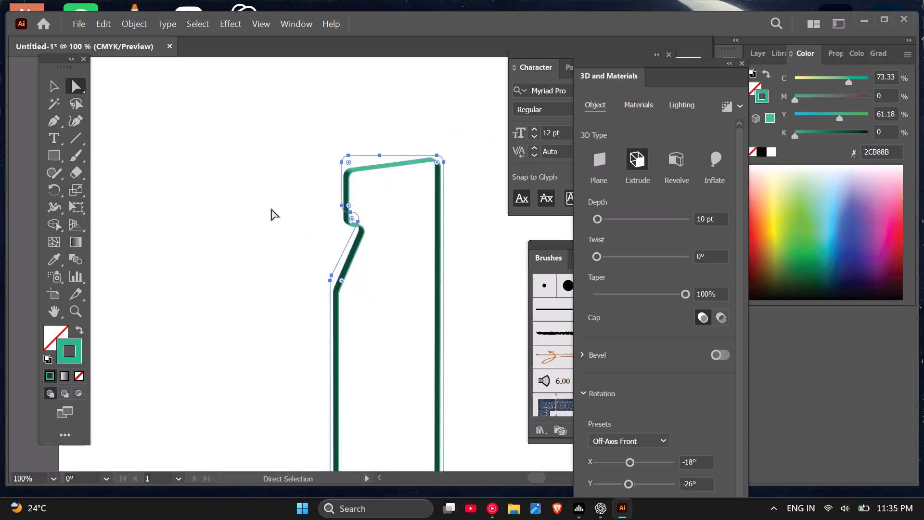
pyautogui.scroll(-3, 271, 209)
pyautogui.scroll(2, 317, 229)
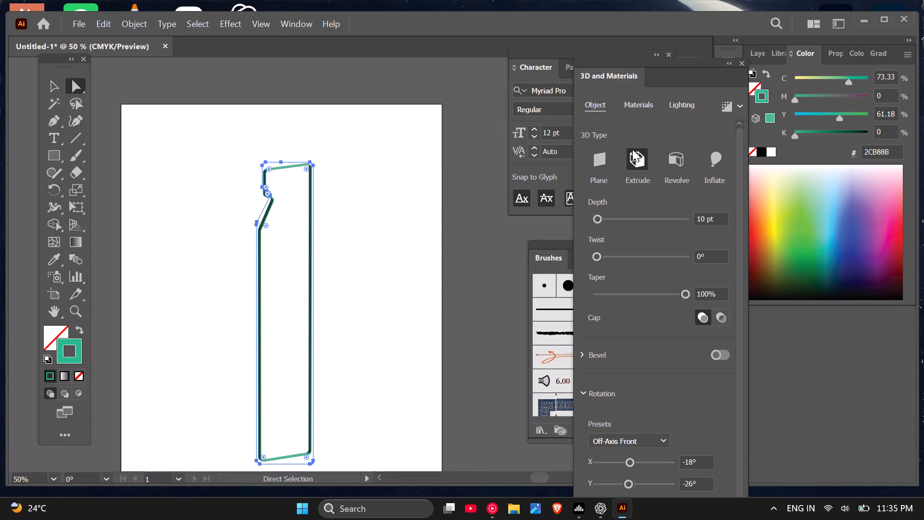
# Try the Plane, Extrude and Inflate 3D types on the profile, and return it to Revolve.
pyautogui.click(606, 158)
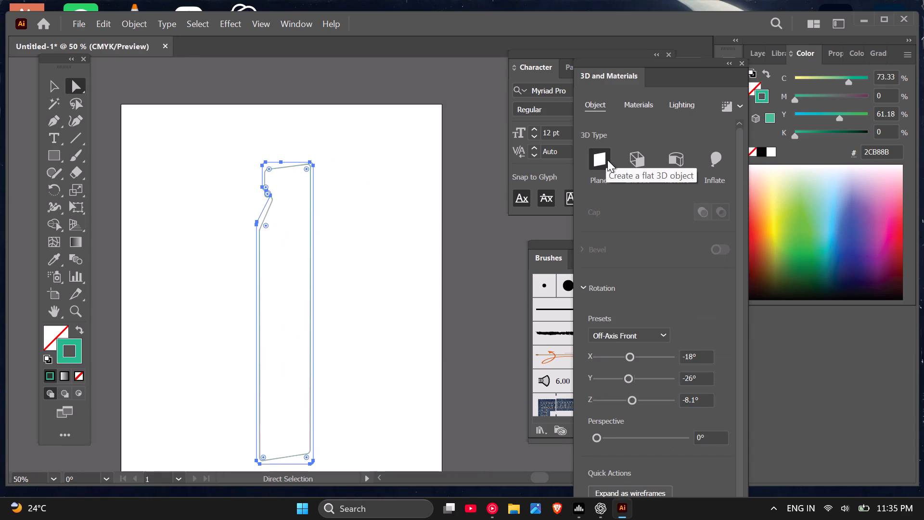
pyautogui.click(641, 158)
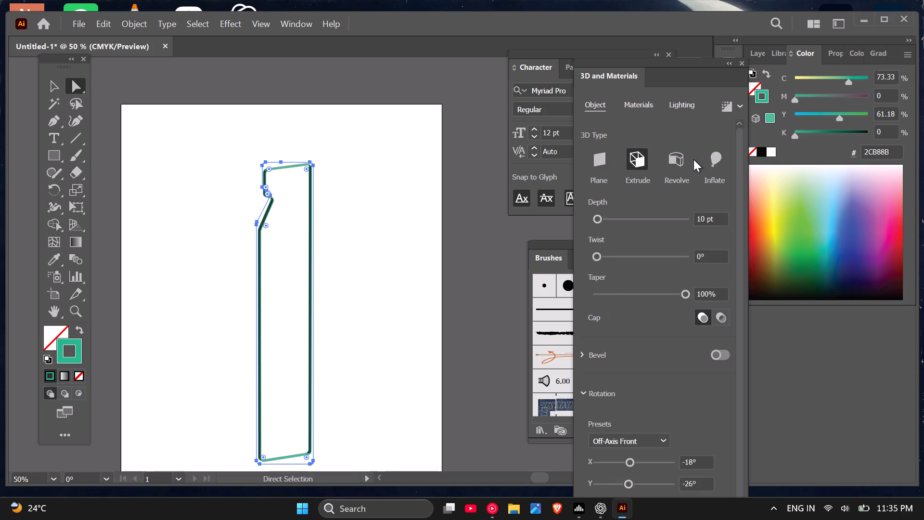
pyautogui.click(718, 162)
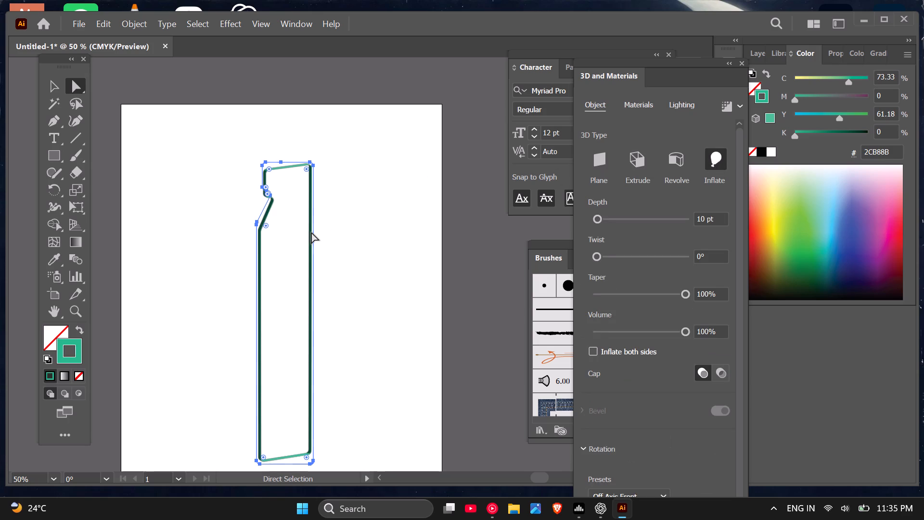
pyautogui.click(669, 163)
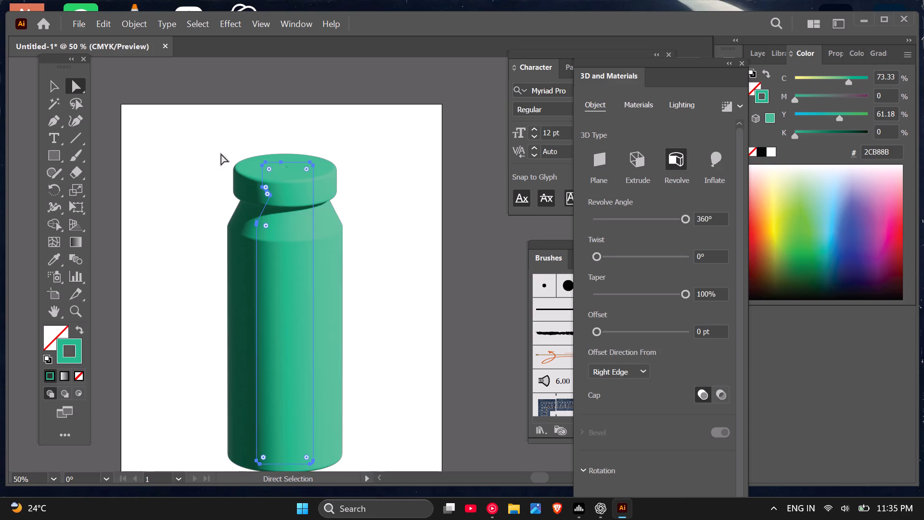
# Lengthen and slightly flare the bottle's base by moving the profile's bottom anchor points down about 64 pt and left about 7 pt.
pyautogui.scroll(-2, 295, 169)
pyautogui.scroll(2, 290, 270)
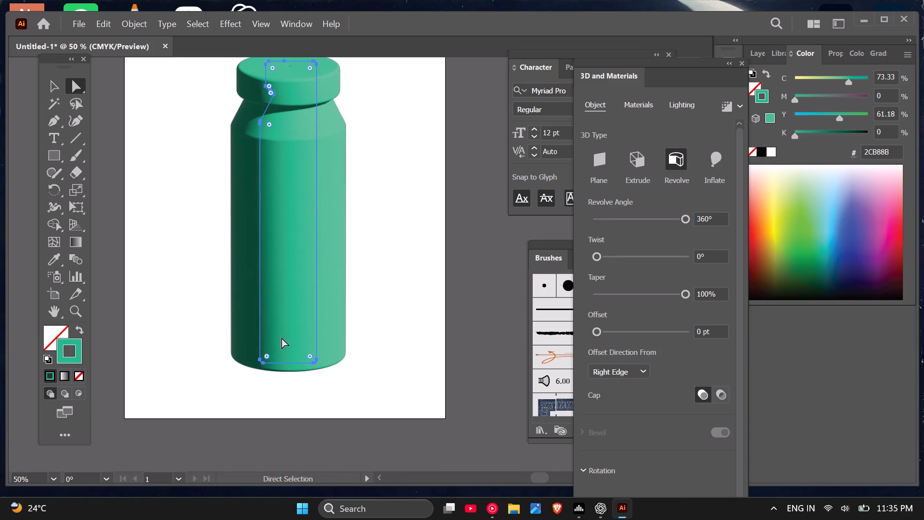
pyautogui.scroll(-2, 282, 336)
pyautogui.scroll(1, 290, 363)
pyautogui.moveTo(238, 321); pyautogui.dragTo(346, 385)
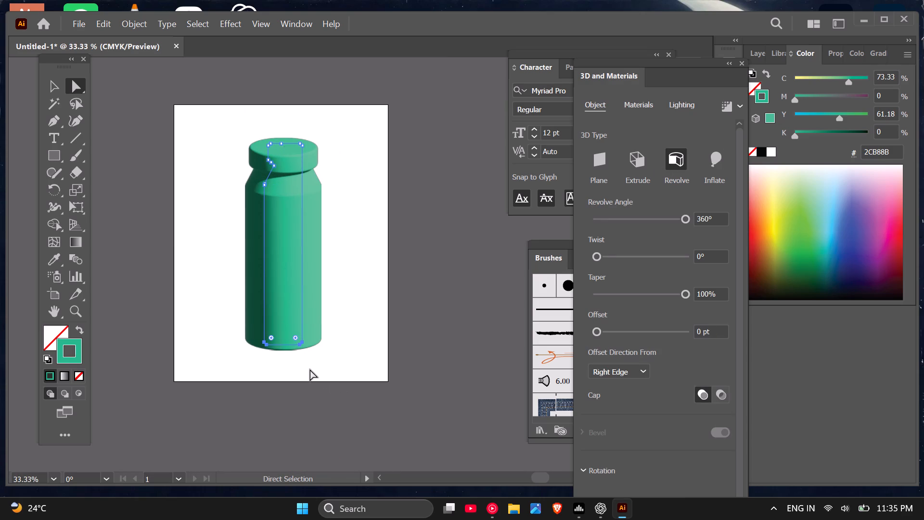
pyautogui.moveTo(267, 346); pyautogui.dragTo(266, 352)
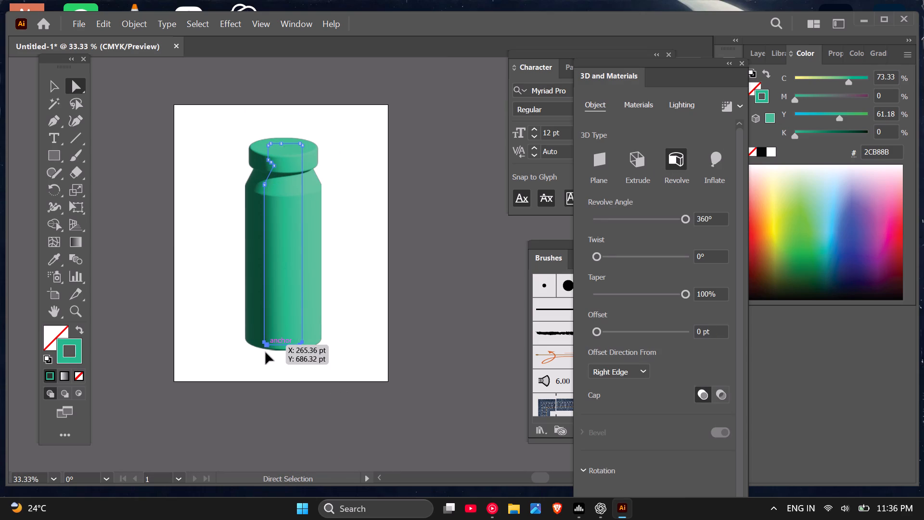
pyautogui.moveTo(266, 352); pyautogui.dragTo(264, 367)
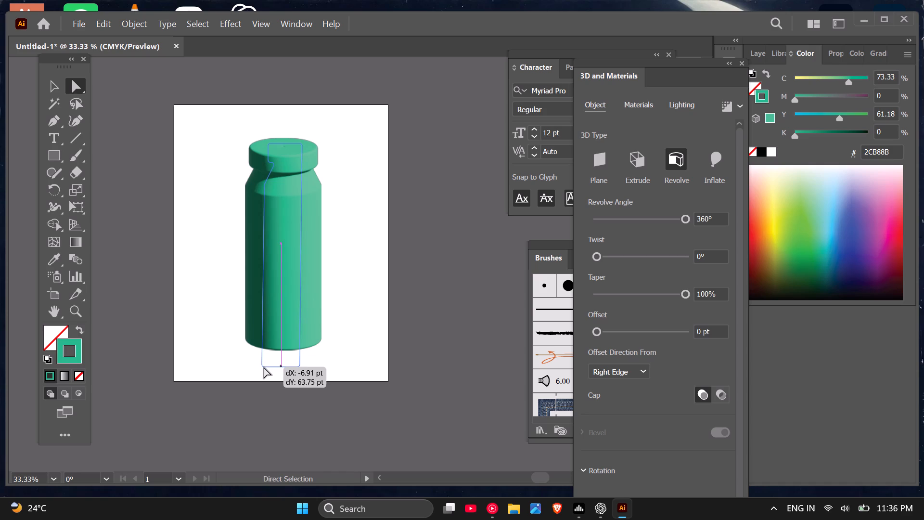
pyautogui.scroll(2, 310, 340)
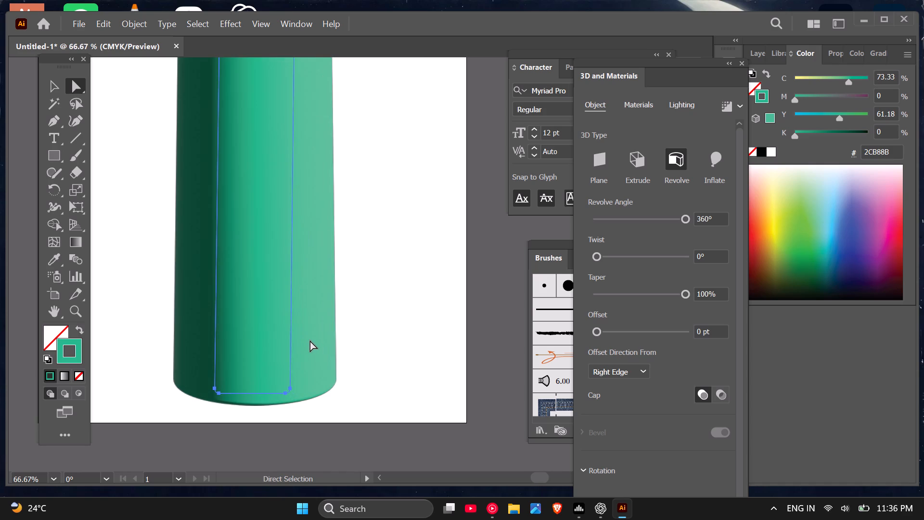
pyautogui.scroll(-1, 316, 342)
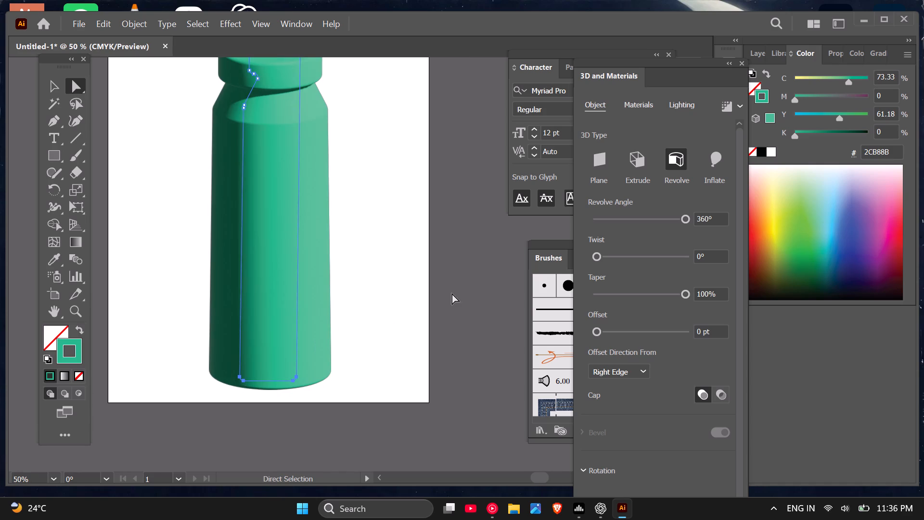
pyautogui.click(452, 293)
pyautogui.scroll(-2, 351, 301)
pyautogui.scroll(2, 308, 335)
pyautogui.scroll(-1, 308, 335)
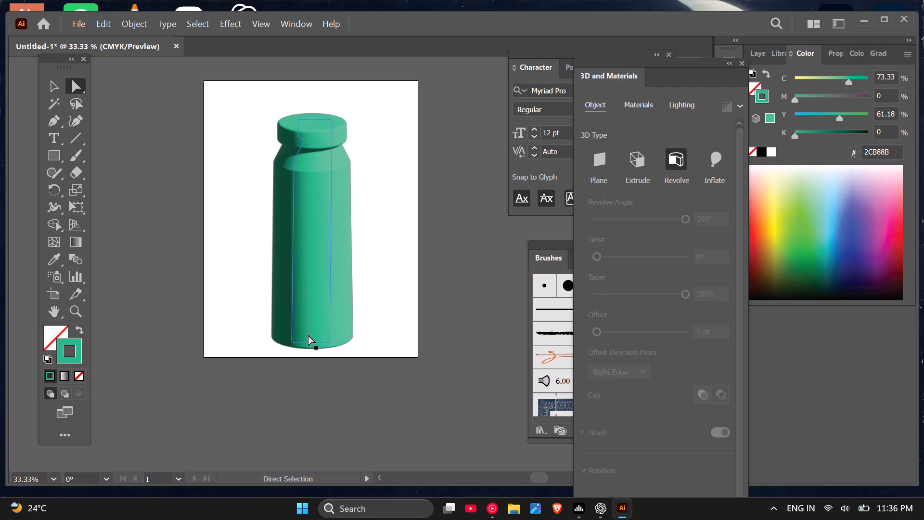
# Narrow the bottle's base slightly by moving the profile's bottom-left corner anchor points right about 7 pt.
pyautogui.scroll(2, 294, 346)
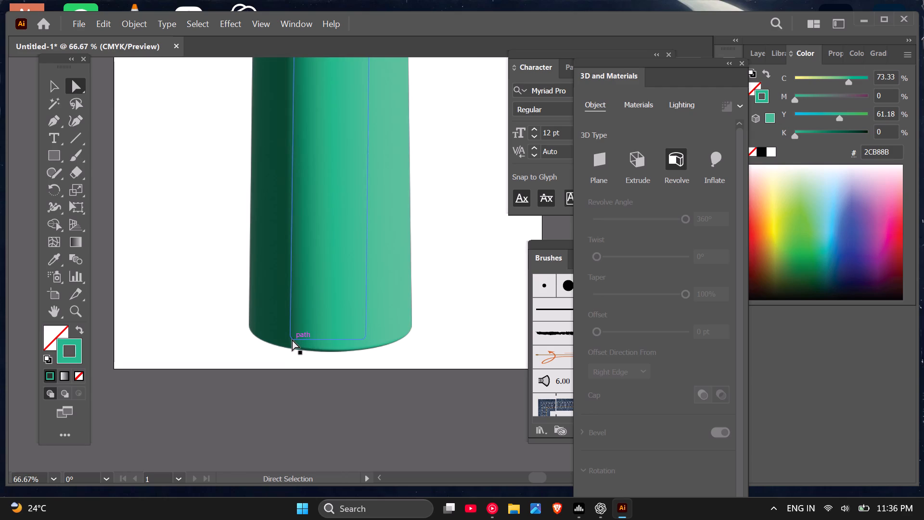
pyautogui.scroll(-2, 295, 339)
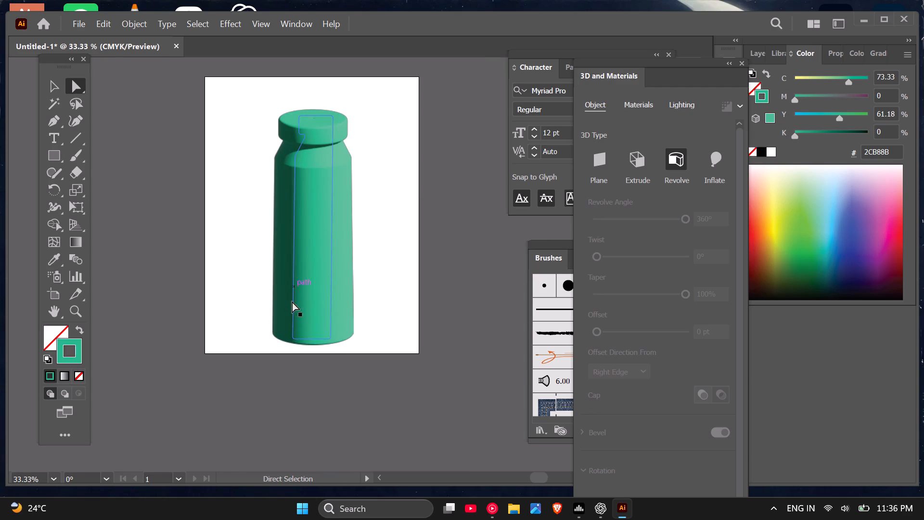
pyautogui.click(293, 337)
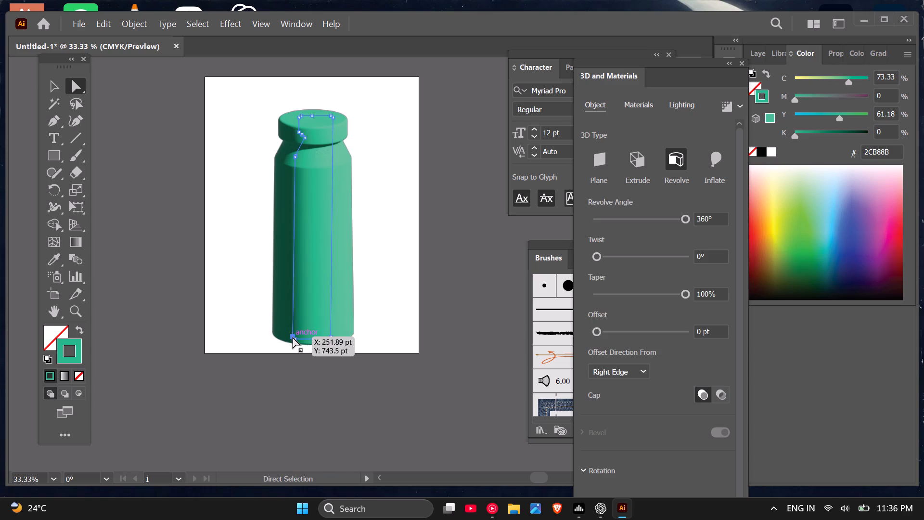
pyautogui.scroll(3, 293, 337)
pyautogui.moveTo(280, 324); pyautogui.dragTo(308, 348)
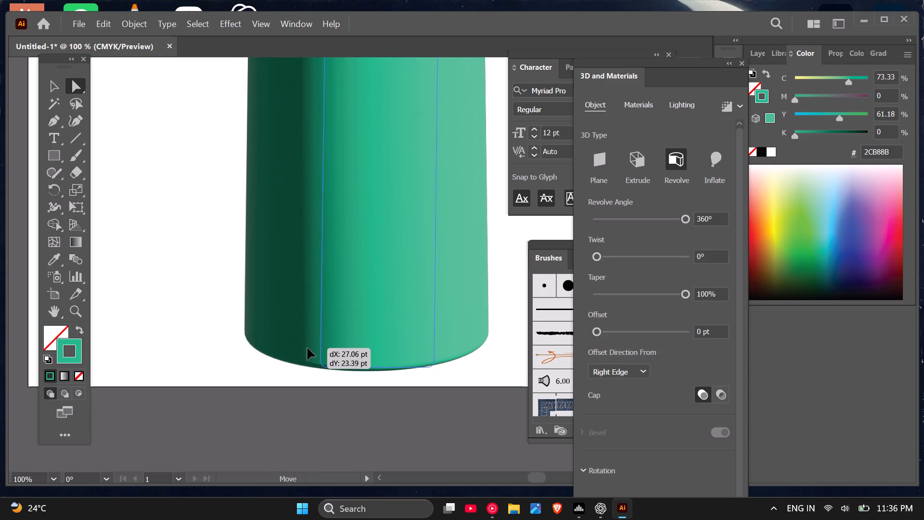
pyautogui.moveTo(308, 348); pyautogui.dragTo(305, 347)
pyautogui.moveTo(240, 337); pyautogui.dragTo(339, 385)
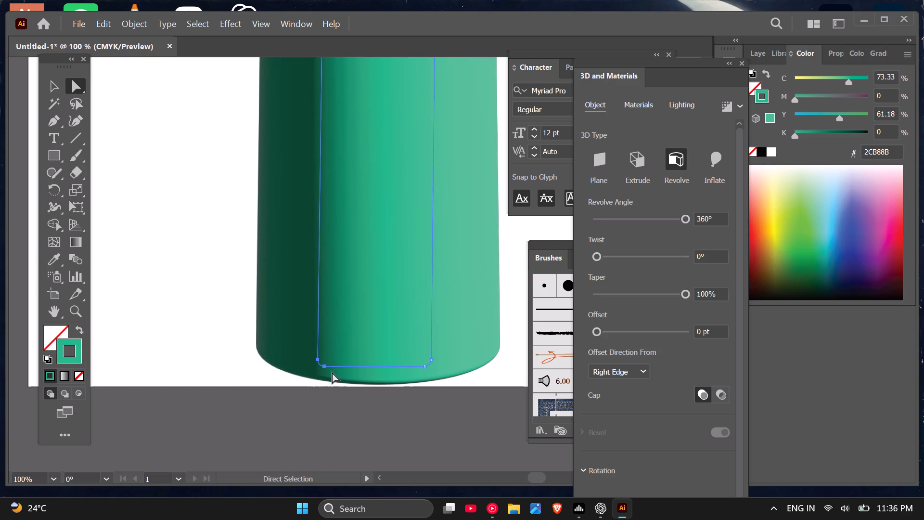
pyautogui.moveTo(324, 367); pyautogui.dragTo(332, 368)
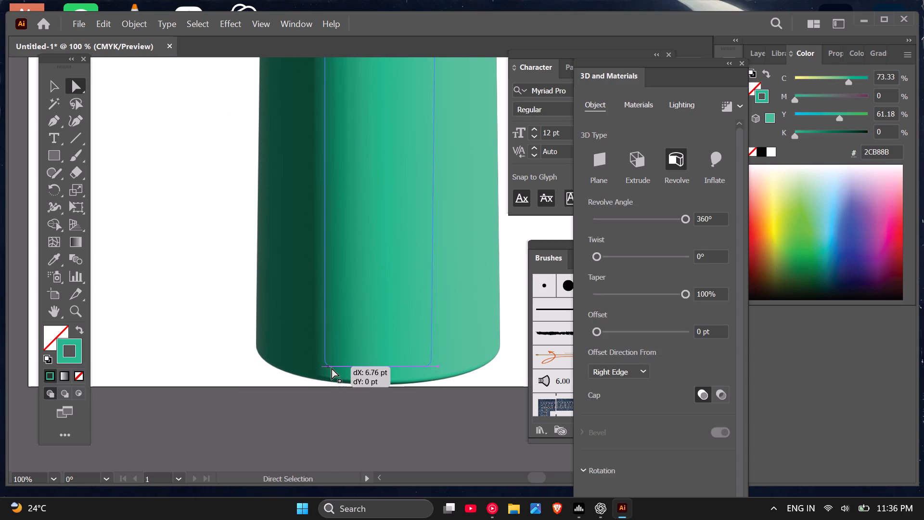
pyautogui.scroll(-1, 326, 394)
pyautogui.click(322, 401)
# Move the whole bottle up and slightly left so it sits inside the page with space below its base.
pyautogui.scroll(-2, 322, 401)
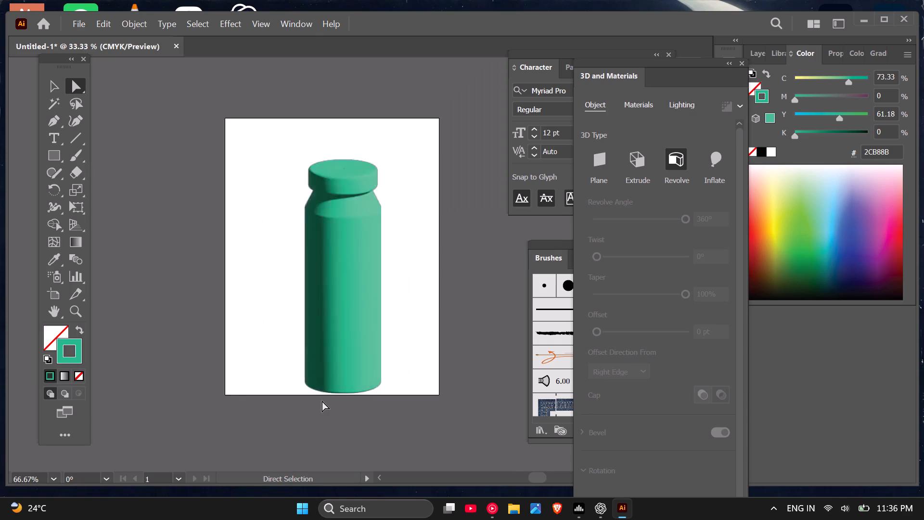
pyautogui.scroll(-1, 322, 401)
pyautogui.scroll(1, 353, 338)
pyautogui.moveTo(346, 335); pyautogui.dragTo(338, 312)
pyautogui.click(462, 277)
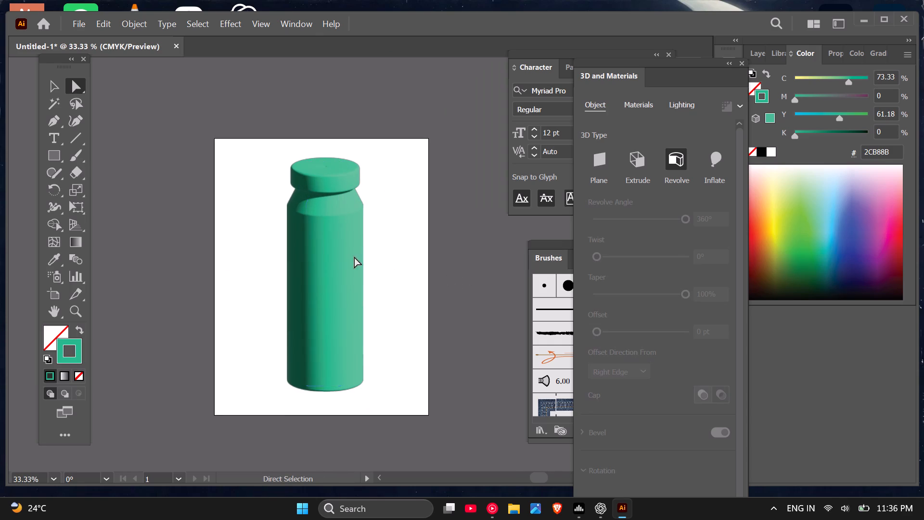
# Examine the reshaped bottle's cap and neck up close and then the whole bottle on the page.
pyautogui.scroll(2, 318, 161)
pyautogui.scroll(2, 290, 194)
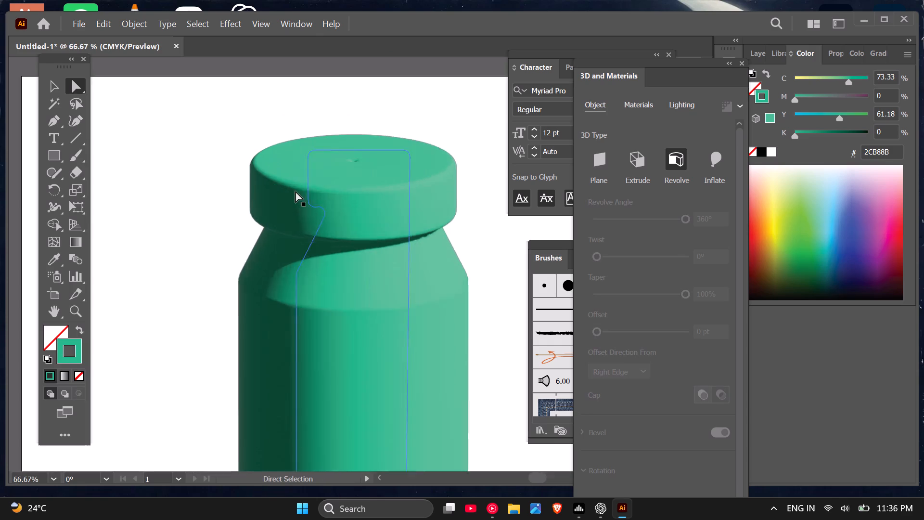
pyautogui.scroll(4, 350, 164)
pyautogui.scroll(-5, 129, 99)
pyautogui.scroll(-2, 261, 138)
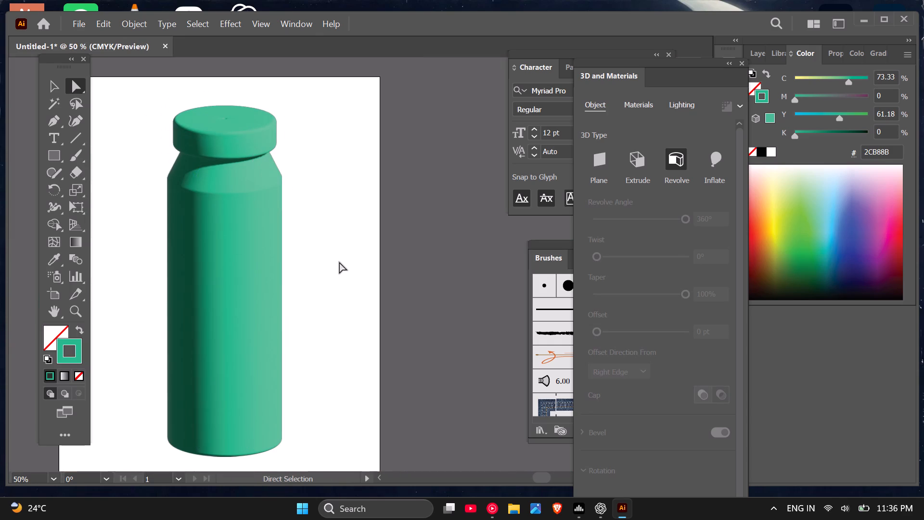
pyautogui.scroll(-1, 340, 262)
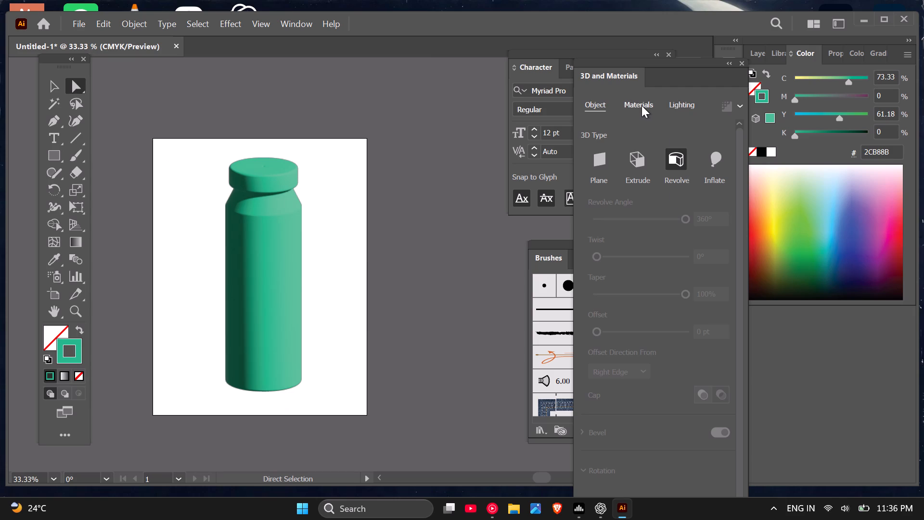
# Browse the 3D material library, from the Default base material through the Adobe Substance concrete, fabric, metal and wood finishes.
pyautogui.click(642, 105)
pyautogui.click(611, 229)
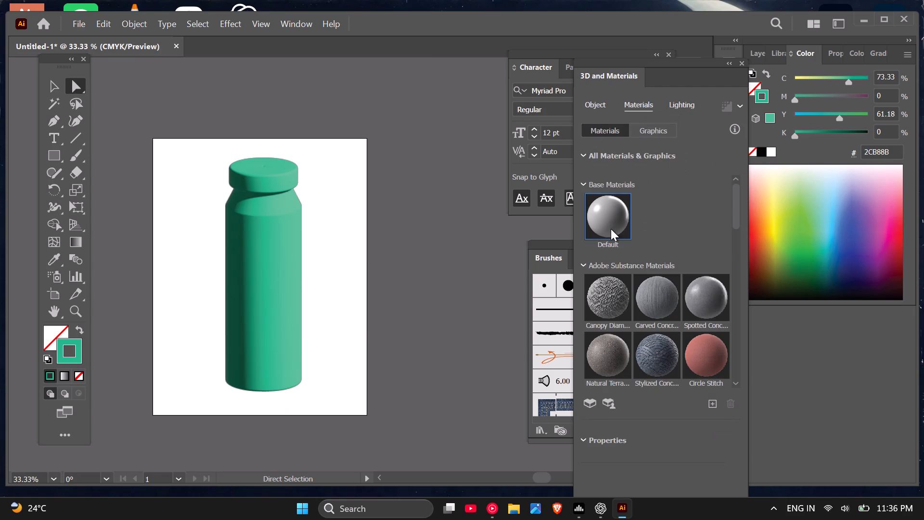
pyautogui.scroll(-1, 671, 319)
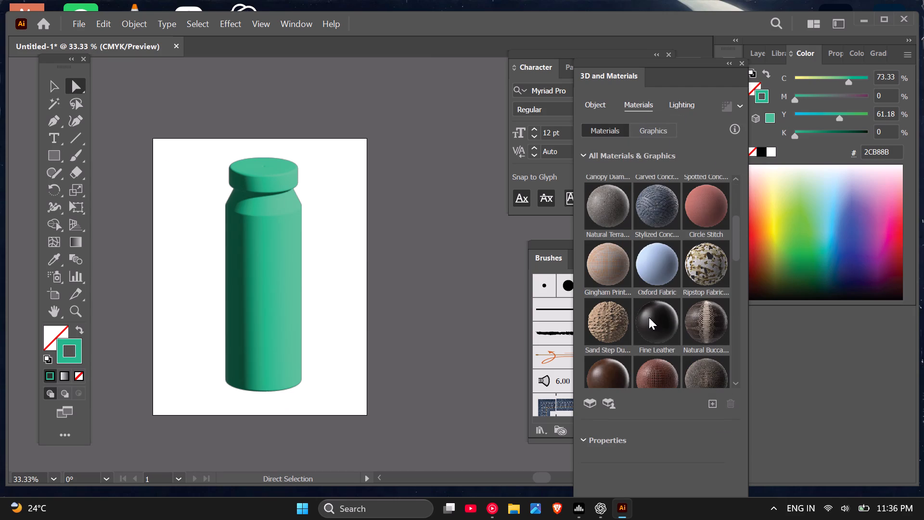
pyautogui.scroll(-1, 659, 286)
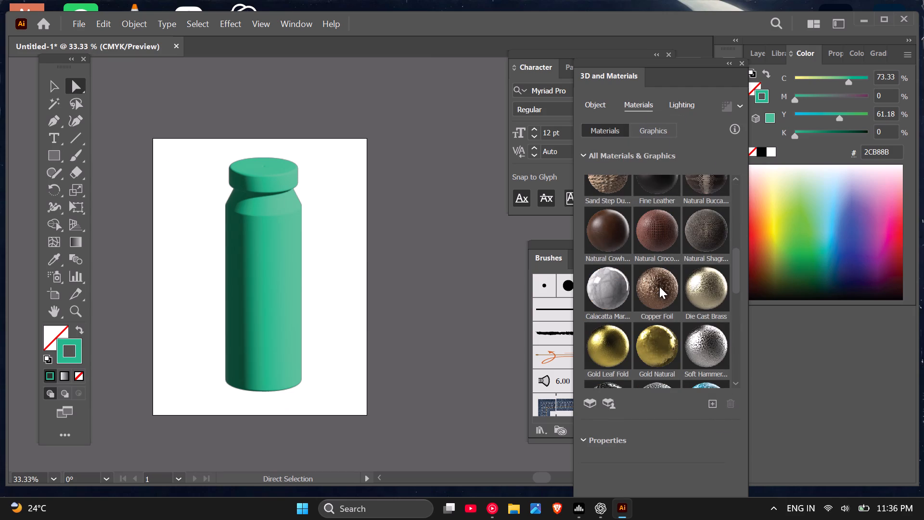
pyautogui.scroll(-4, 659, 286)
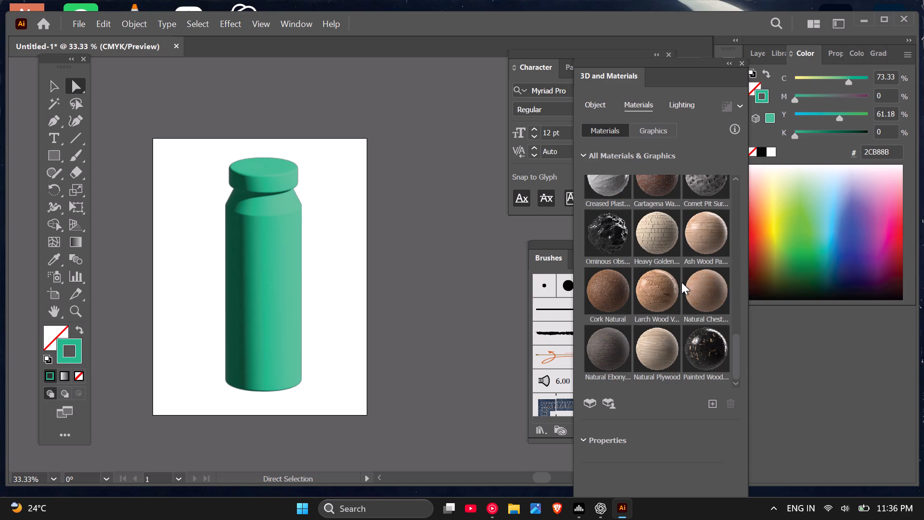
pyautogui.scroll(-4, 681, 282)
pyautogui.scroll(1, 699, 346)
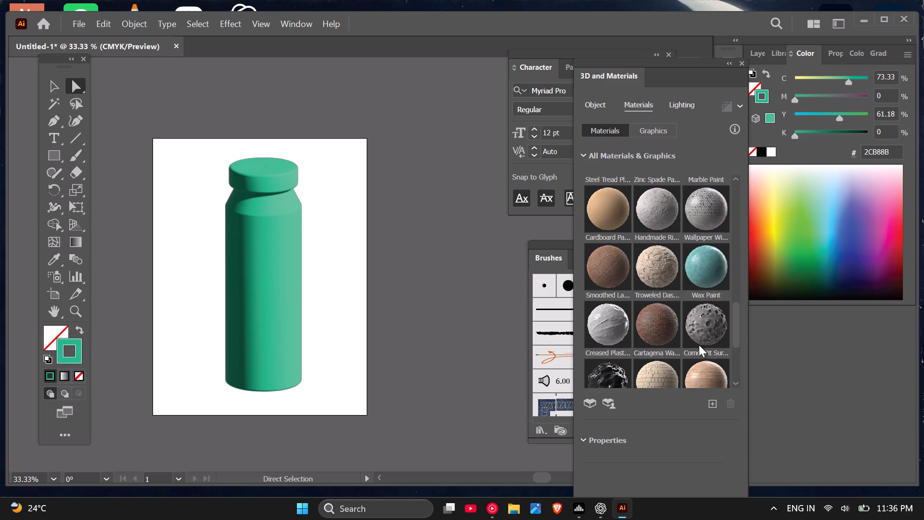
pyautogui.scroll(-2, 699, 345)
pyautogui.scroll(2, 656, 274)
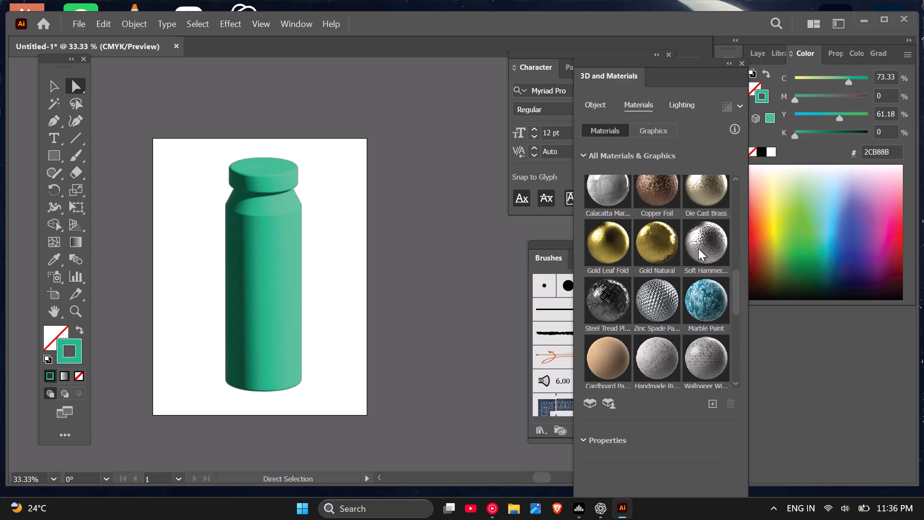
pyautogui.scroll(2, 698, 248)
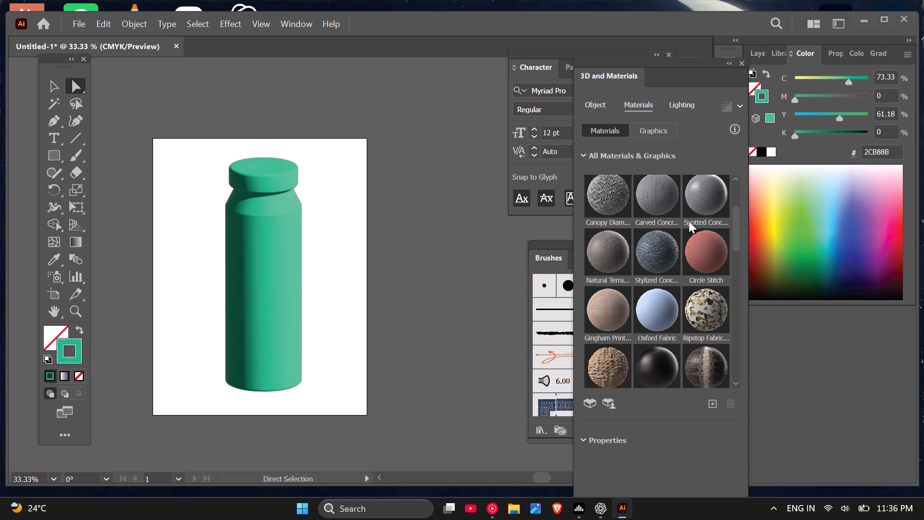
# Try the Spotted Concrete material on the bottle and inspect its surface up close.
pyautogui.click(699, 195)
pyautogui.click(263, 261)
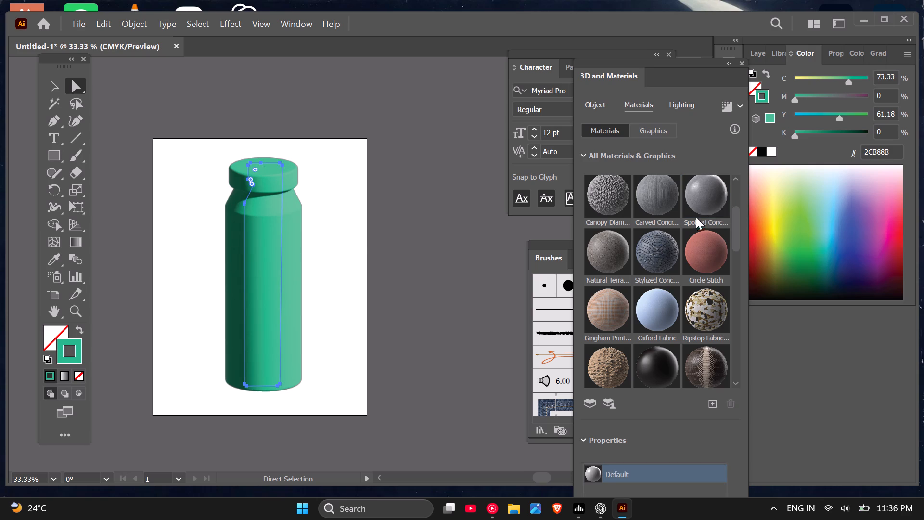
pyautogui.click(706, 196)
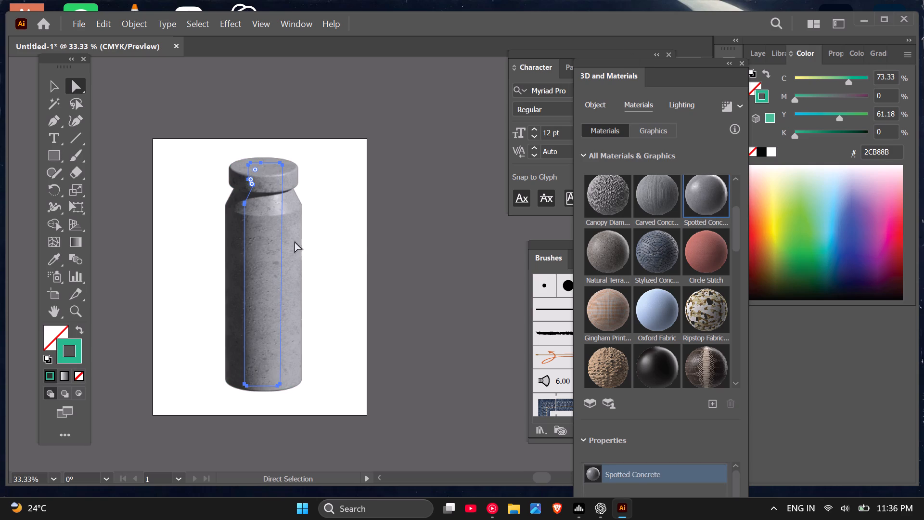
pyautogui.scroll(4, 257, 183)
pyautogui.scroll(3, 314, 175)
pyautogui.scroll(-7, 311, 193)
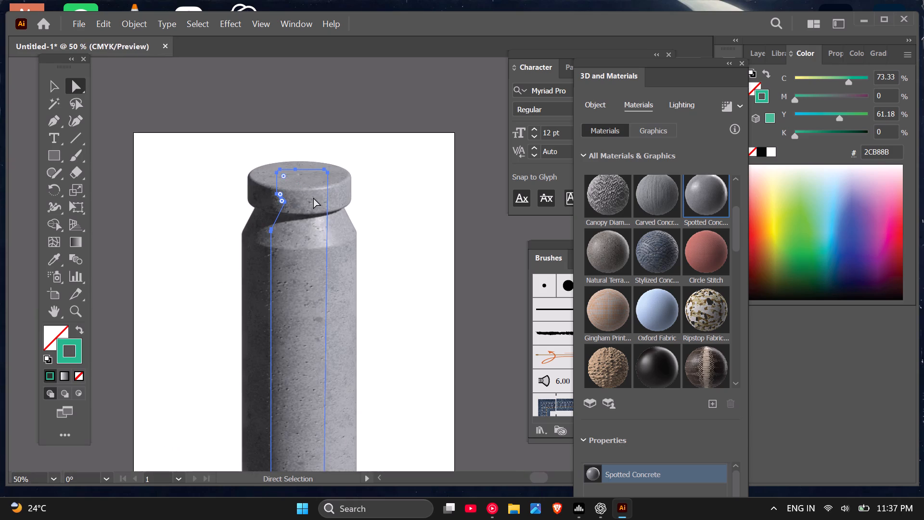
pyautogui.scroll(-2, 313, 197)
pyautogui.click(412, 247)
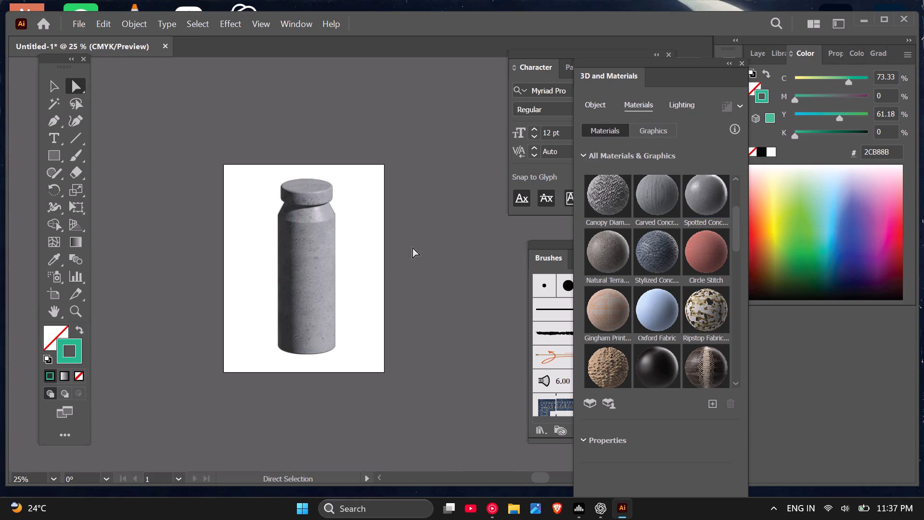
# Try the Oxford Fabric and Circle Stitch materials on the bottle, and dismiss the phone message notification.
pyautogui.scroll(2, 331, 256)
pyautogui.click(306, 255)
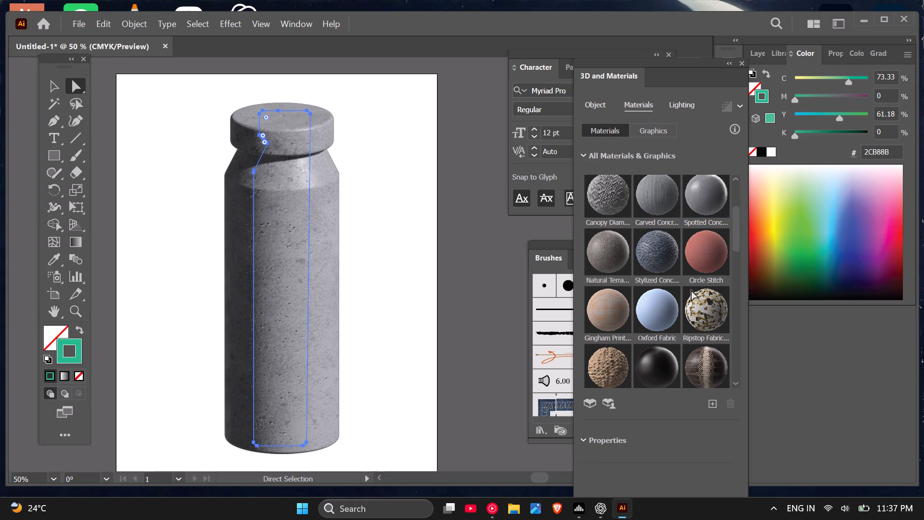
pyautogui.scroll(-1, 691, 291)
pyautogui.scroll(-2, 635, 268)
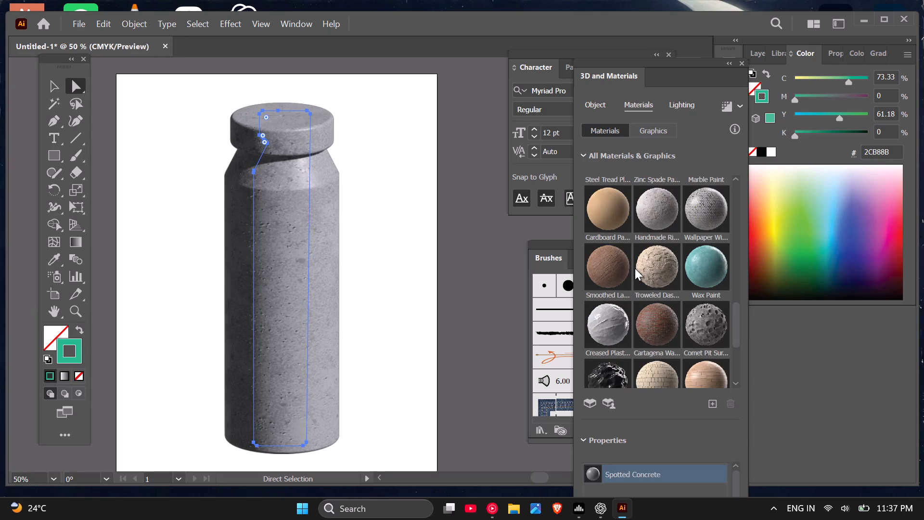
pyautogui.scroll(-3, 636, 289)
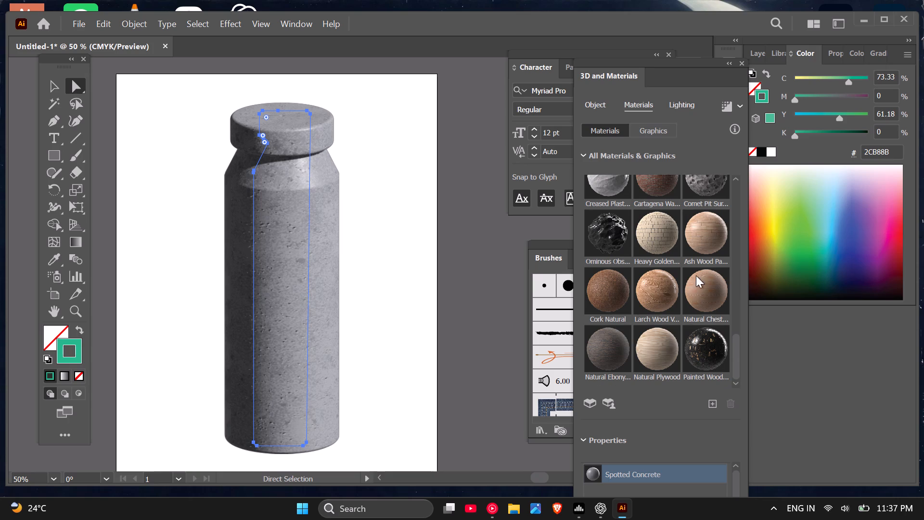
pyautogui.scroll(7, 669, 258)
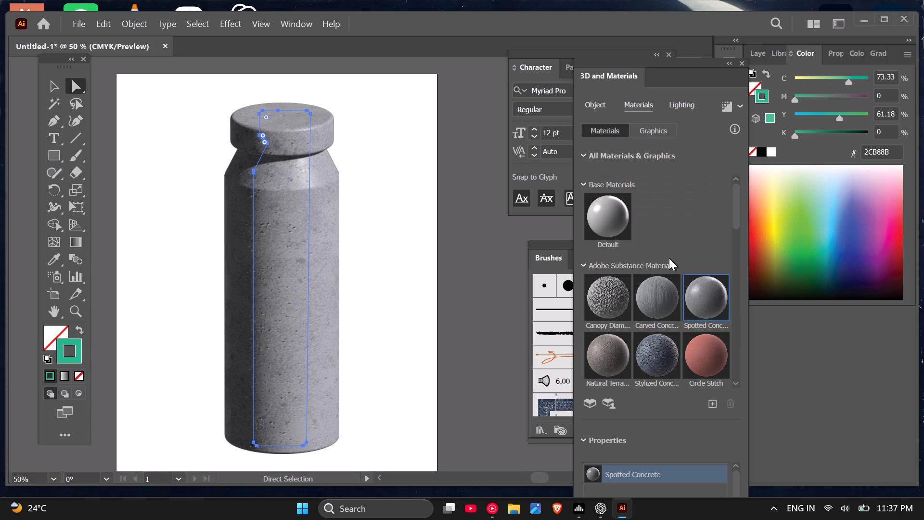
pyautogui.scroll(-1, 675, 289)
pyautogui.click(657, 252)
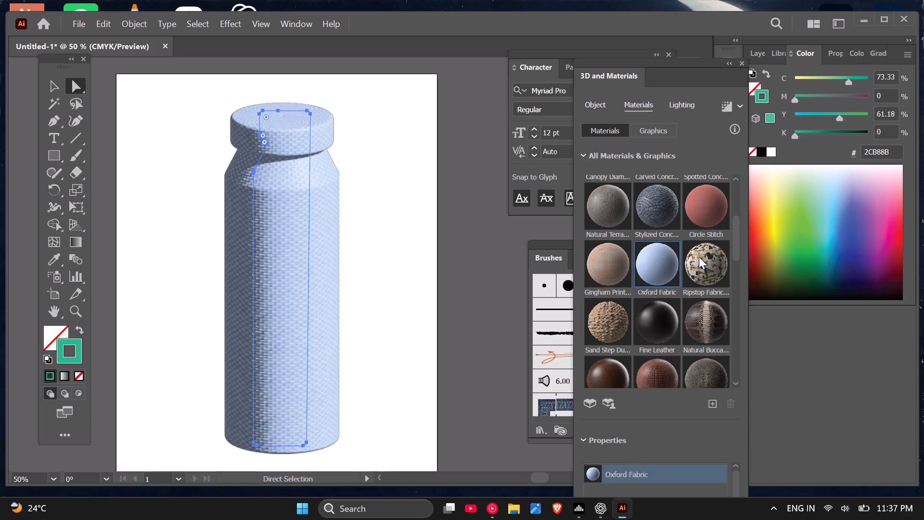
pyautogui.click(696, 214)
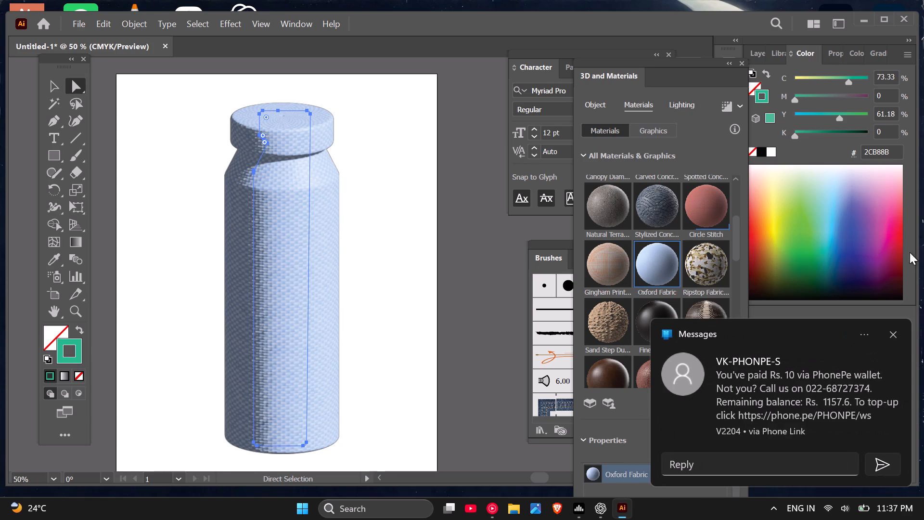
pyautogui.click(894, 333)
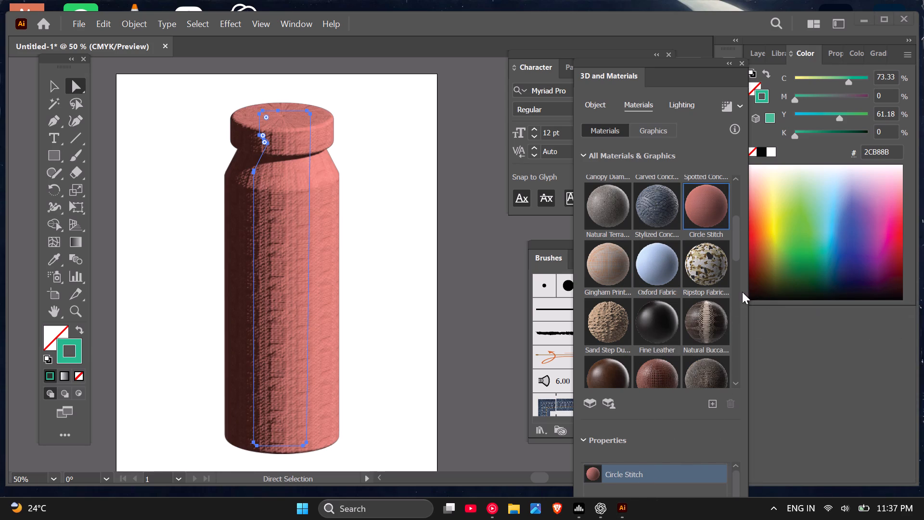
# Apply the Gold Natural material to the bottle.
pyautogui.scroll(1, 724, 289)
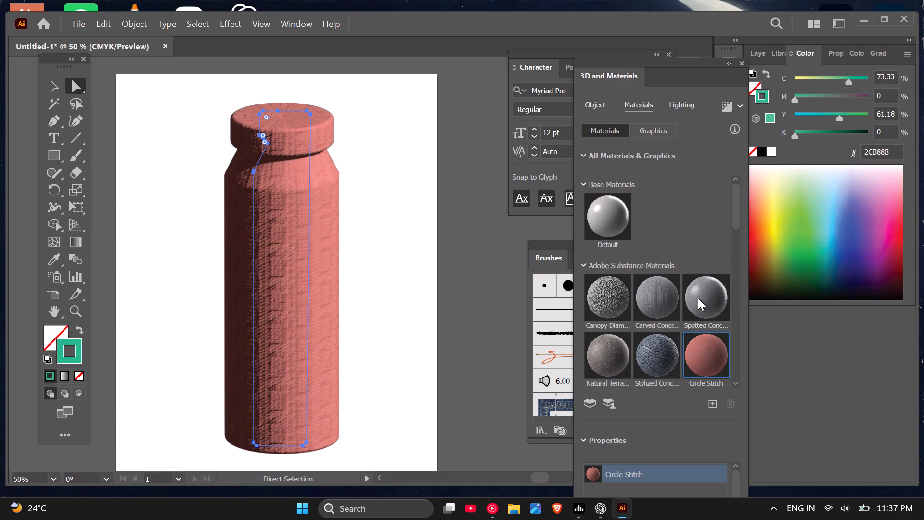
pyautogui.scroll(-2, 688, 309)
pyautogui.scroll(-1, 684, 259)
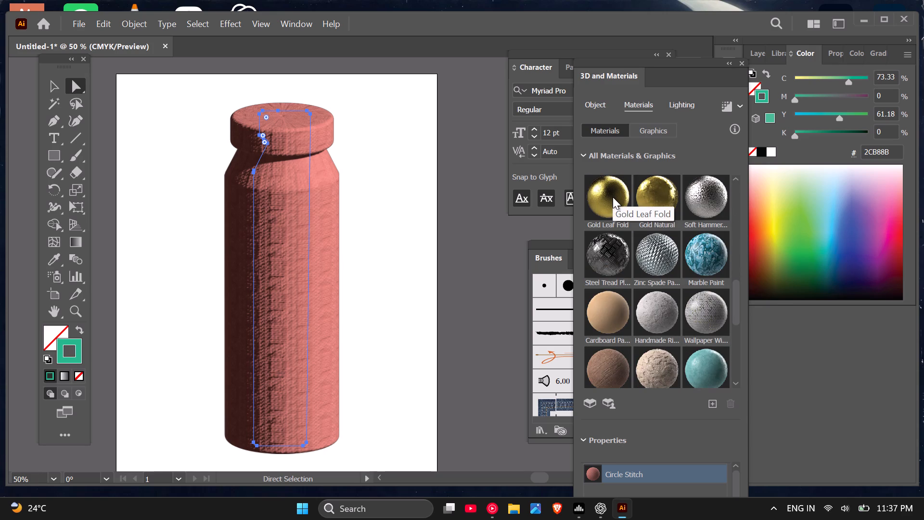
pyautogui.click(664, 195)
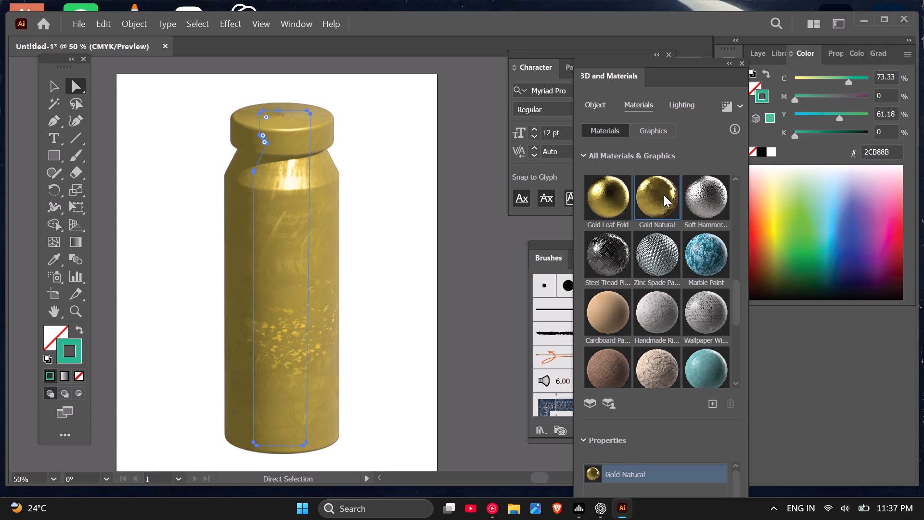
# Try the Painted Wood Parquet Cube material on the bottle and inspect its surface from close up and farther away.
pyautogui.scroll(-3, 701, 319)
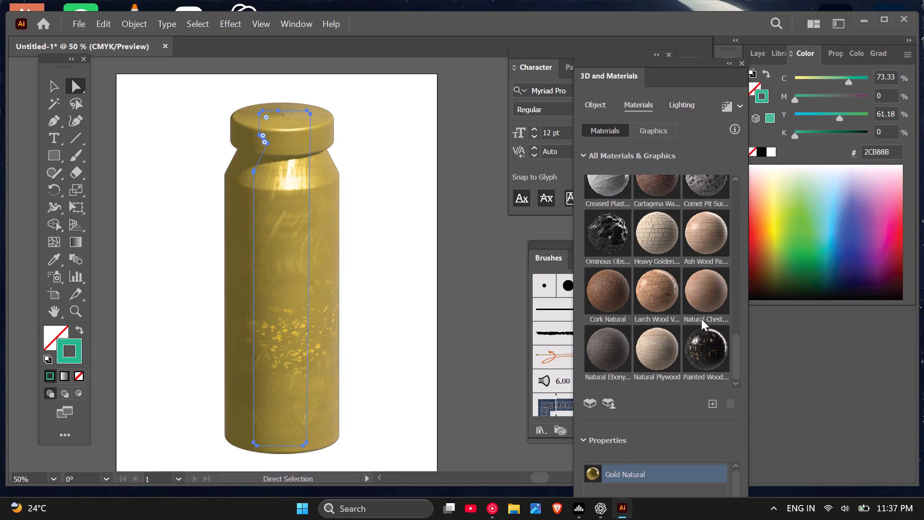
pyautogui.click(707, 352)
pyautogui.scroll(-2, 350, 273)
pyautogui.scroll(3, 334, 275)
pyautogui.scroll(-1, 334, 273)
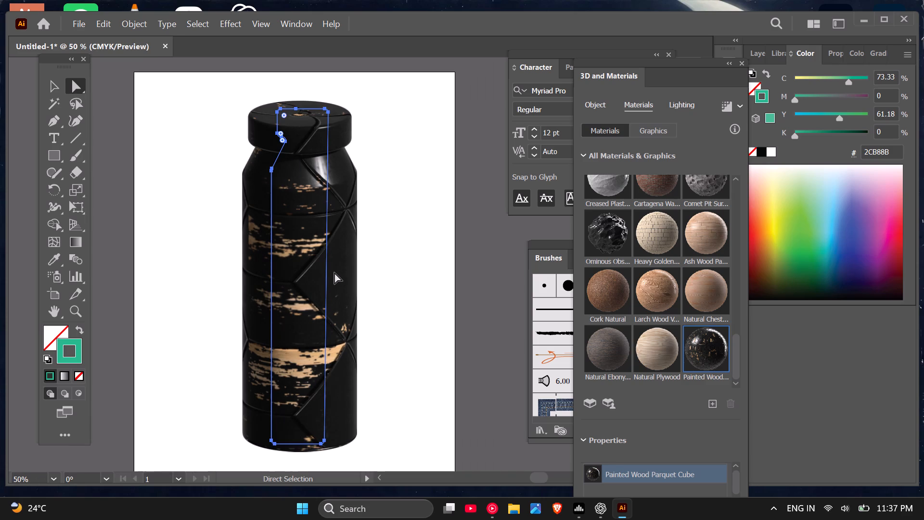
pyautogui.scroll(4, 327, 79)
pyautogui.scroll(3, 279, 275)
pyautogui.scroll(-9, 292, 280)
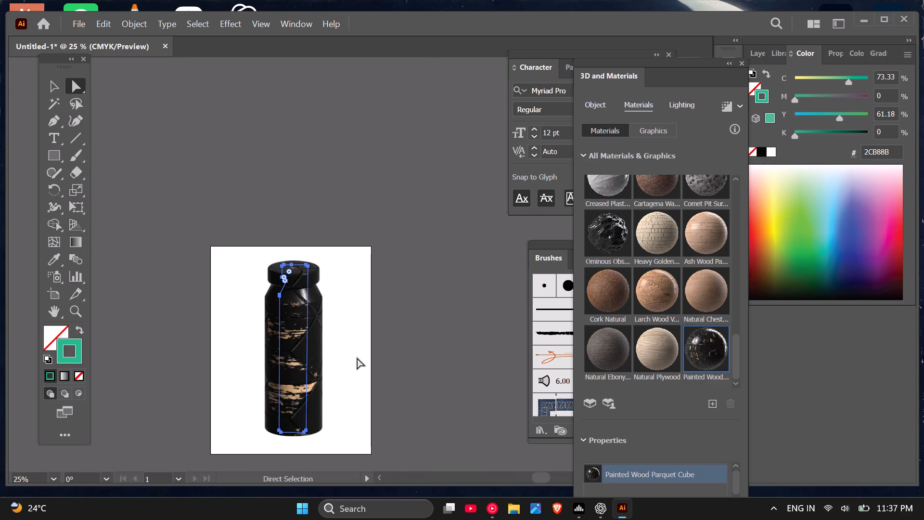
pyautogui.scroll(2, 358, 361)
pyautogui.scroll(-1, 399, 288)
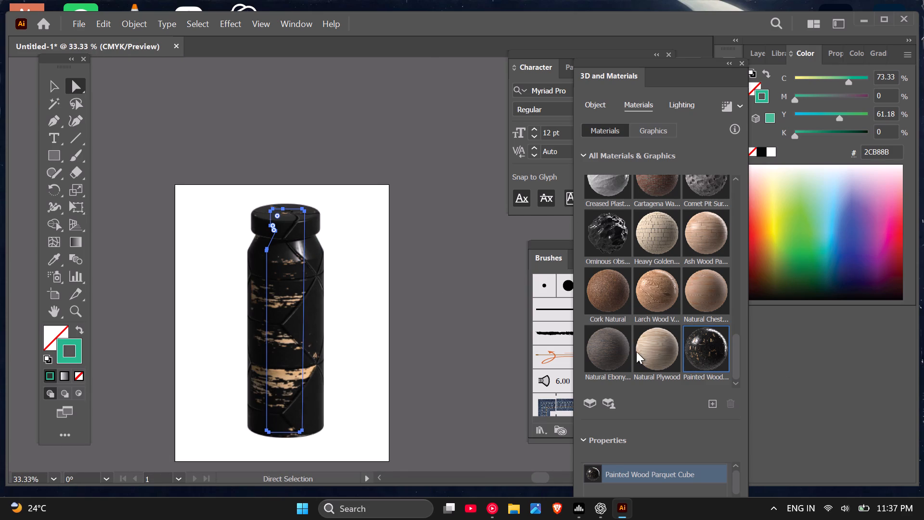
# Apply the Natural Plywood material to the bottle, deselect it and check the wood grain on its cap and body.
pyautogui.click(644, 351)
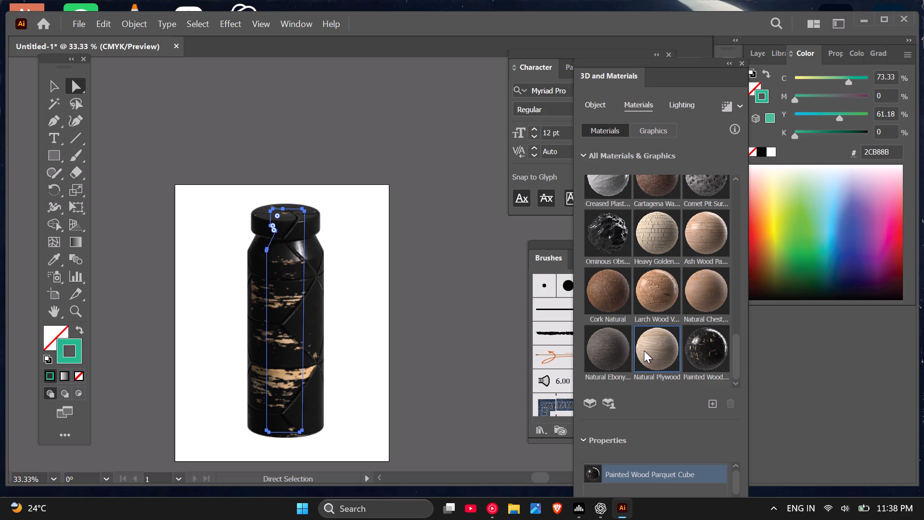
pyautogui.scroll(-1, 353, 327)
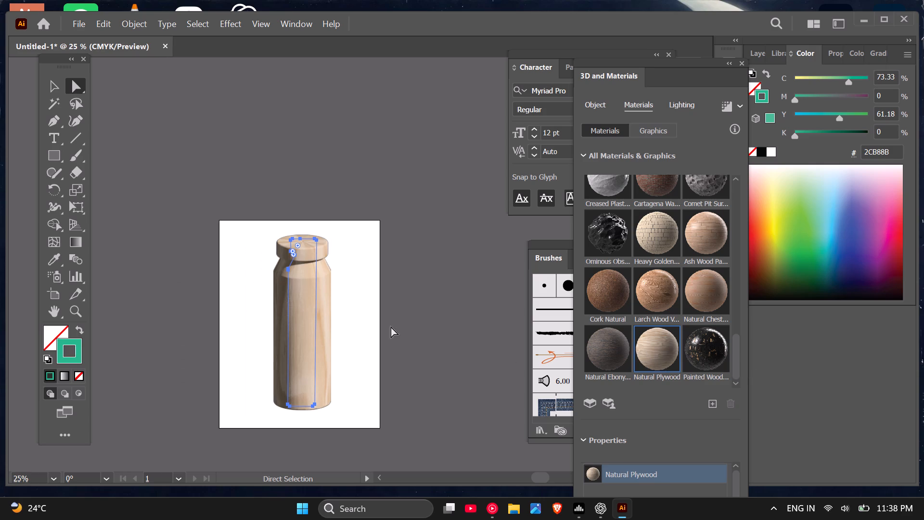
pyautogui.click(428, 331)
pyautogui.scroll(2, 336, 340)
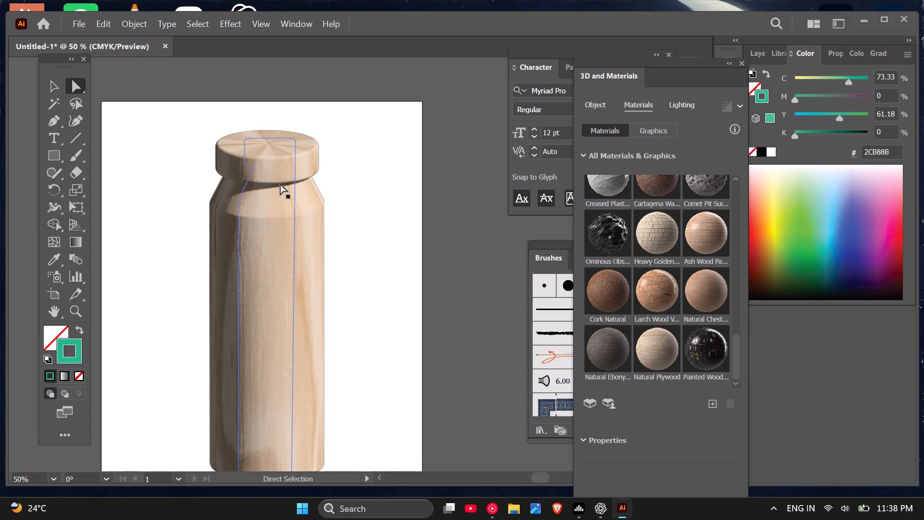
pyautogui.scroll(2, 277, 175)
pyautogui.scroll(-3, 282, 173)
pyautogui.scroll(2, 317, 297)
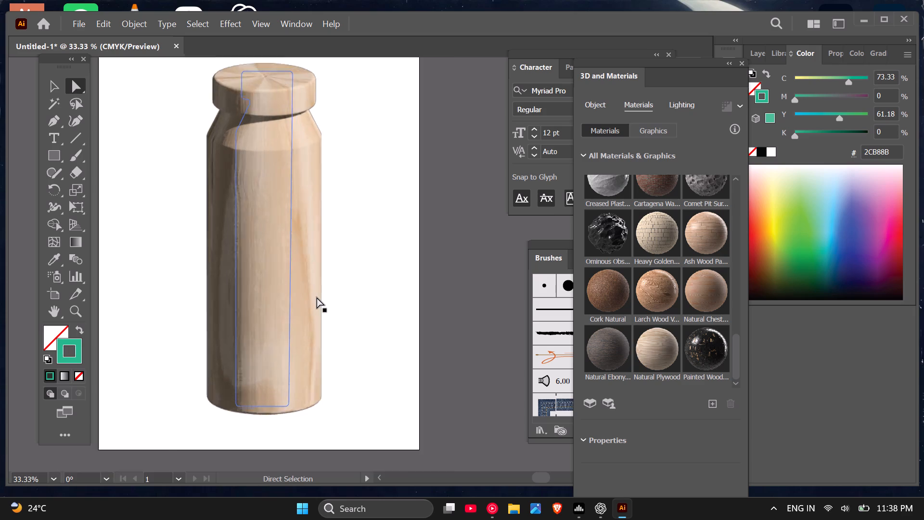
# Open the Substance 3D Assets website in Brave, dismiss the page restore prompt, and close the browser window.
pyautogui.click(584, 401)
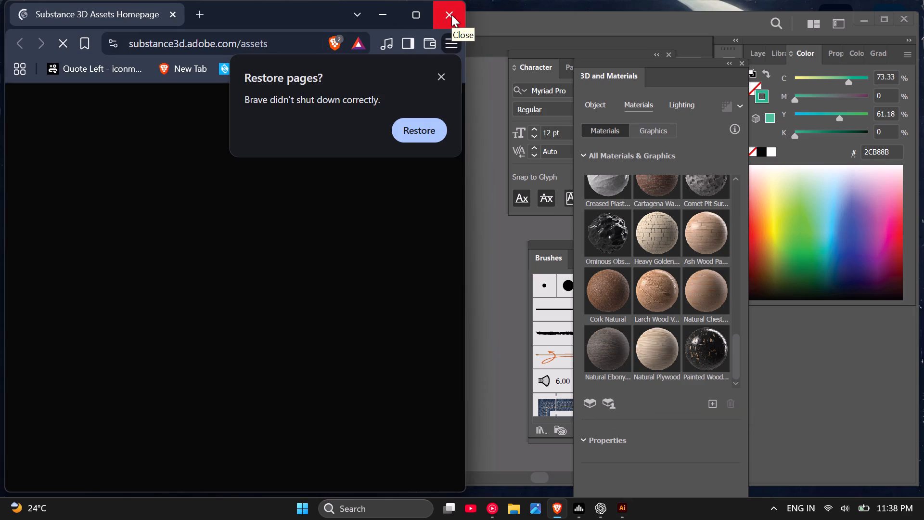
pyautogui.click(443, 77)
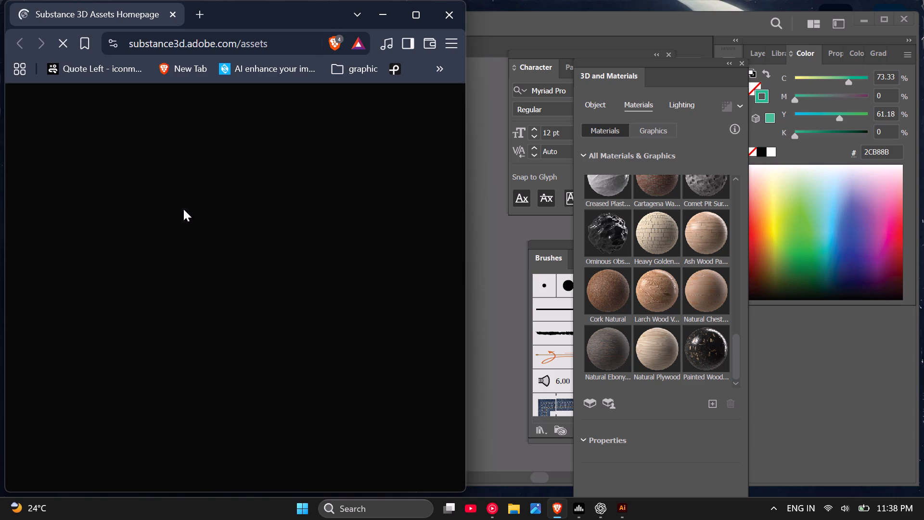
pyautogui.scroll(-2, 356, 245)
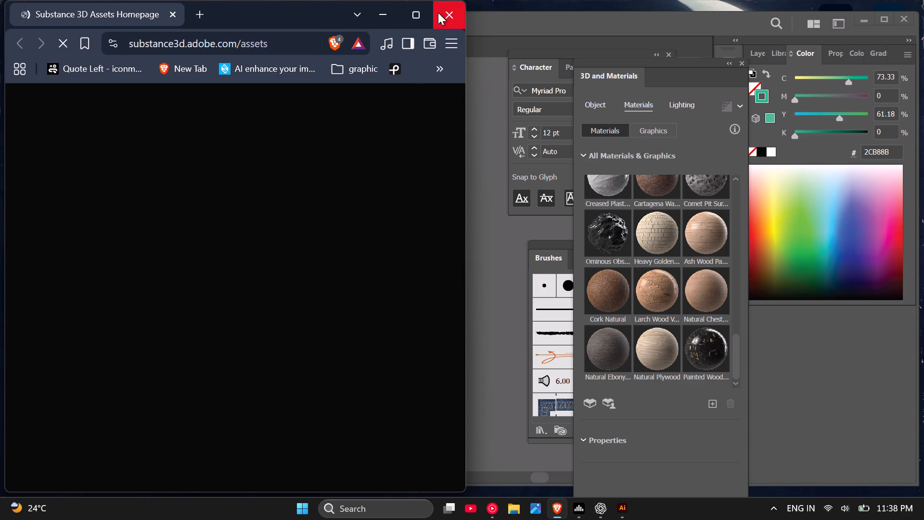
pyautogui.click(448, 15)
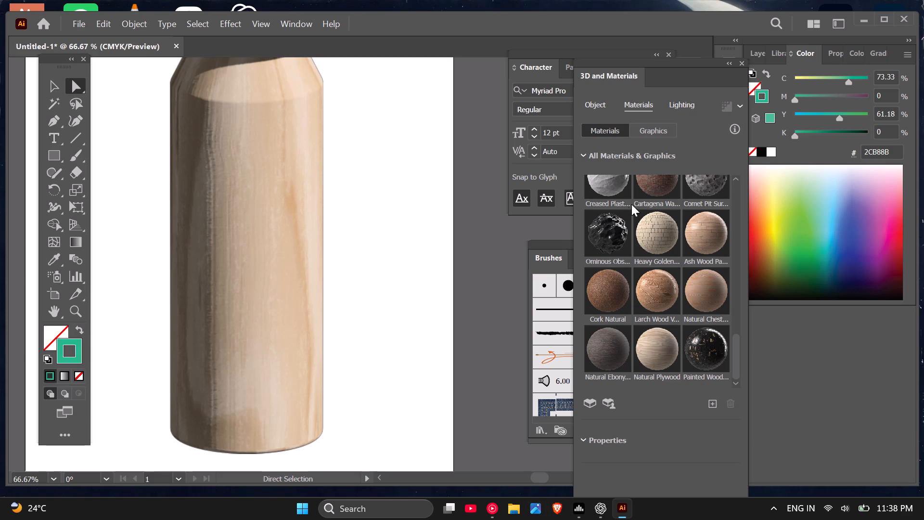
# Examine the deselected plywood bottle at several magnifications and look back through the concrete and fabric materials.
pyautogui.scroll(-2, 664, 363)
pyautogui.scroll(4, 671, 317)
pyautogui.scroll(-3, 216, 366)
pyautogui.click(320, 308)
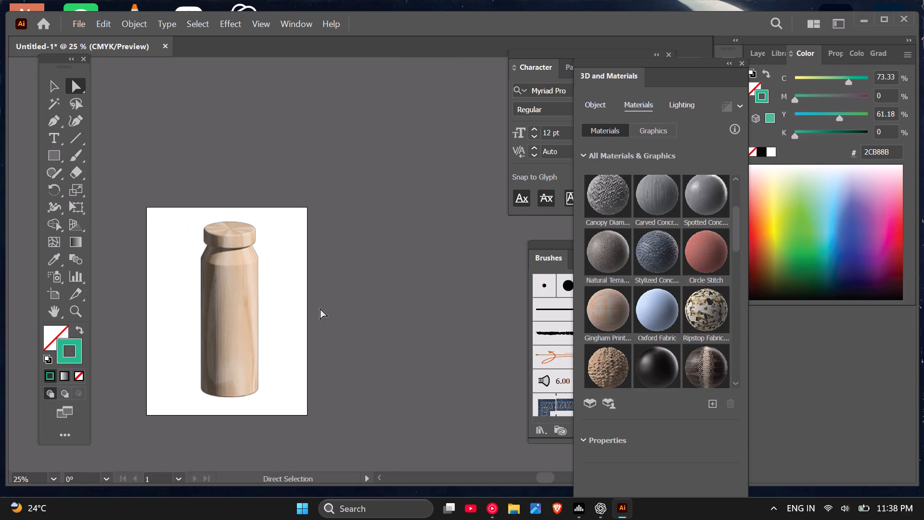
pyautogui.scroll(2, 226, 309)
pyautogui.scroll(-1, 251, 279)
pyautogui.scroll(1, 265, 422)
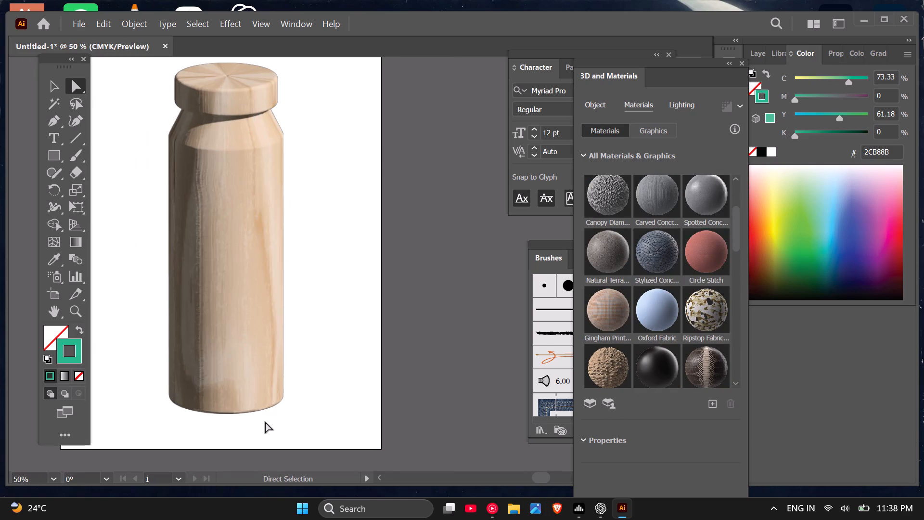
pyautogui.scroll(-1, 265, 422)
pyautogui.click(395, 344)
pyautogui.scroll(1, 662, 137)
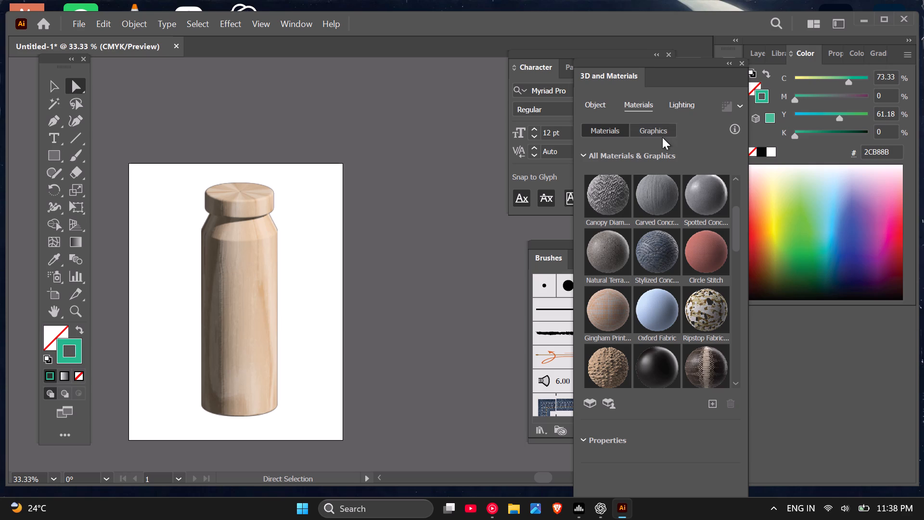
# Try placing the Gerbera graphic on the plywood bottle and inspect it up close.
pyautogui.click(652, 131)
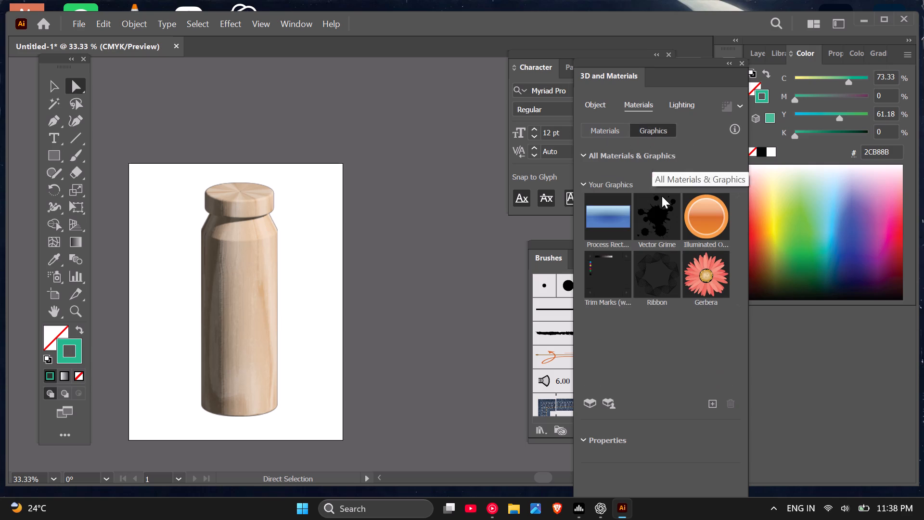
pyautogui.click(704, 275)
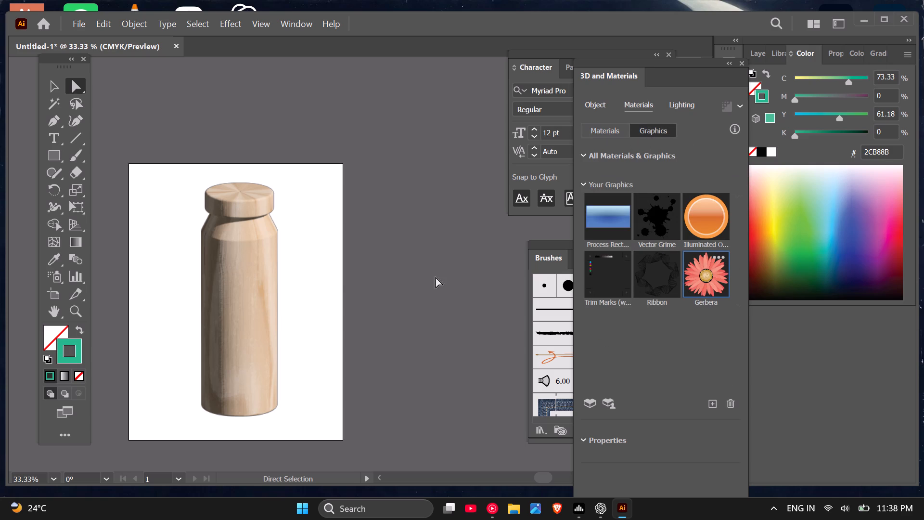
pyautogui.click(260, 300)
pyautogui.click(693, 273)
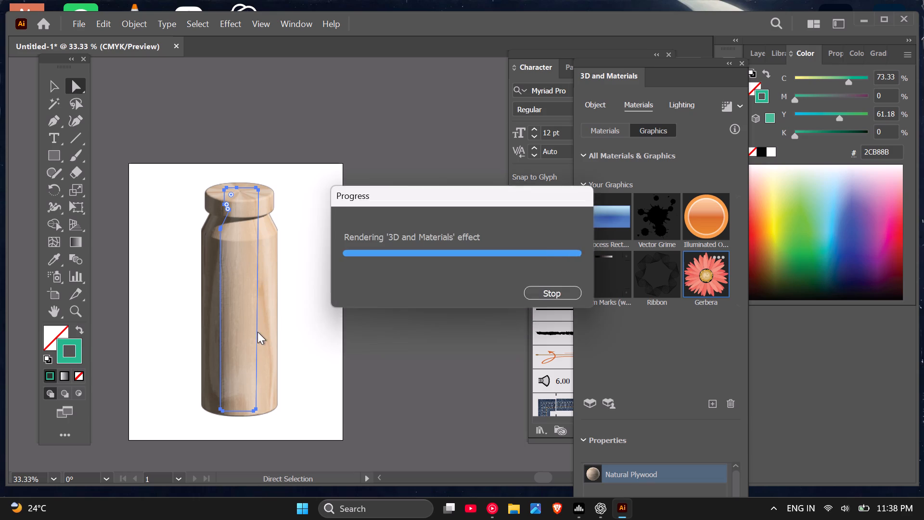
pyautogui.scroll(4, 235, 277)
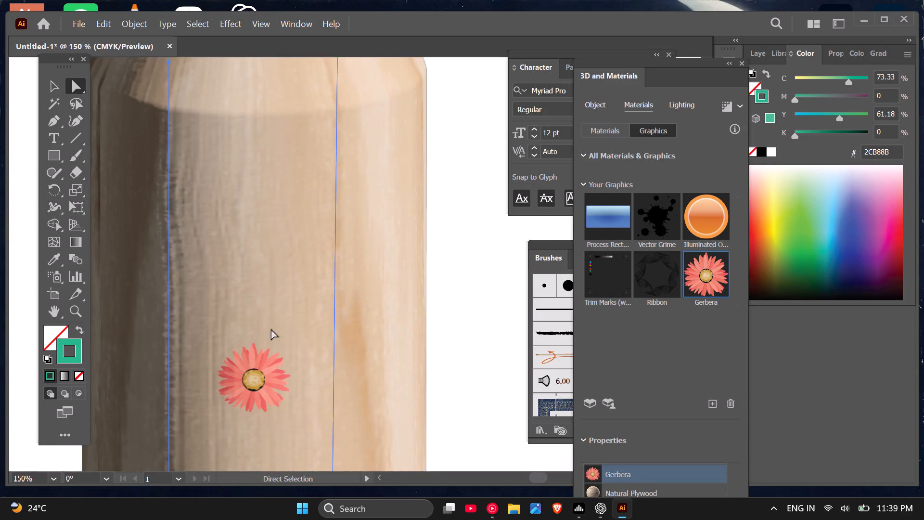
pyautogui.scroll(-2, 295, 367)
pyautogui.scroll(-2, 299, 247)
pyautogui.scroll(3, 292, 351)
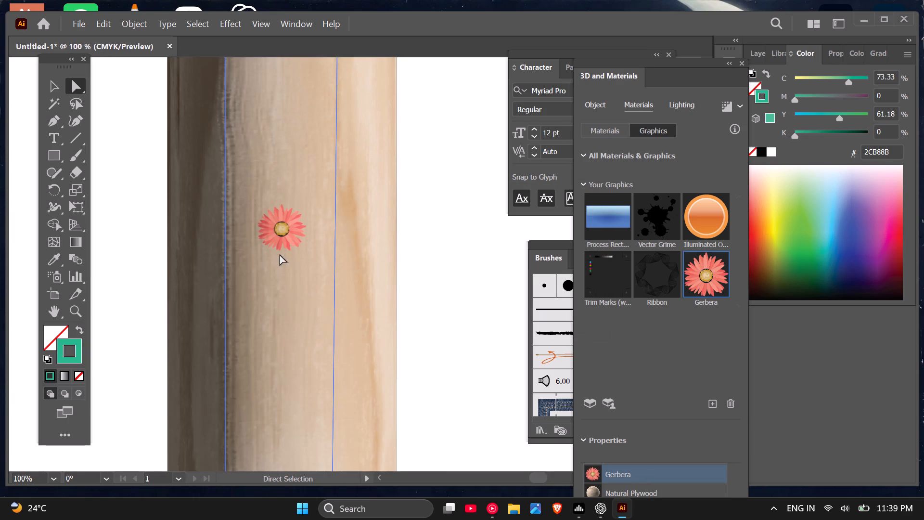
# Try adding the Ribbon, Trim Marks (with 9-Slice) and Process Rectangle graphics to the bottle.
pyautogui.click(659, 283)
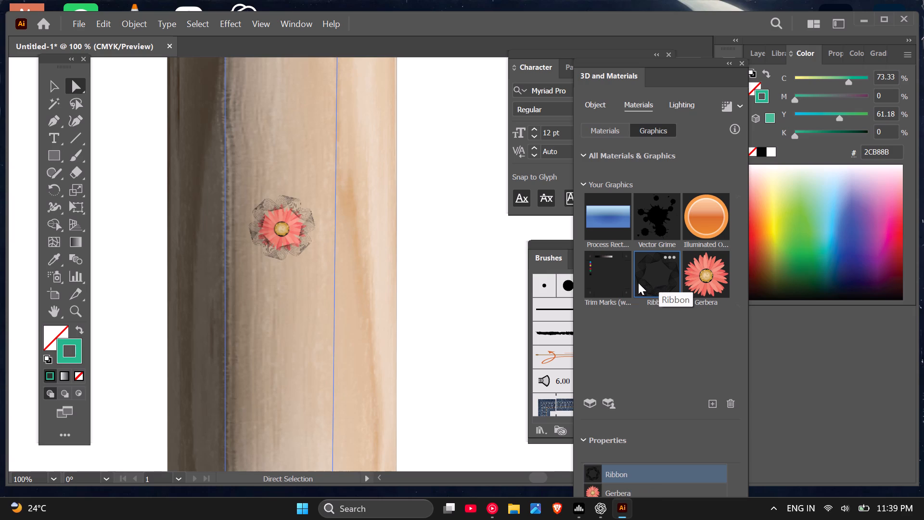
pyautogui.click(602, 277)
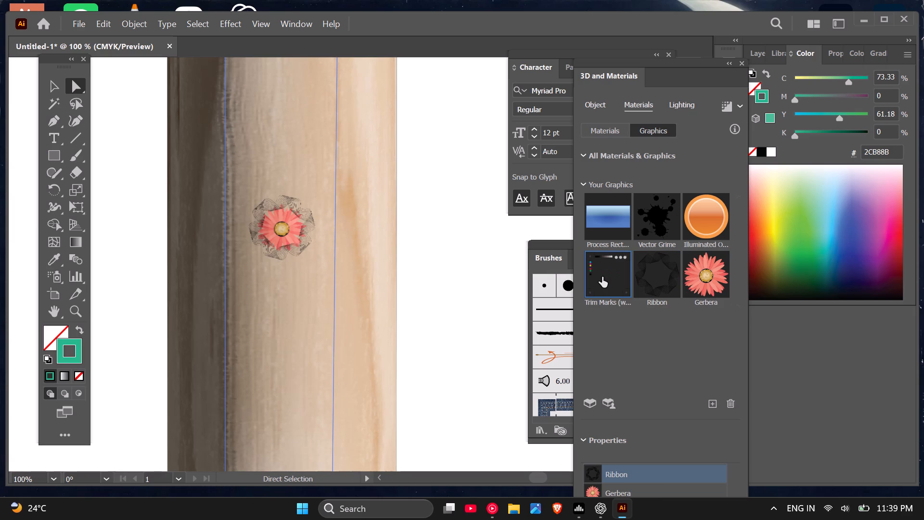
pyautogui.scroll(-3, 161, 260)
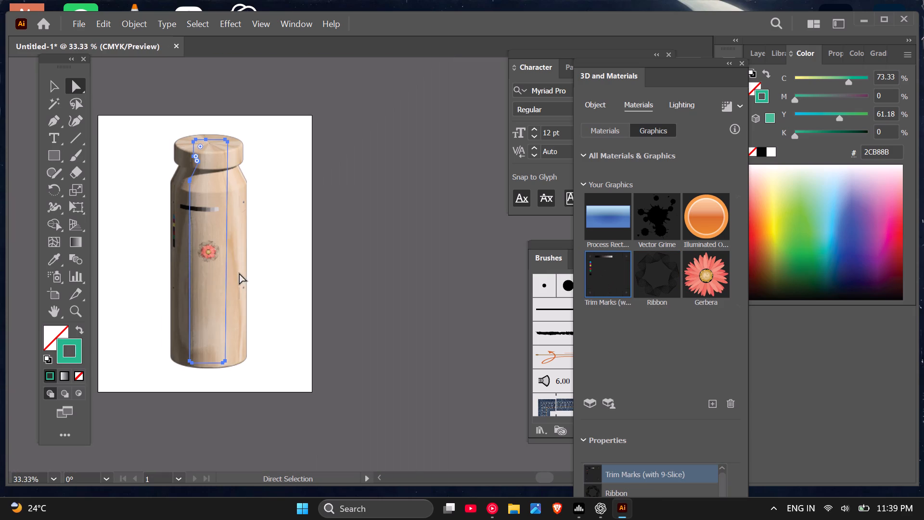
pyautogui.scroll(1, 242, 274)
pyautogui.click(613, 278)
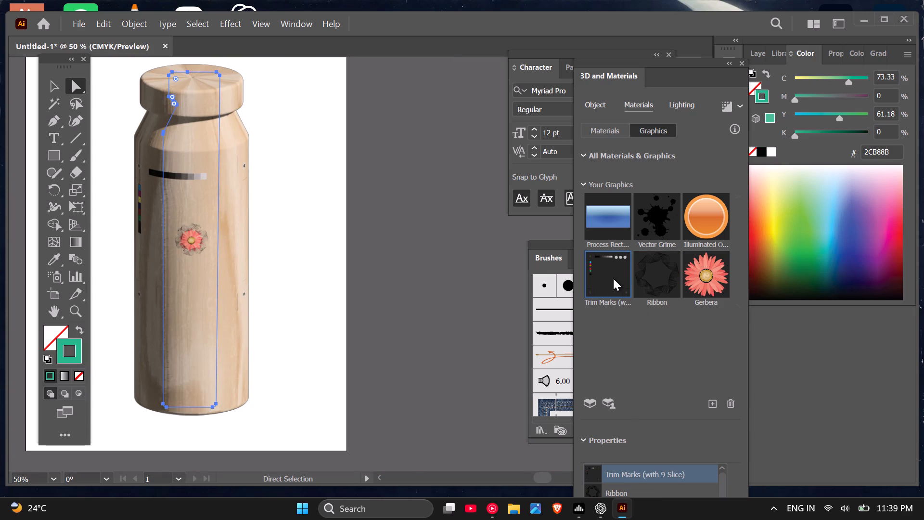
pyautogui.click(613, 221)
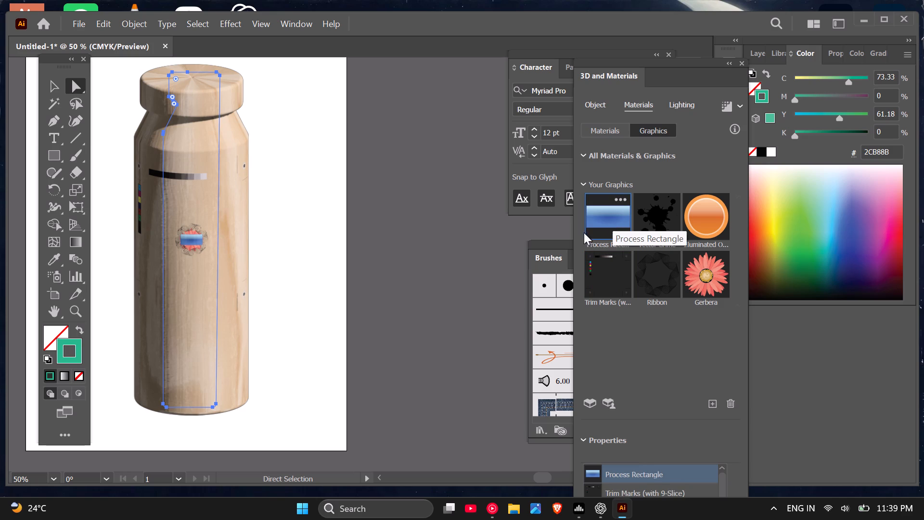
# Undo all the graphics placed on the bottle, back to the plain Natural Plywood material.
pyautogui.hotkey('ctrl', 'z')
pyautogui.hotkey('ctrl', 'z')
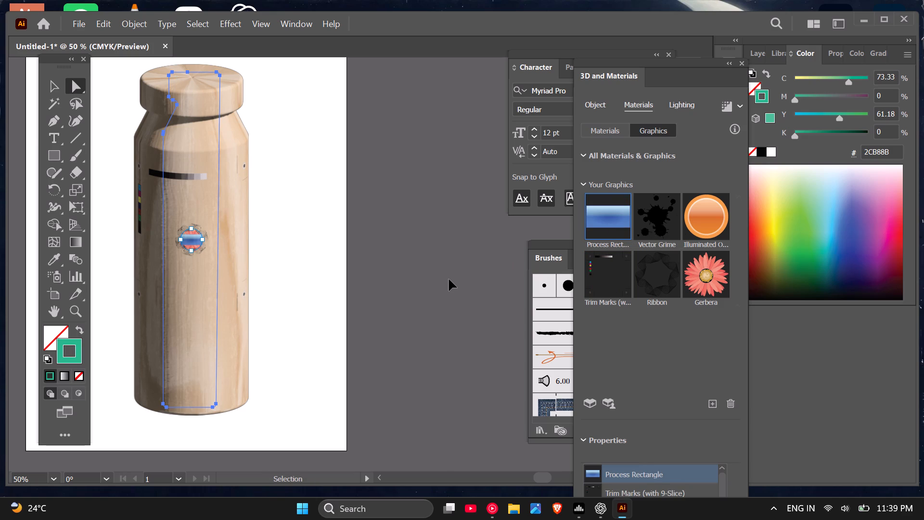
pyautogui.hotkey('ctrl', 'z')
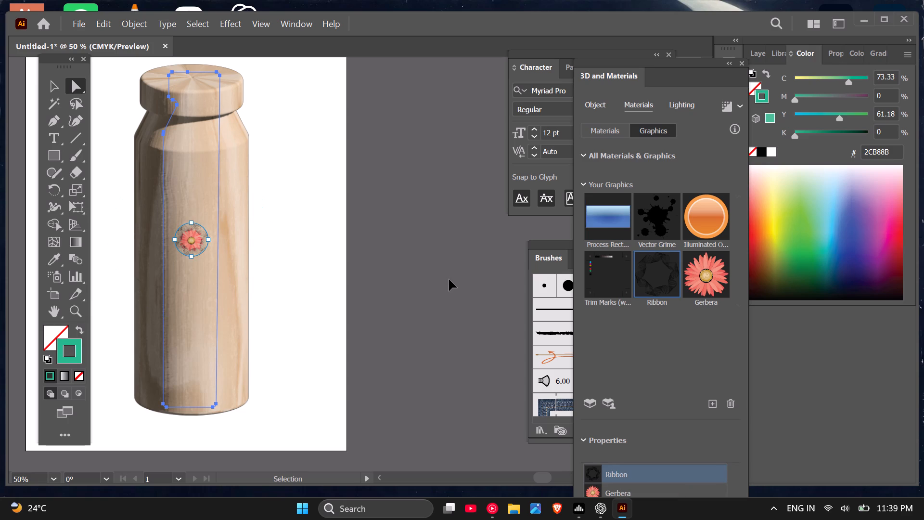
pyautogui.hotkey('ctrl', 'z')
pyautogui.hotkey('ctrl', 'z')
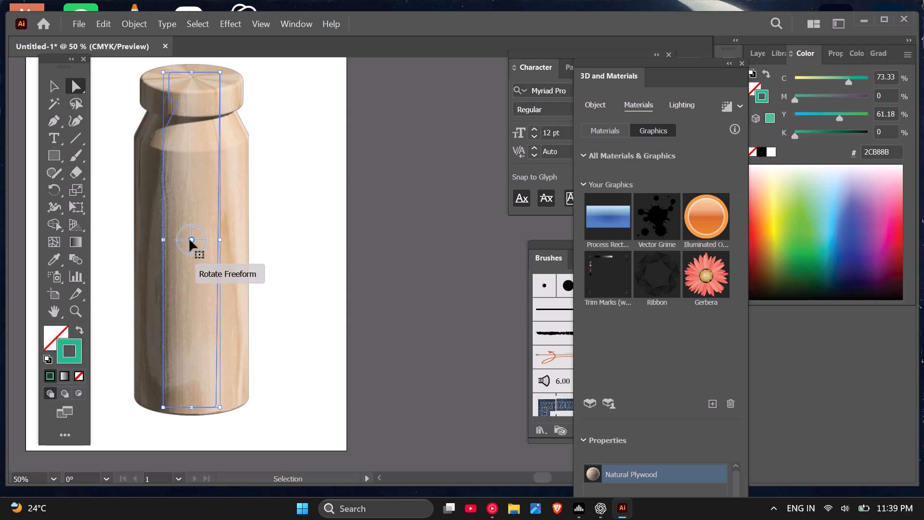
# Rotate the plywood bottle freely in 3D until its dark, shaded side faces forward and it leans left.
pyautogui.keyDown('ctrl'); pyautogui.moveTo(190, 240); pyautogui.dragTo(226, 254); pyautogui.keyUp('ctrl')
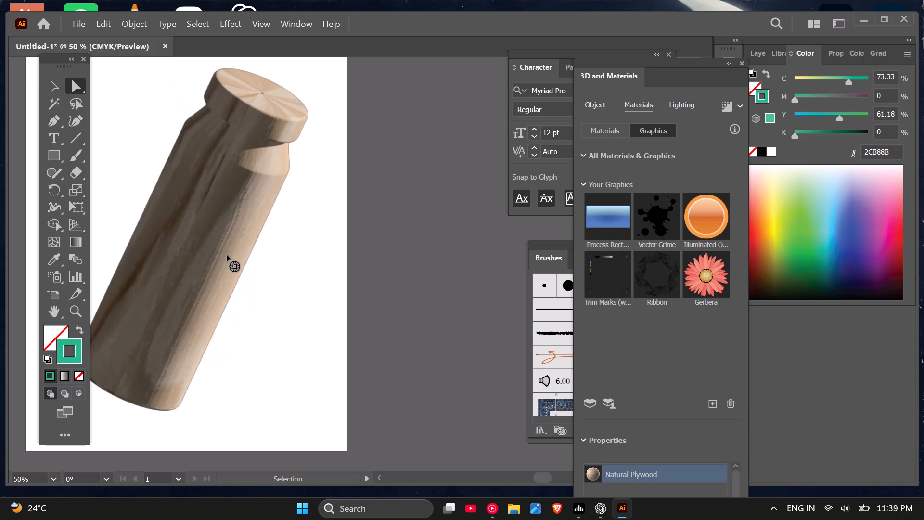
pyautogui.keyDown('ctrl'); pyautogui.moveTo(226, 254); pyautogui.dragTo(195, 203); pyautogui.keyUp('ctrl')
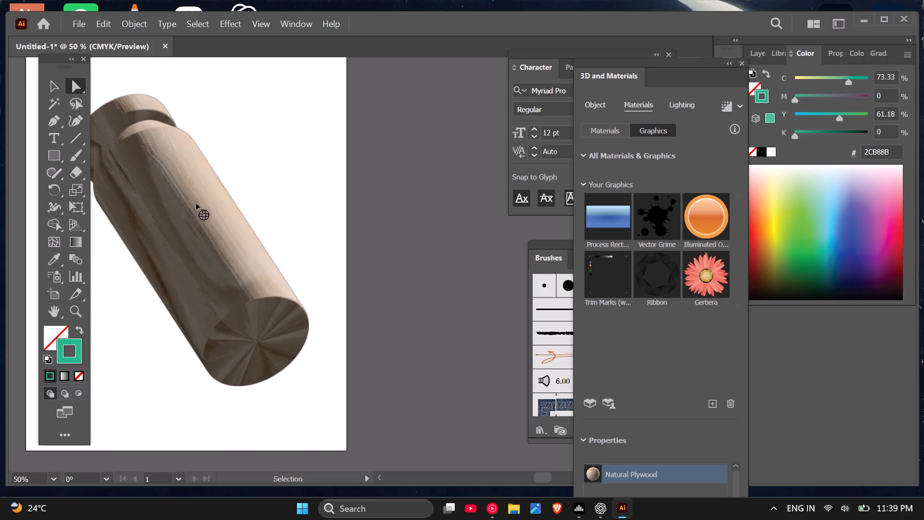
pyautogui.keyDown('ctrl'); pyautogui.moveTo(195, 203); pyautogui.dragTo(191, 277); pyautogui.keyUp('ctrl')
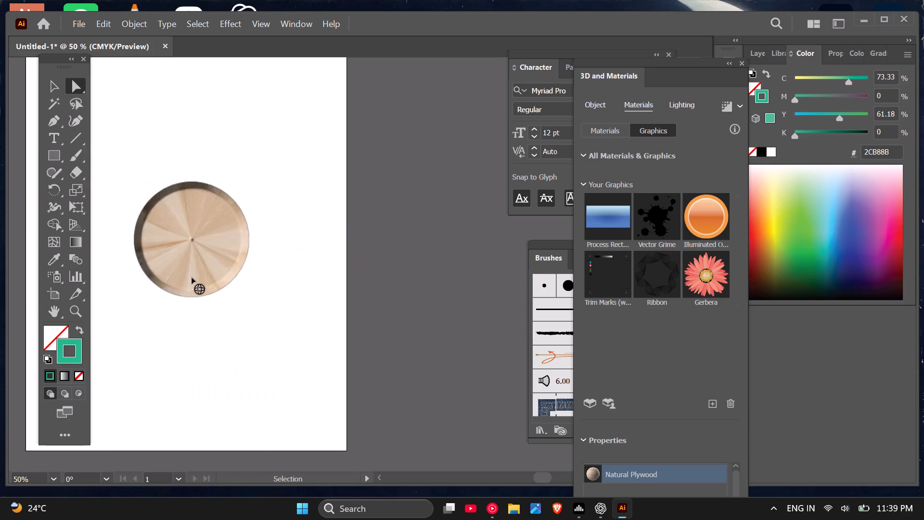
pyautogui.keyDown('ctrl'); pyautogui.moveTo(191, 277); pyautogui.dragTo(184, 294); pyautogui.keyUp('ctrl')
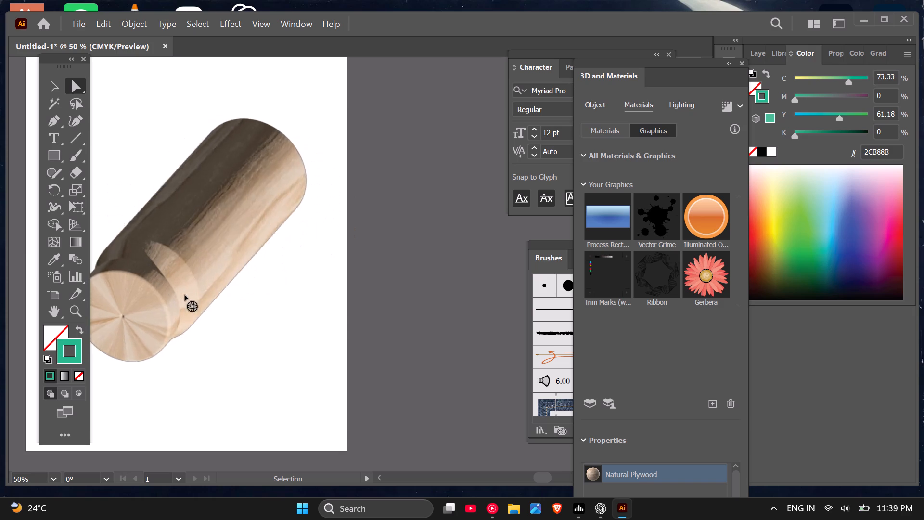
pyautogui.keyDown('ctrl'); pyautogui.moveTo(184, 294); pyautogui.dragTo(285, 242); pyautogui.keyUp('ctrl')
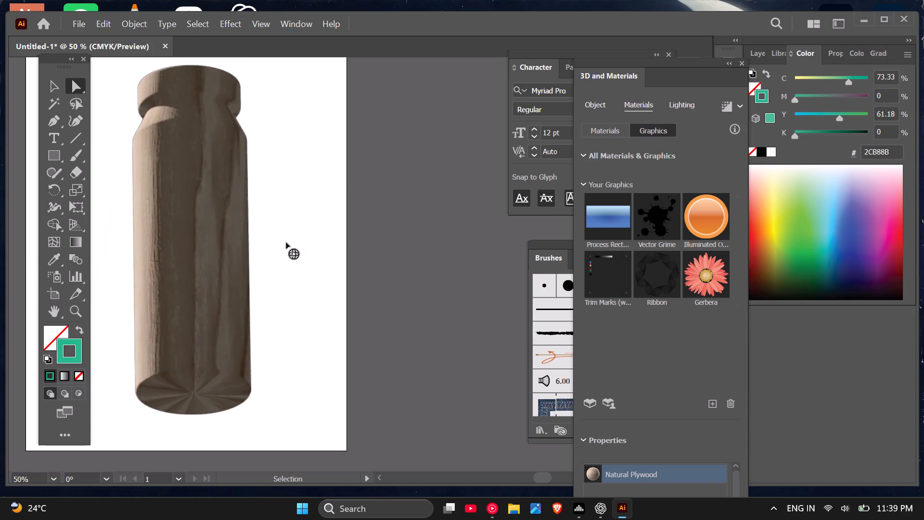
pyautogui.keyDown('ctrl'); pyautogui.moveTo(285, 242); pyautogui.dragTo(251, 224); pyautogui.keyUp('ctrl')
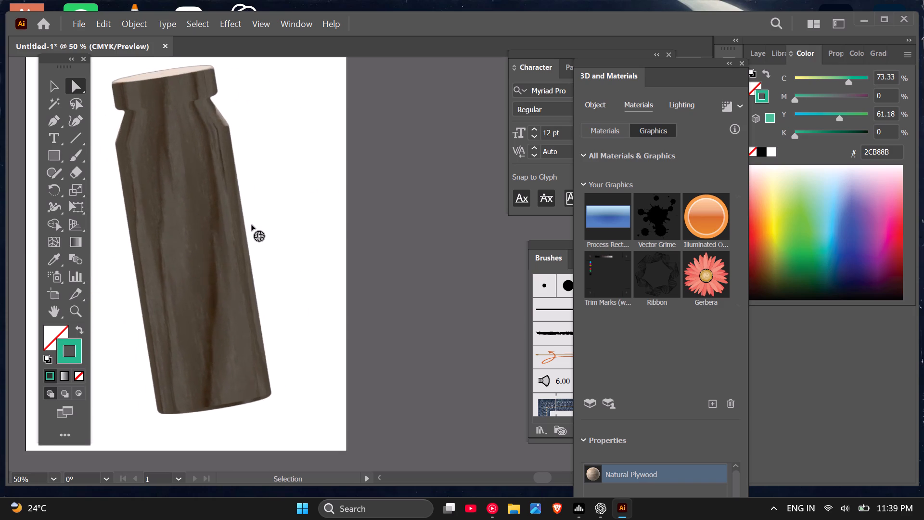
pyautogui.keyDown('ctrl'); pyautogui.moveTo(251, 224); pyautogui.dragTo(250, 223); pyautogui.keyUp('ctrl')
pyautogui.keyDown('ctrl'); pyautogui.moveTo(196, 146); pyautogui.dragTo(208, 171); pyautogui.keyUp('ctrl')
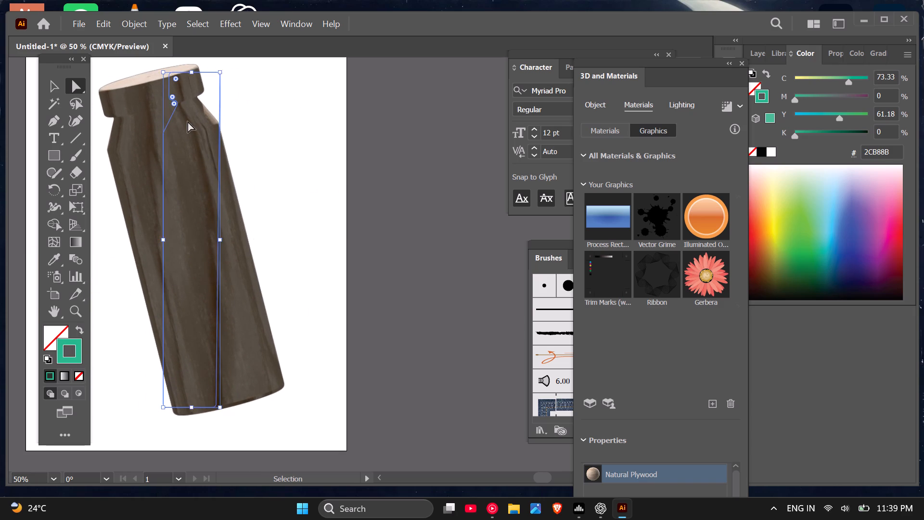
# Rotate the bottle around its X axis until the round top of the cap faces forward.
pyautogui.keyDown('ctrl'); pyautogui.moveTo(196, 239); pyautogui.dragTo(211, 255); pyautogui.keyUp('ctrl')
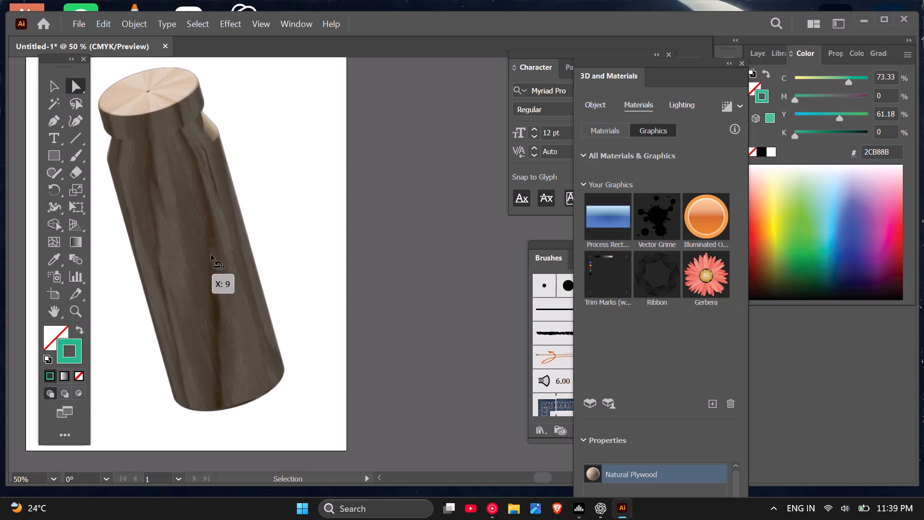
pyautogui.keyDown('ctrl'); pyautogui.moveTo(211, 255); pyautogui.dragTo(193, 278); pyautogui.keyUp('ctrl')
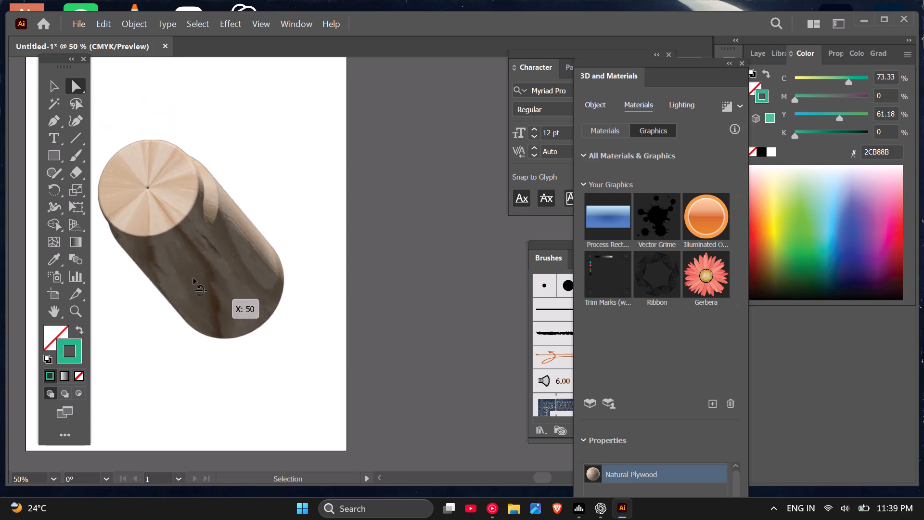
pyautogui.keyDown('ctrl'); pyautogui.moveTo(193, 278); pyautogui.dragTo(122, 218); pyautogui.keyUp('ctrl')
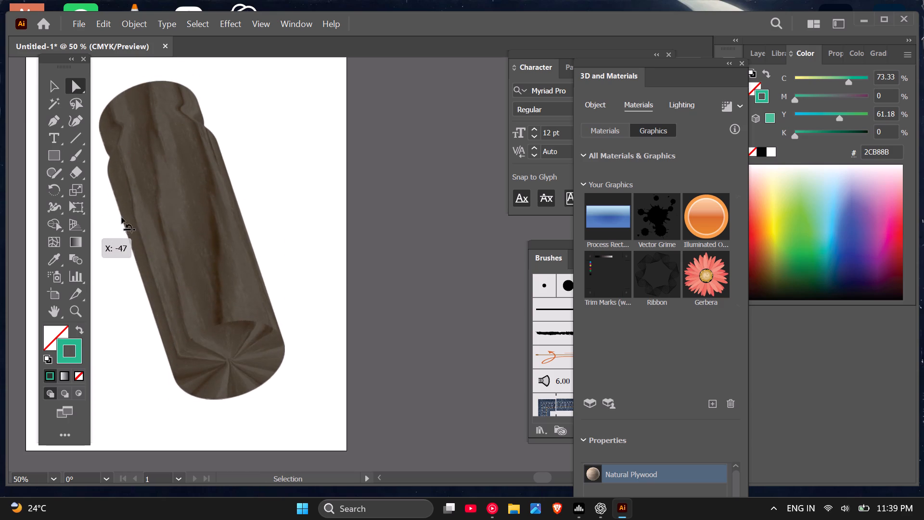
pyautogui.keyDown('ctrl'); pyautogui.moveTo(122, 218); pyautogui.dragTo(225, 256); pyautogui.keyUp('ctrl')
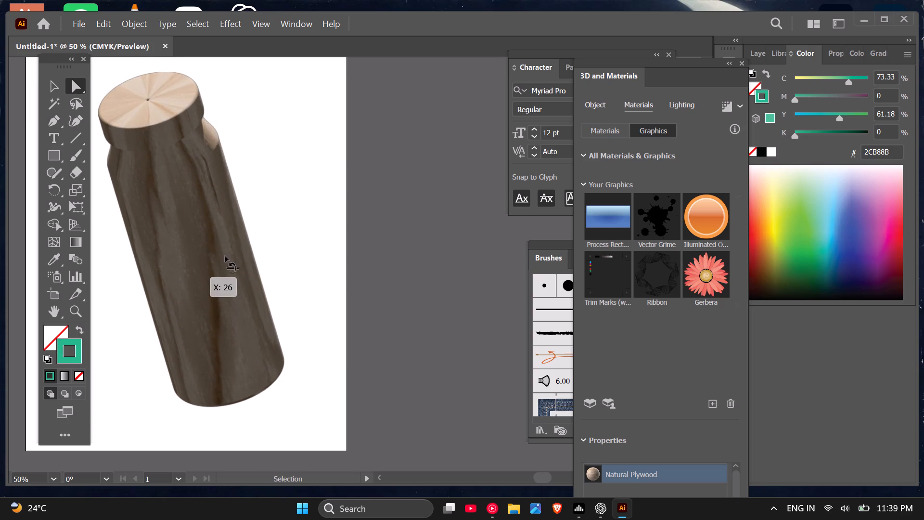
pyautogui.keyDown('ctrl'); pyautogui.moveTo(225, 256); pyautogui.dragTo(187, 263); pyautogui.keyUp('ctrl')
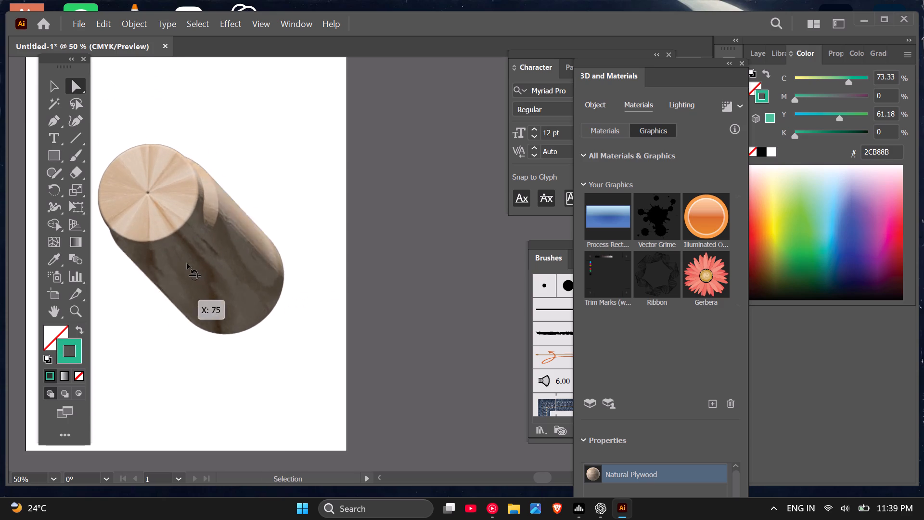
pyautogui.keyDown('ctrl'); pyautogui.moveTo(187, 263); pyautogui.dragTo(187, 267); pyautogui.keyUp('ctrl')
# Move the bottle about 40 pt right and 9 pt down on the artboard.
pyautogui.scroll(-1, 208, 238)
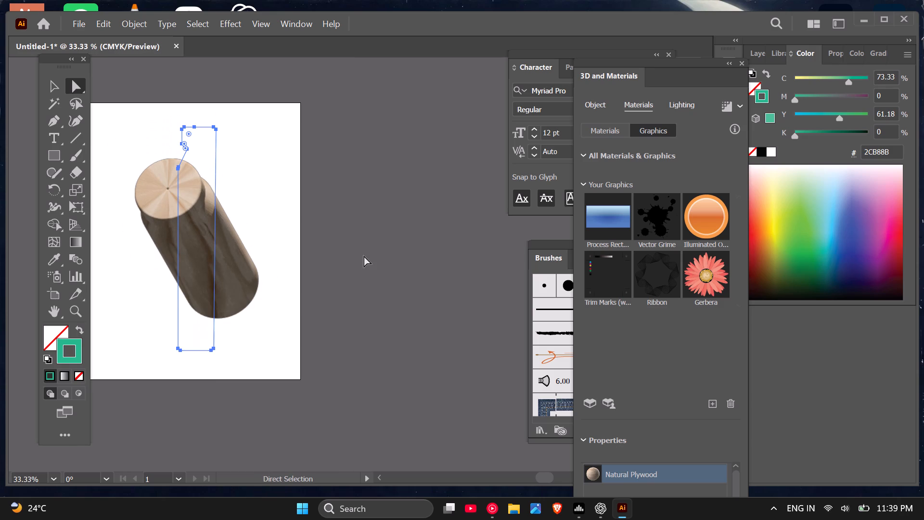
pyautogui.click(364, 256)
pyautogui.scroll(2, 167, 255)
pyautogui.scroll(-1, 174, 252)
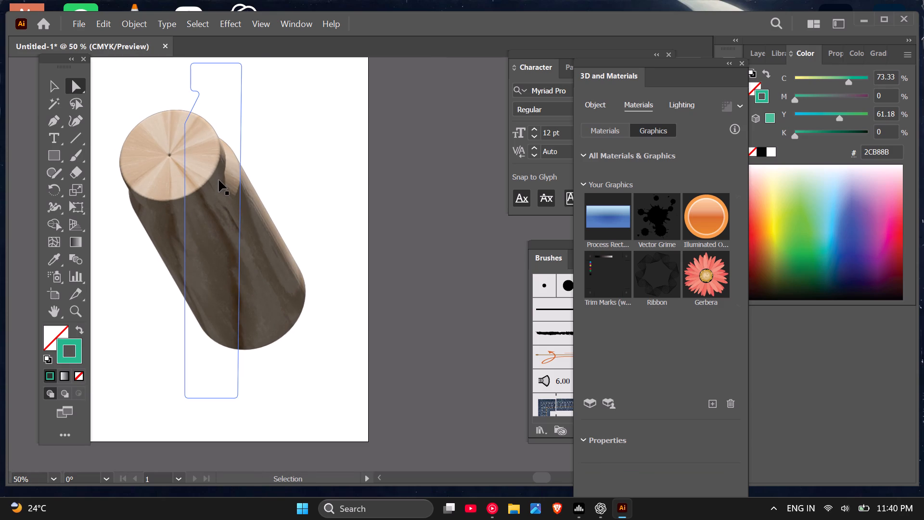
pyautogui.keyDown('ctrl'); pyautogui.moveTo(219, 180); pyautogui.dragTo(240, 185); pyautogui.keyUp('ctrl')
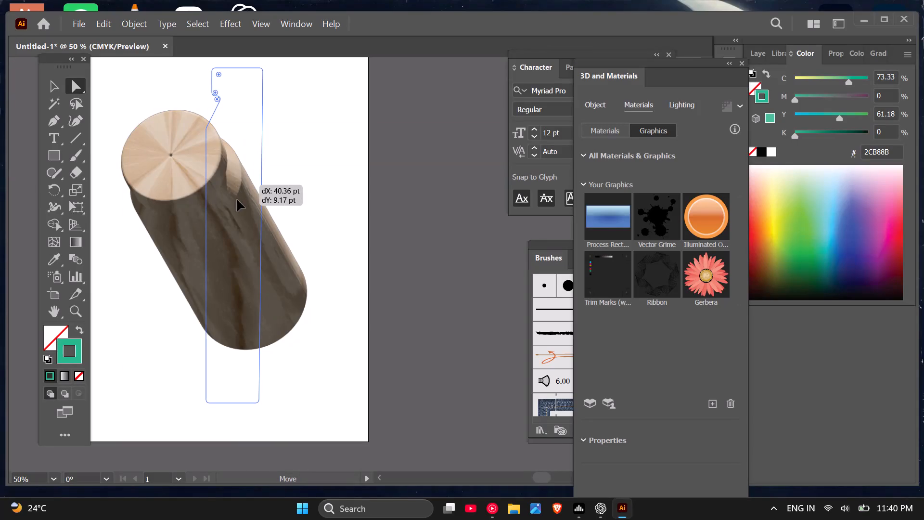
pyautogui.scroll(-3, 232, 230)
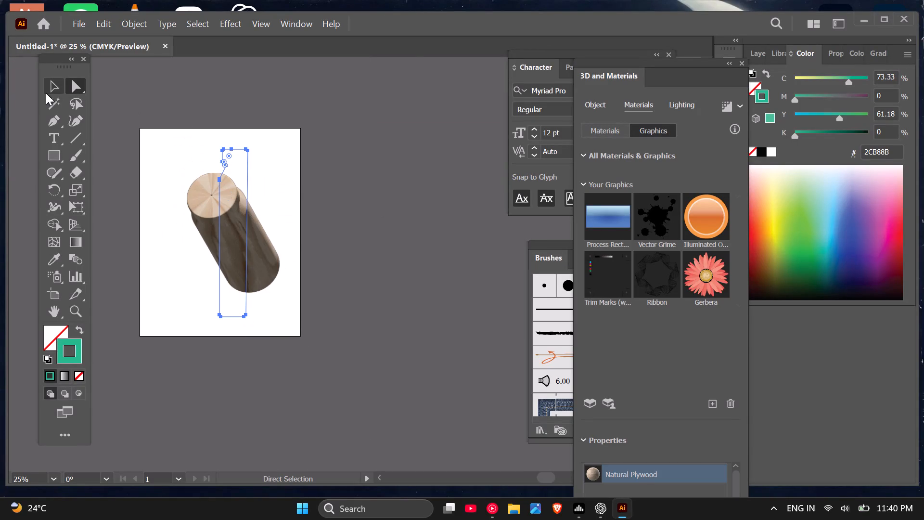
# Rotate the bottle around X until its long side faces forward instead of the cap's top.
pyautogui.click(46, 93)
pyautogui.moveTo(230, 234); pyautogui.dragTo(265, 195)
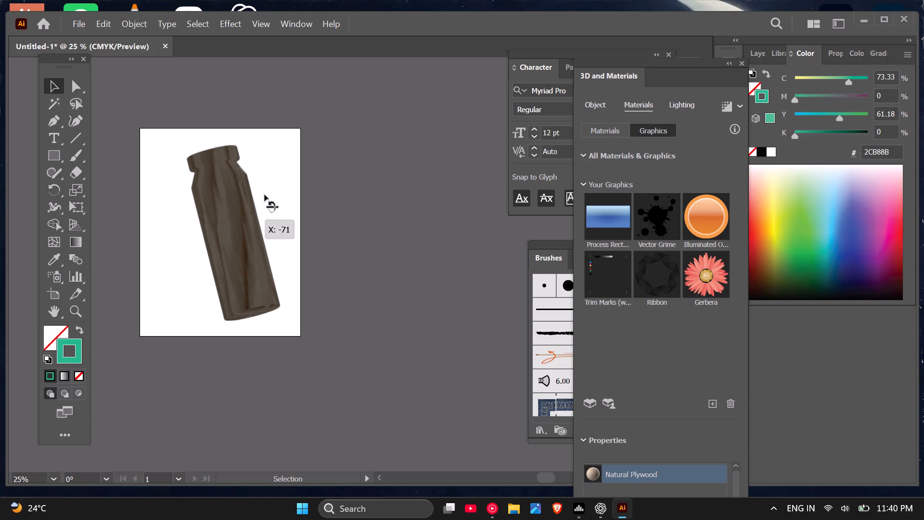
pyautogui.moveTo(265, 195); pyautogui.dragTo(207, 192)
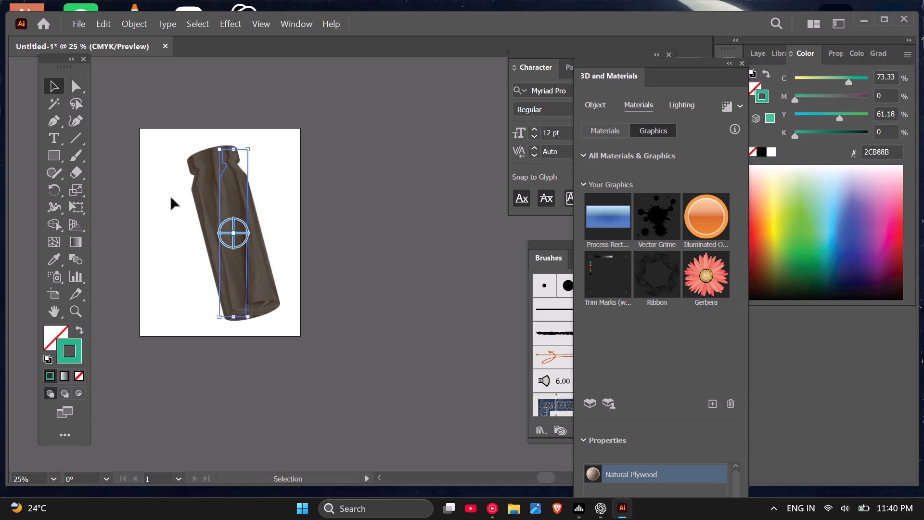
# Rotate the bottle around Y by about -95° so that it leans to the right.
pyautogui.click(77, 91)
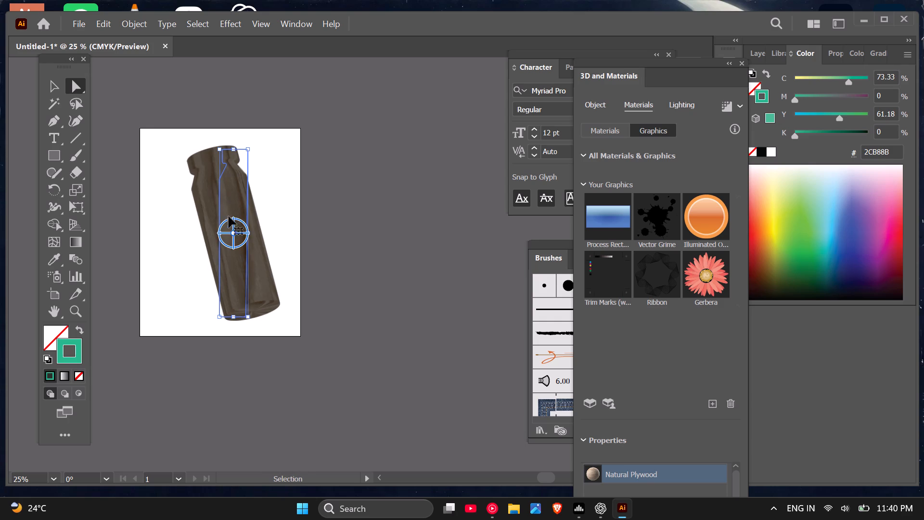
pyautogui.keyDown('ctrl'); pyautogui.moveTo(233, 228); pyautogui.dragTo(172, 229); pyautogui.keyUp('ctrl')
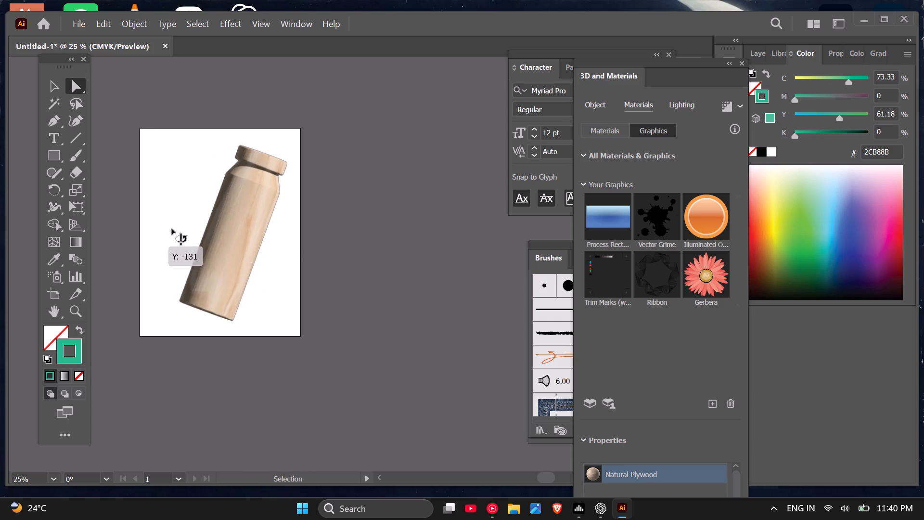
pyautogui.keyDown('ctrl'); pyautogui.moveTo(172, 229); pyautogui.dragTo(182, 260); pyautogui.keyUp('ctrl')
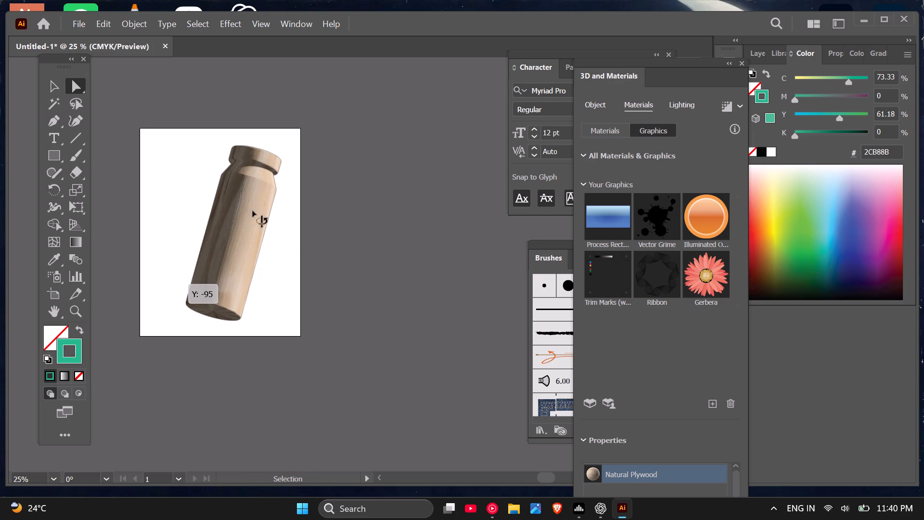
# Move the tilted bottle slightly left on the artboard.
pyautogui.keyDown('ctrl'); pyautogui.moveTo(236, 231); pyautogui.dragTo(208, 239); pyautogui.keyUp('ctrl')
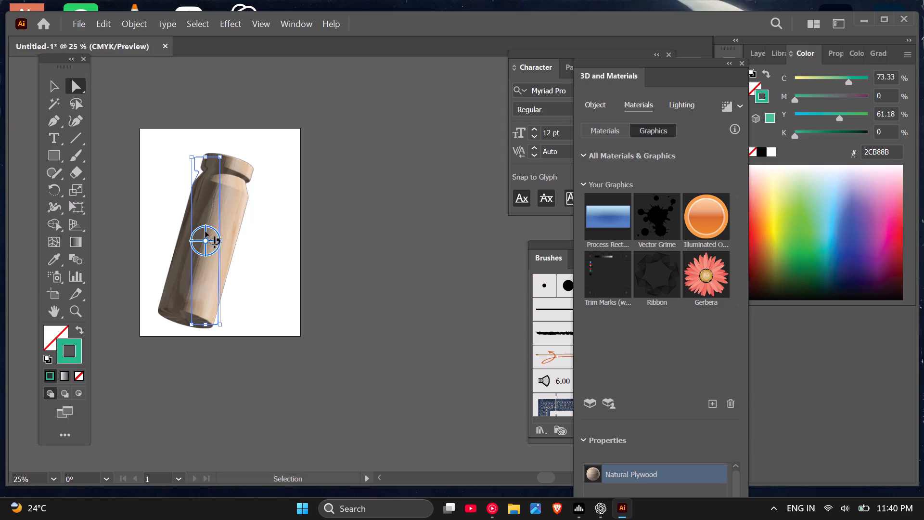
# Rotate the bottle around Y by about -77° to bring its light wood-grain side forward.
pyautogui.keyDown('ctrl'); pyautogui.moveTo(205, 234); pyautogui.dragTo(159, 239); pyautogui.keyUp('ctrl')
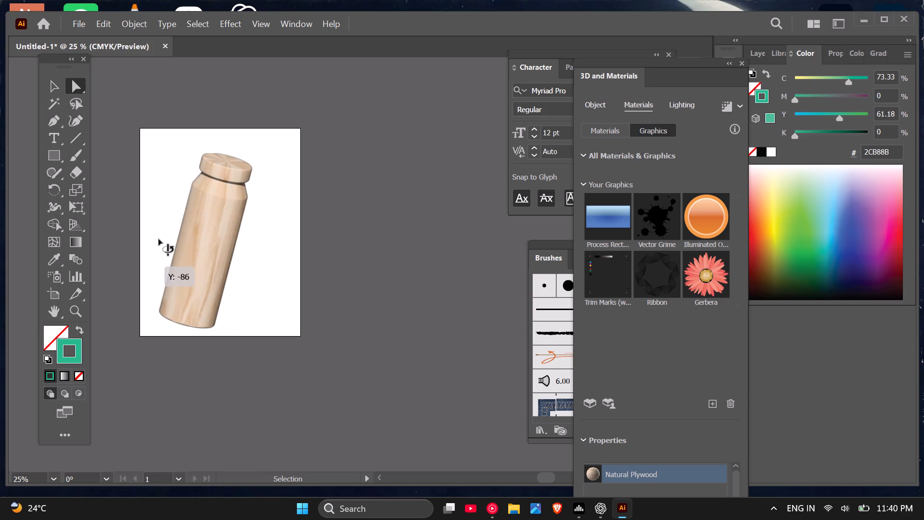
pyautogui.keyDown('ctrl'); pyautogui.moveTo(159, 239); pyautogui.dragTo(163, 203); pyautogui.keyUp('ctrl')
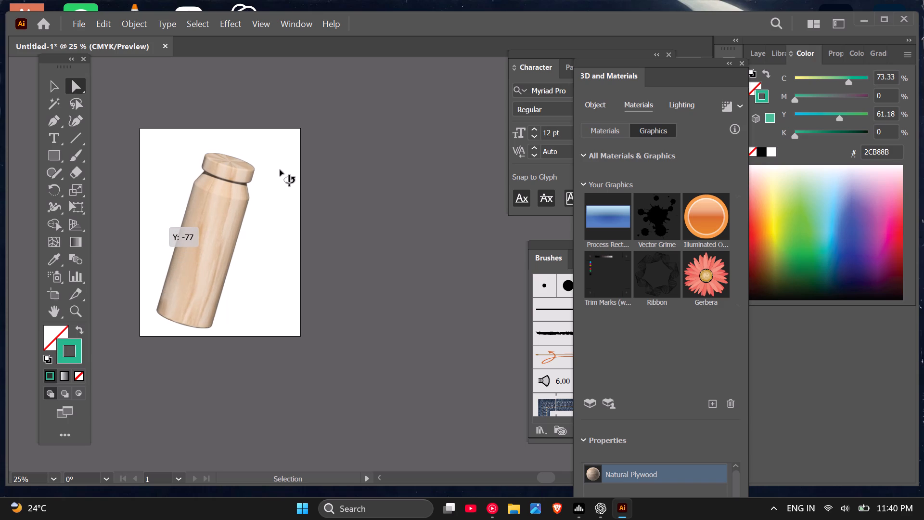
# Tilt the bottle slightly around X so that the top of its cap shows more.
pyautogui.scroll(-1, 233, 194)
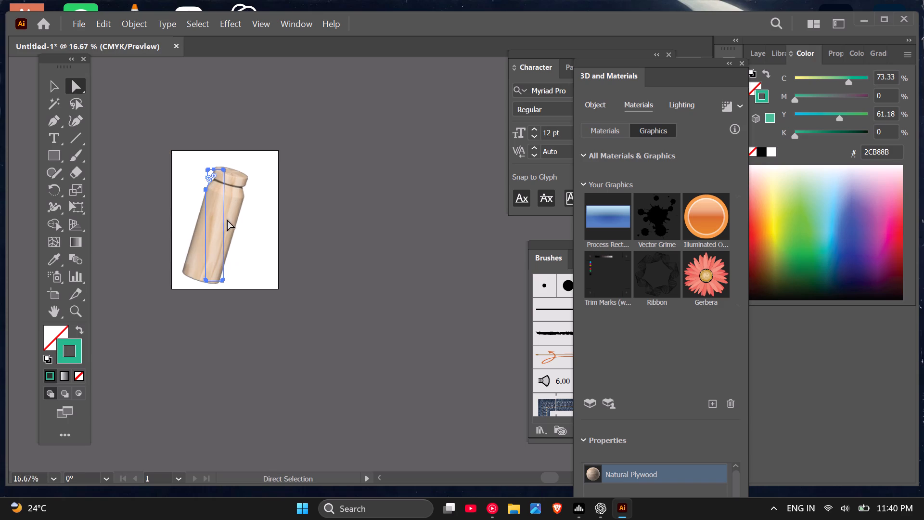
pyautogui.scroll(2, 238, 208)
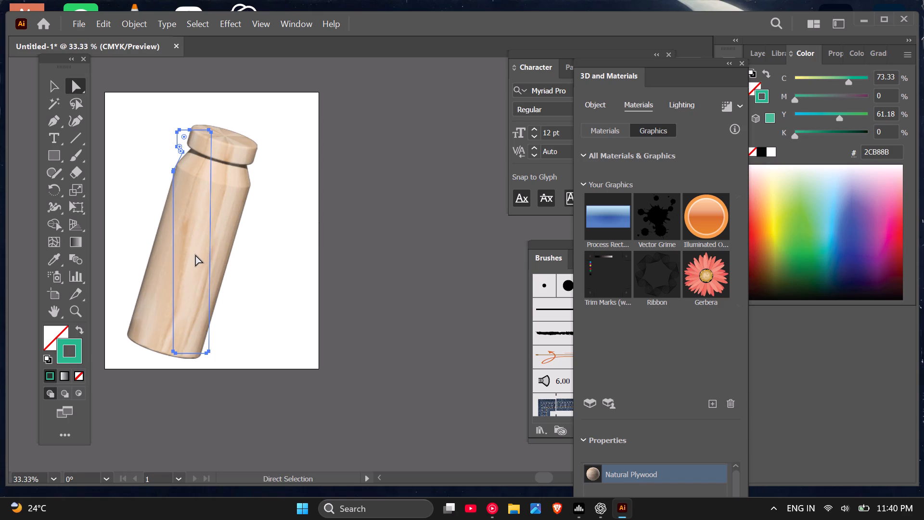
pyautogui.keyDown('ctrl'); pyautogui.moveTo(185, 241); pyautogui.dragTo(187, 247); pyautogui.keyUp('ctrl')
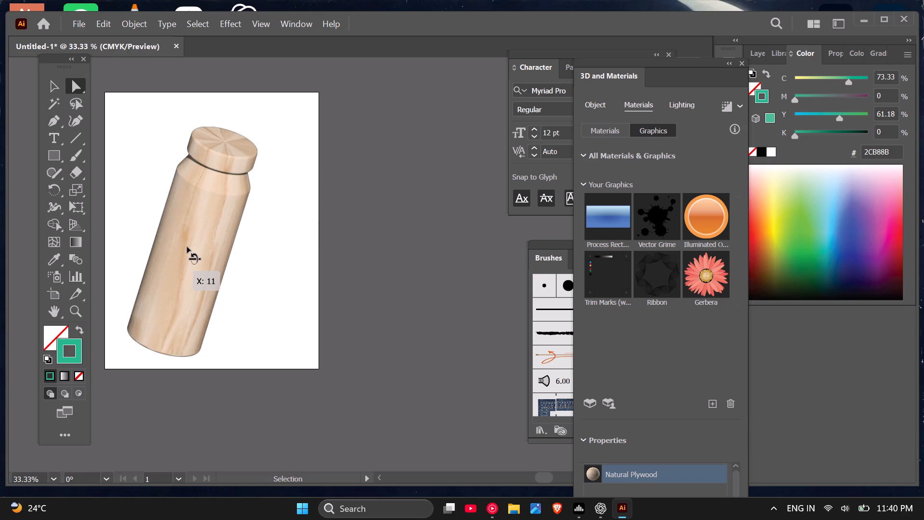
pyautogui.keyDown('ctrl'); pyautogui.moveTo(187, 247); pyautogui.dragTo(156, 232); pyautogui.keyUp('ctrl')
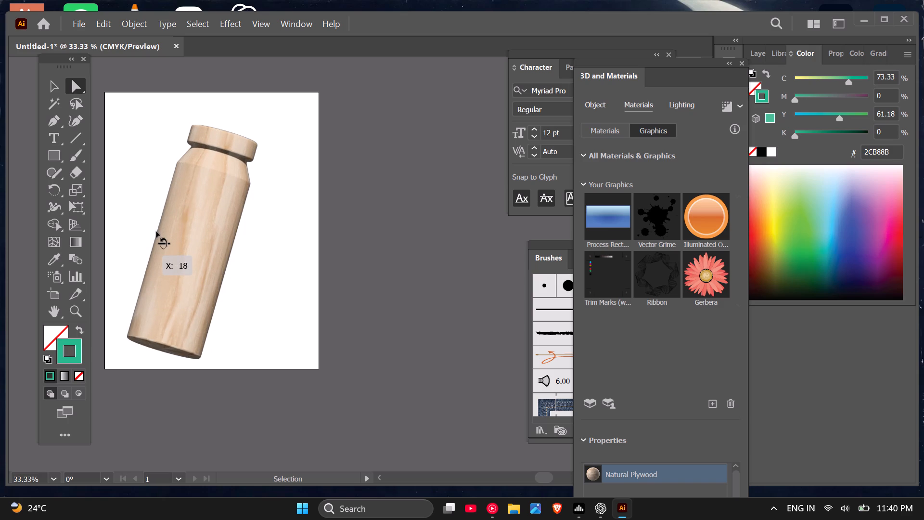
pyautogui.keyDown('ctrl'); pyautogui.moveTo(156, 232); pyautogui.dragTo(152, 249); pyautogui.keyUp('ctrl')
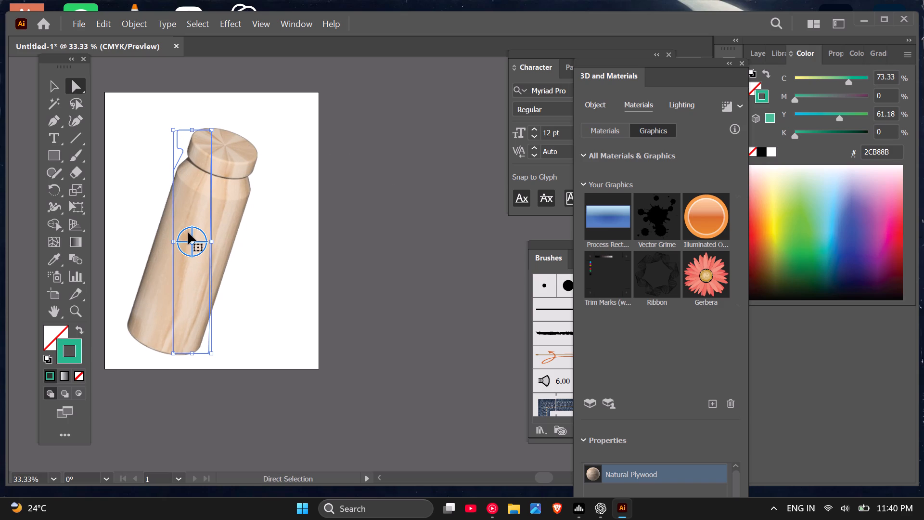
# Move the bottle toward the artboard's right edge.
pyautogui.keyDown('ctrl'); pyautogui.moveTo(187, 228); pyautogui.dragTo(181, 228); pyautogui.keyUp('ctrl')
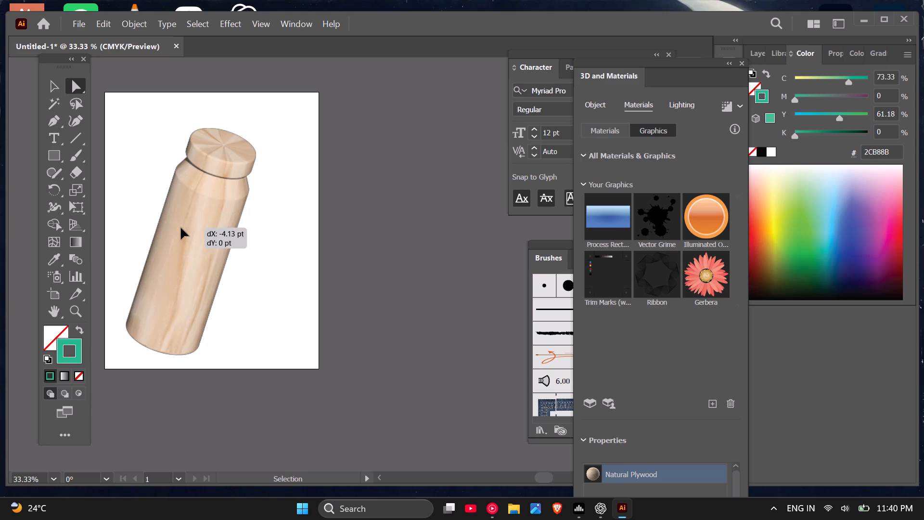
pyautogui.keyDown('ctrl'); pyautogui.moveTo(181, 228); pyautogui.dragTo(270, 228); pyautogui.keyUp('ctrl')
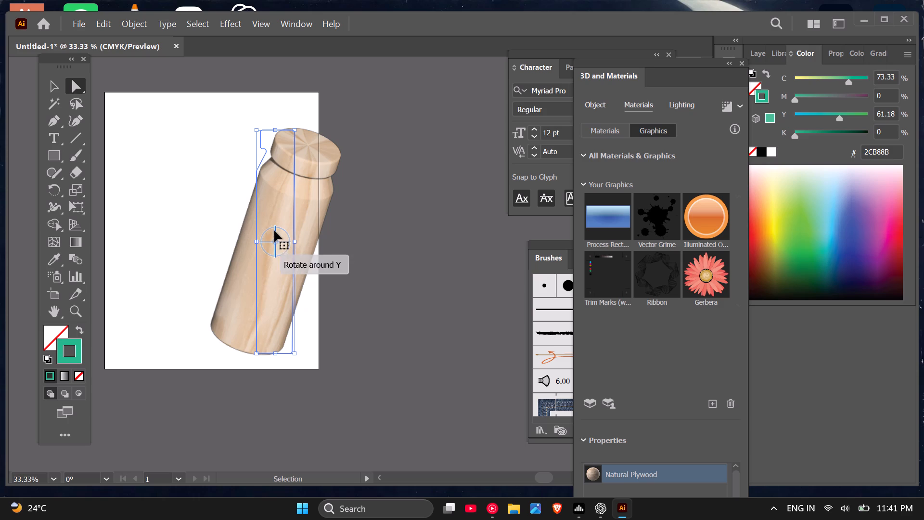
# Rotate the bottle around Z until it leans slightly to the left.
pyautogui.keyDown('ctrl'); pyautogui.moveTo(273, 229); pyautogui.dragTo(267, 227); pyautogui.keyUp('ctrl')
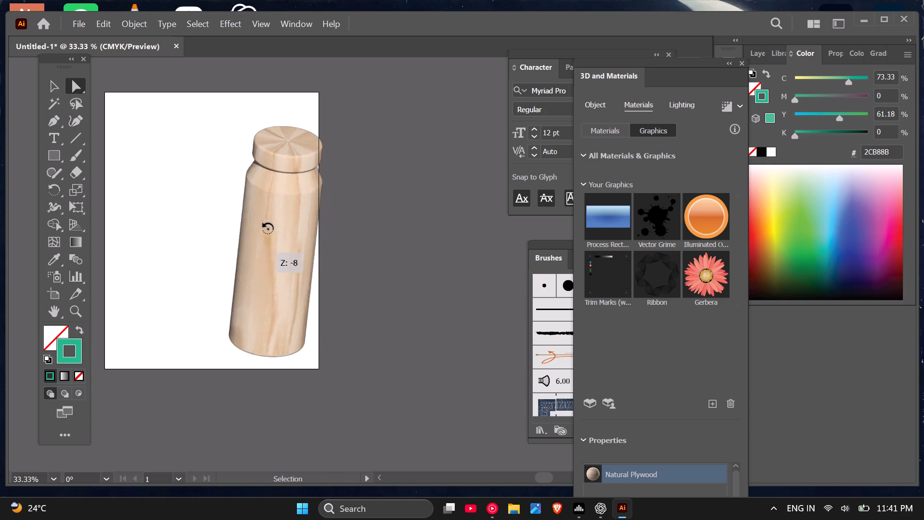
pyautogui.keyDown('ctrl'); pyautogui.moveTo(267, 227); pyautogui.dragTo(265, 226); pyautogui.keyUp('ctrl')
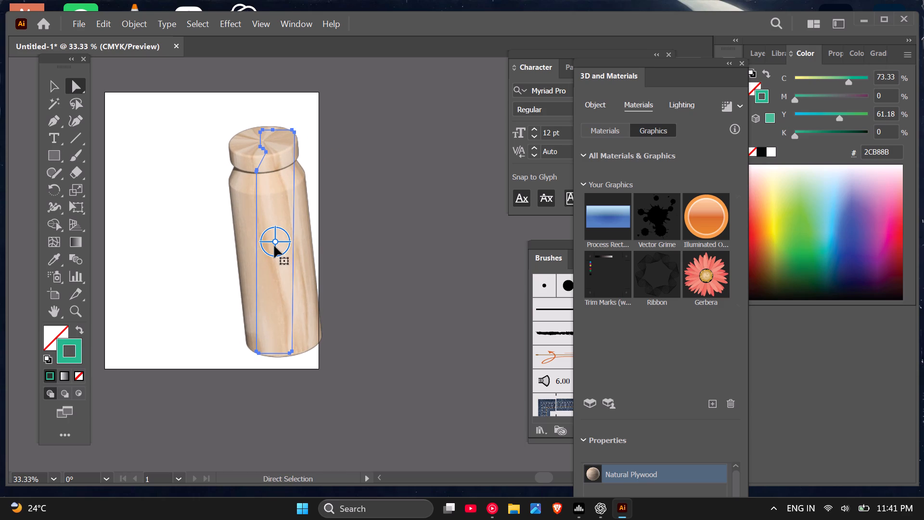
# Move the bottle back to around the middle of the artboard and deselect it.
pyautogui.keyDown('ctrl'); pyautogui.moveTo(274, 246); pyautogui.dragTo(224, 245); pyautogui.keyUp('ctrl')
pyautogui.click(350, 244)
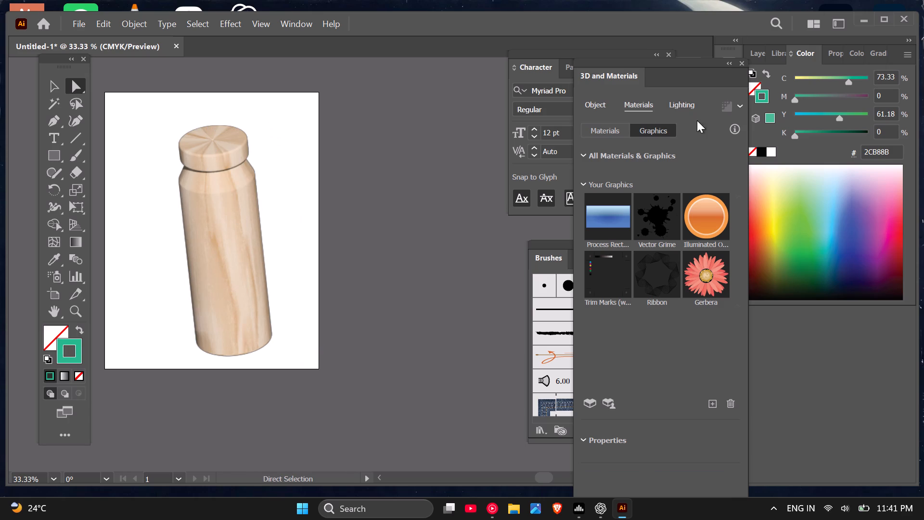
# Select the bottle and try the Right, Top Left, Diffuse and Standard lighting presets on it, ending with Top Left.
pyautogui.click(693, 109)
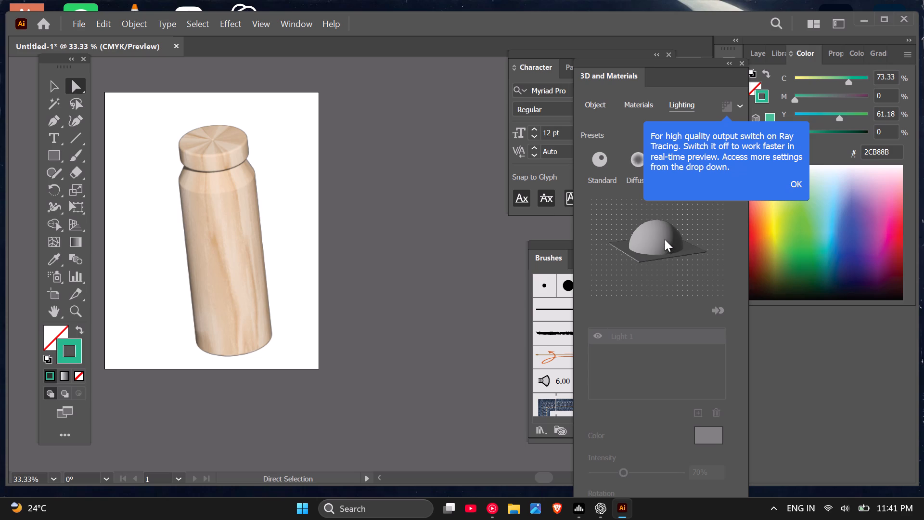
pyautogui.click(665, 239)
pyautogui.click(798, 183)
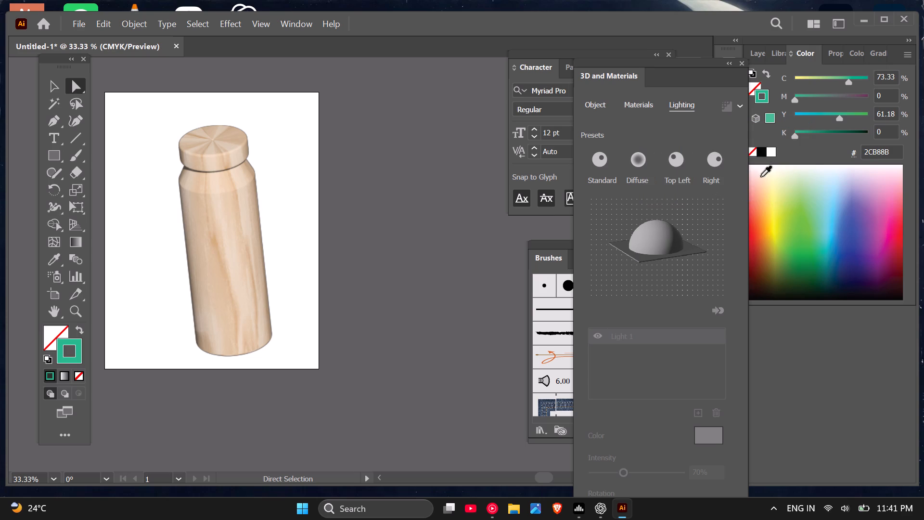
pyautogui.click(714, 161)
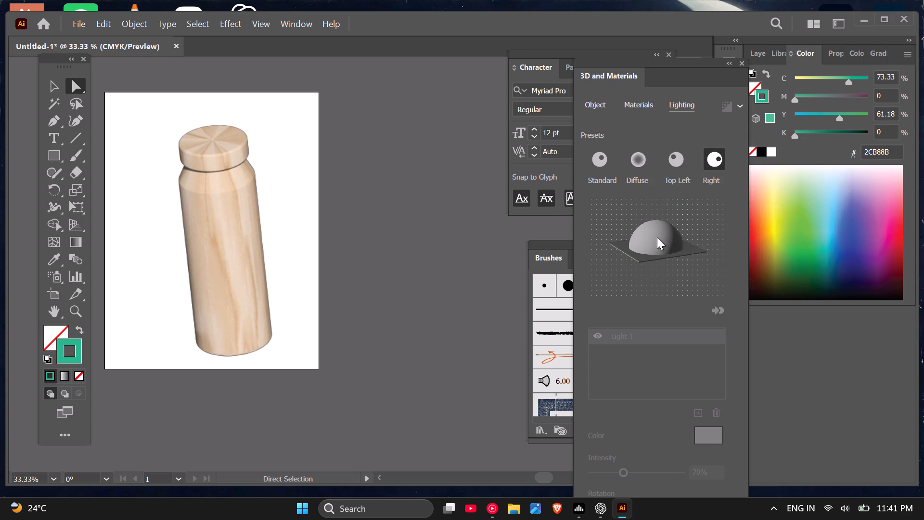
pyautogui.click(213, 224)
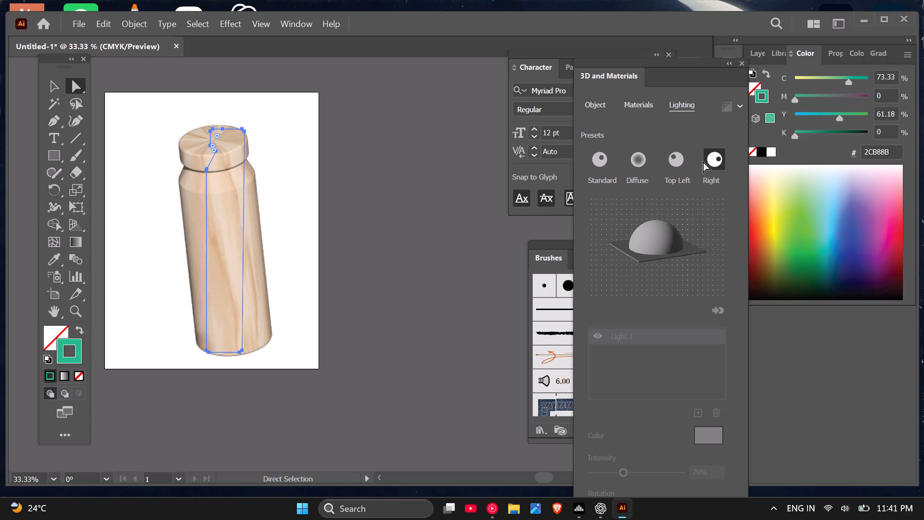
pyautogui.click(713, 166)
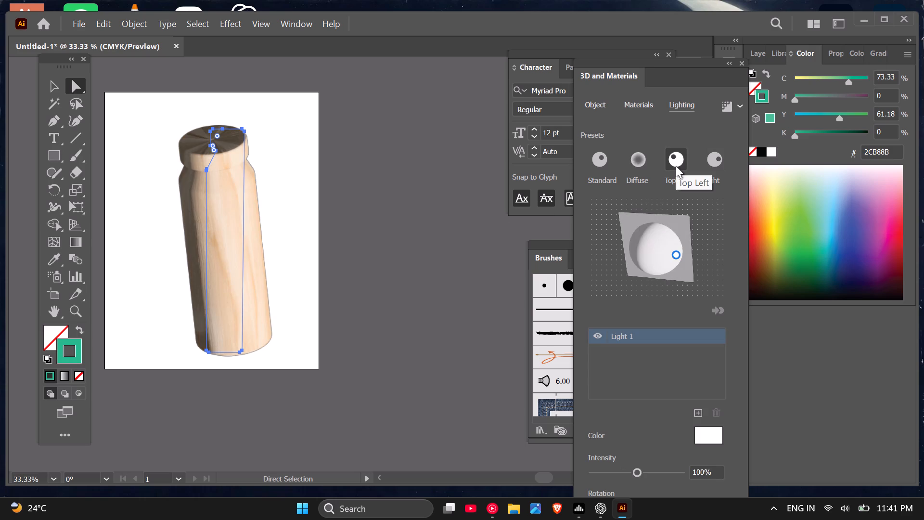
pyautogui.click(676, 166)
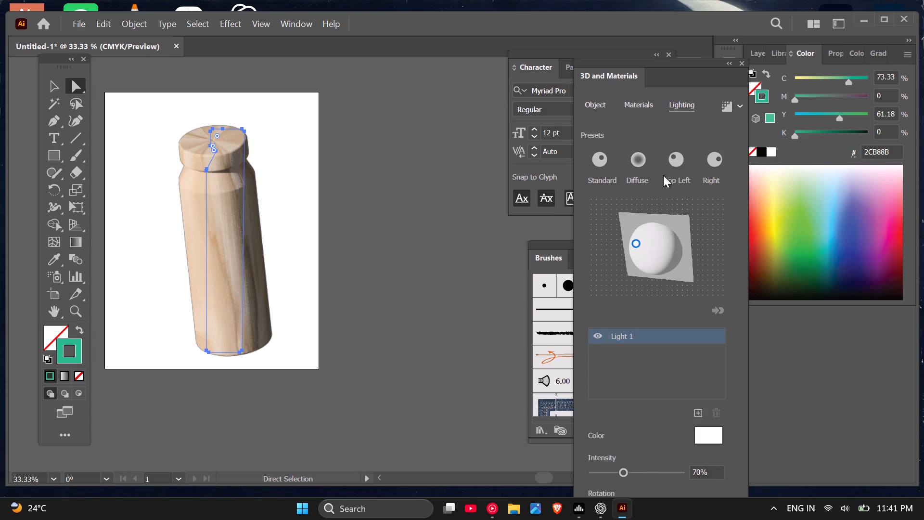
pyautogui.click(648, 170)
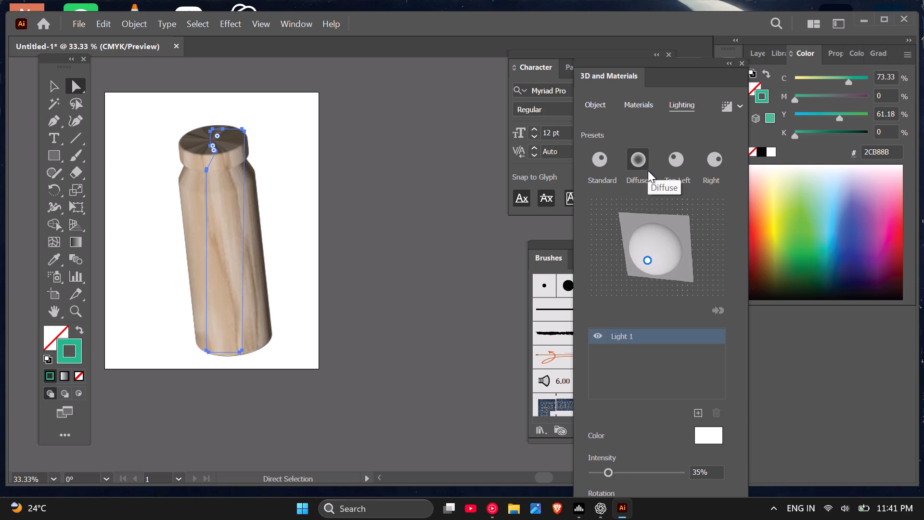
pyautogui.click(604, 171)
pyautogui.click(603, 154)
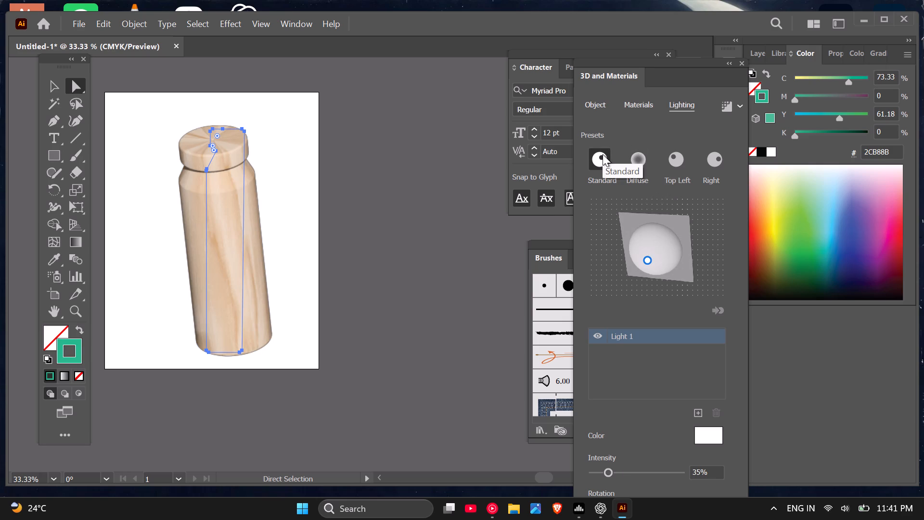
pyautogui.click(647, 157)
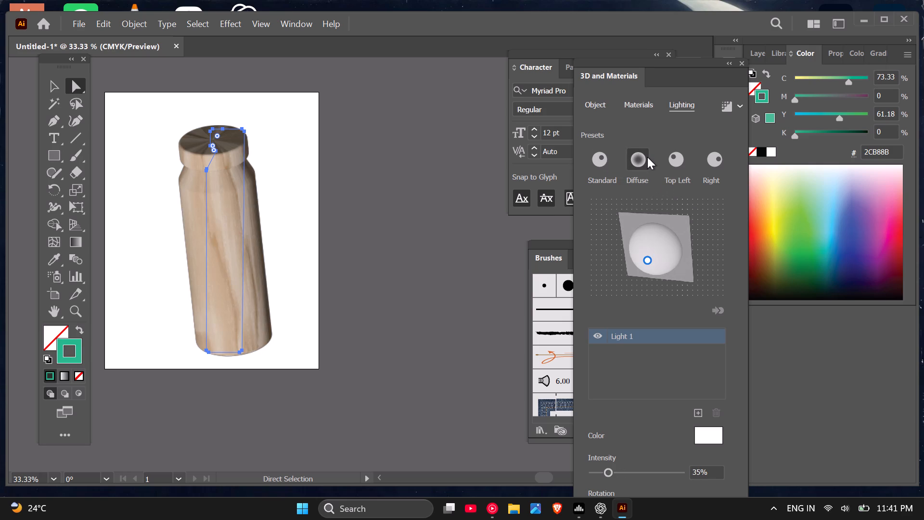
pyautogui.click(676, 157)
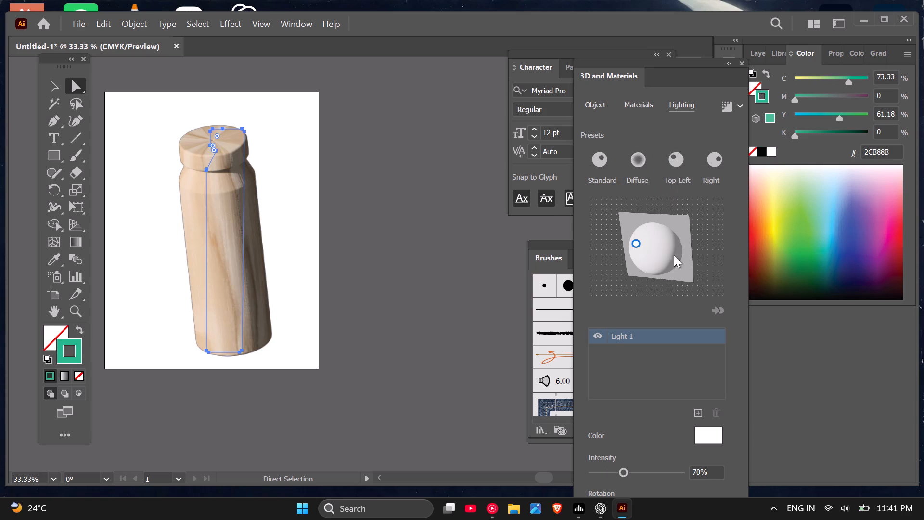
# Try different intensities for the bottle's light between 0% and full brightness, ending at 31%.
pyautogui.moveTo(624, 475); pyautogui.dragTo(620, 475)
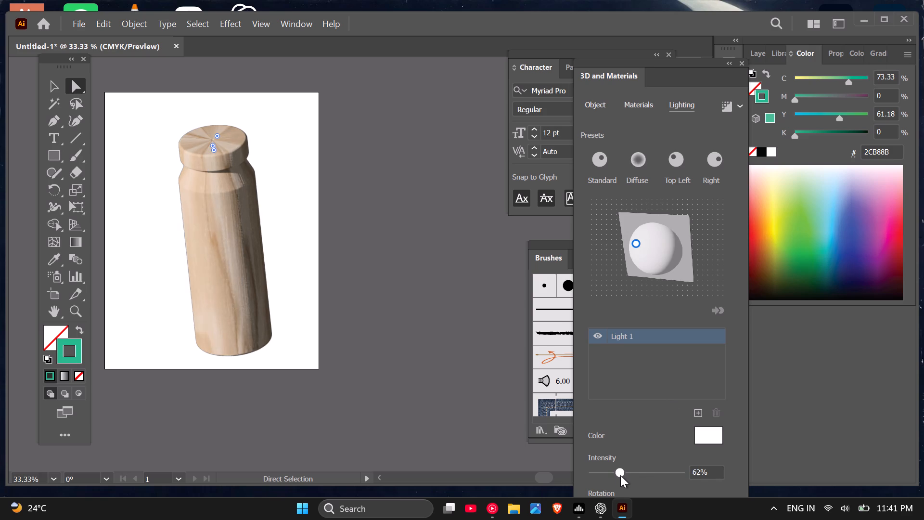
pyautogui.moveTo(620, 475); pyautogui.dragTo(629, 462)
pyautogui.moveTo(629, 462); pyautogui.dragTo(590, 447)
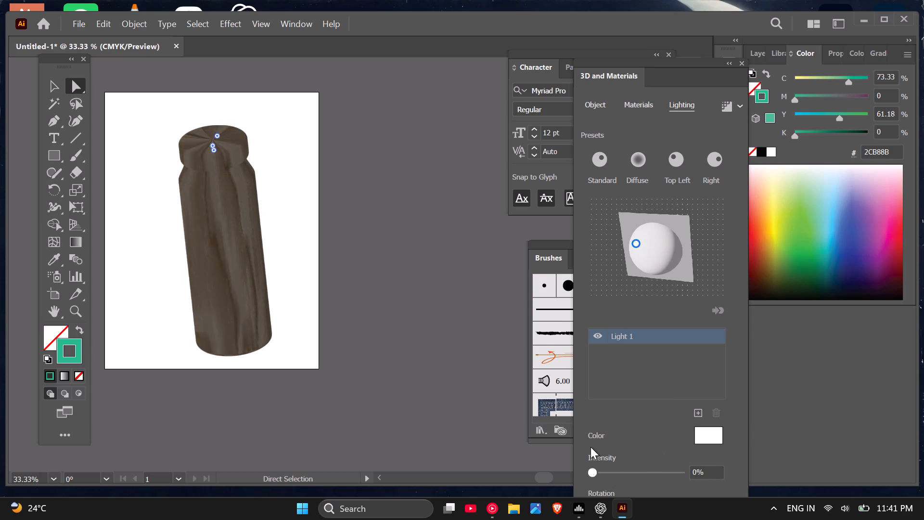
pyautogui.moveTo(590, 447); pyautogui.dragTo(604, 446)
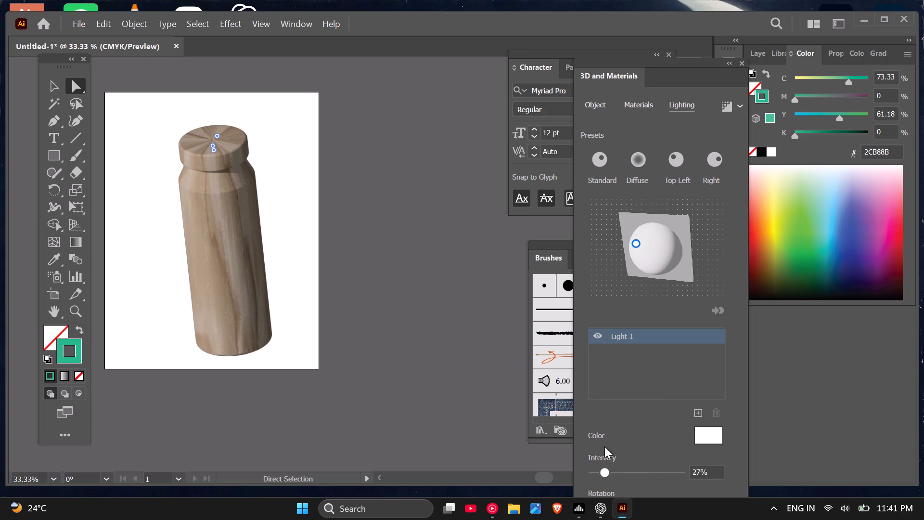
pyautogui.moveTo(604, 446); pyautogui.dragTo(609, 446)
pyautogui.moveTo(609, 446); pyautogui.dragTo(606, 445)
# Reposition the light on the preview sphere so that it shines from the sphere's upper left.
pyautogui.scroll(-2, 656, 406)
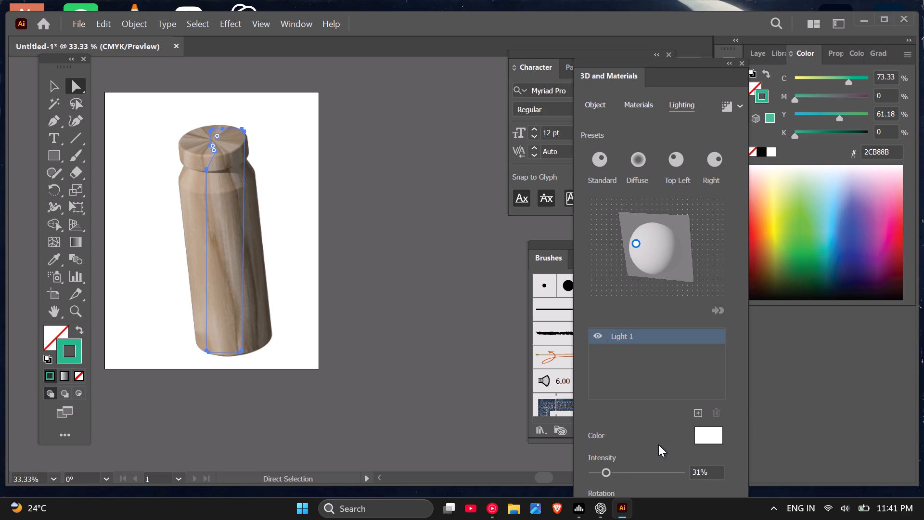
pyautogui.scroll(-1, 658, 444)
pyautogui.scroll(-1, 661, 232)
pyautogui.moveTo(636, 245); pyautogui.dragTo(651, 246)
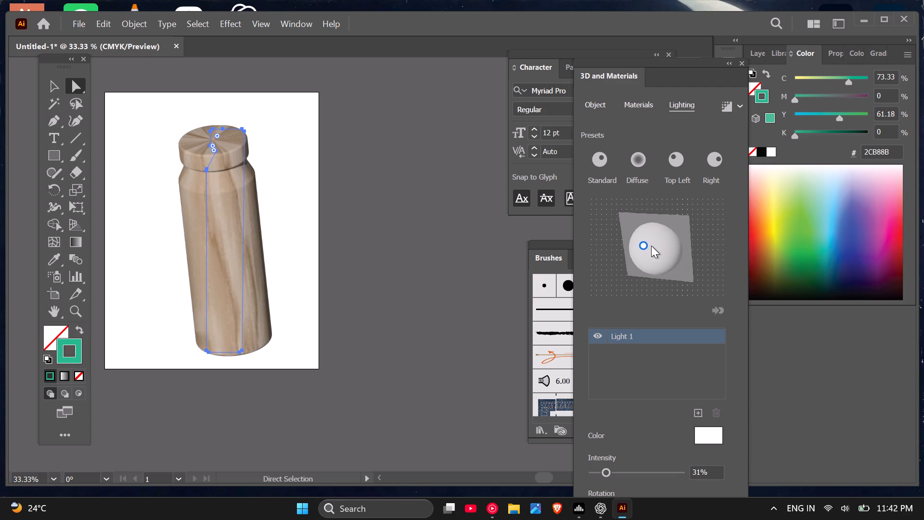
pyautogui.moveTo(651, 246); pyautogui.dragTo(636, 242)
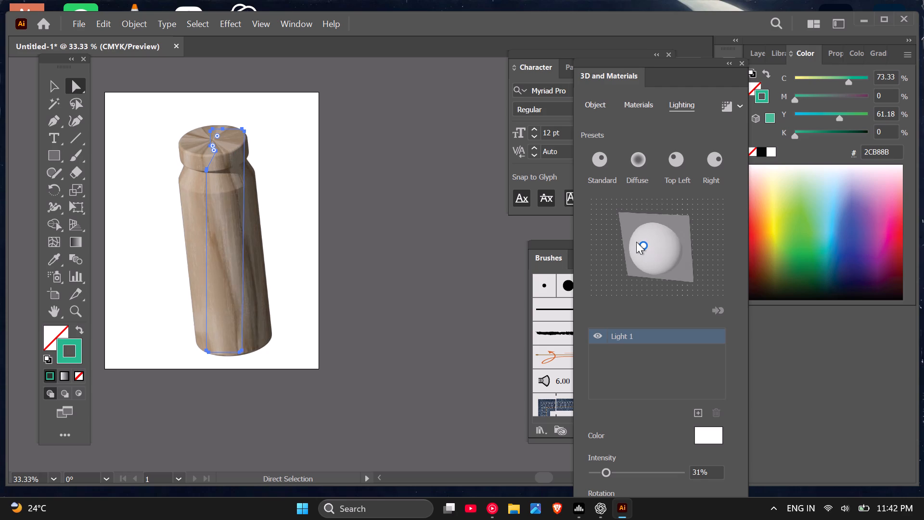
pyautogui.moveTo(636, 242); pyautogui.dragTo(645, 233)
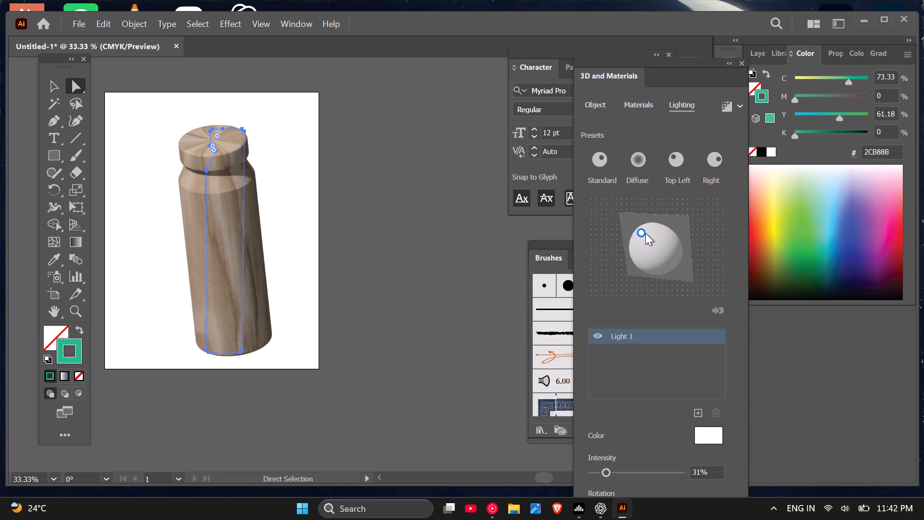
pyautogui.moveTo(645, 233); pyautogui.dragTo(642, 232)
pyautogui.moveTo(642, 232); pyautogui.dragTo(644, 232)
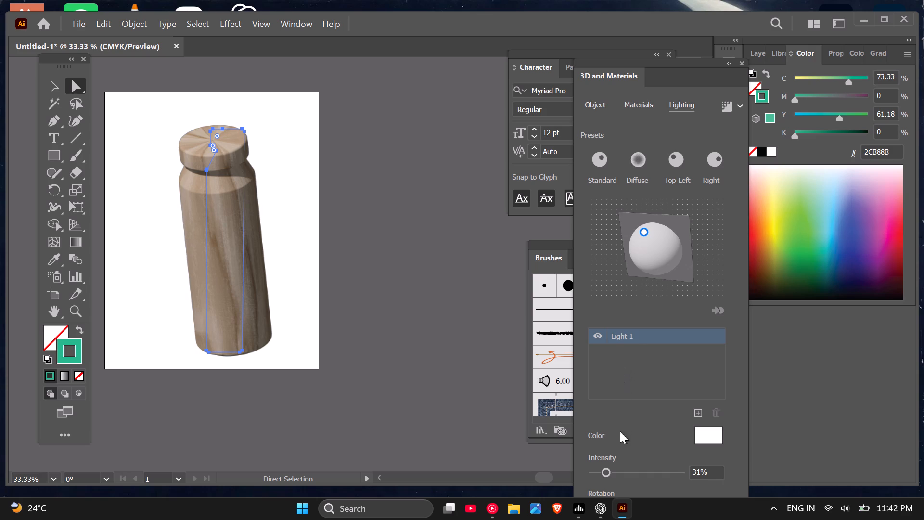
# Fine-tune the bottle's light to 33% intensity, -154° rotation and 24° height.
pyautogui.scroll(-2, 620, 468)
pyautogui.scroll(-4, 747, 462)
pyautogui.moveTo(686, 74); pyautogui.dragTo(647, 20)
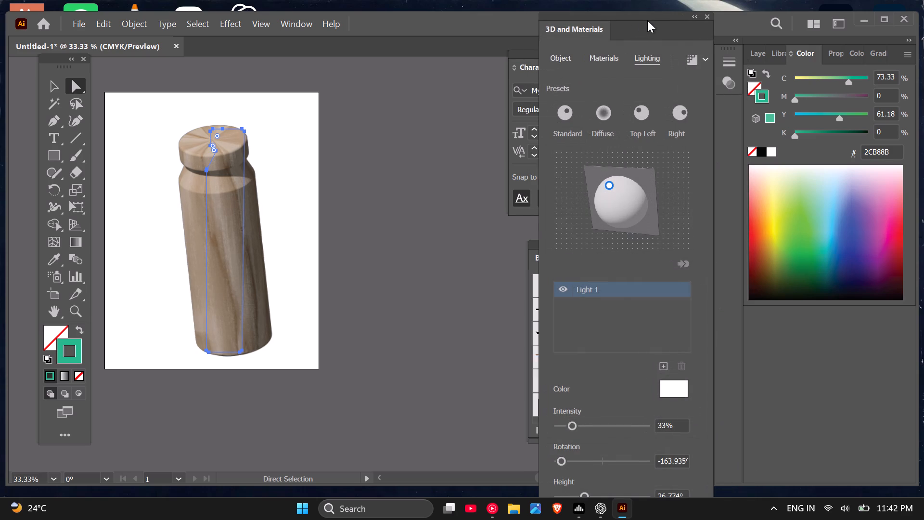
pyautogui.moveTo(647, 20); pyautogui.dragTo(652, 20)
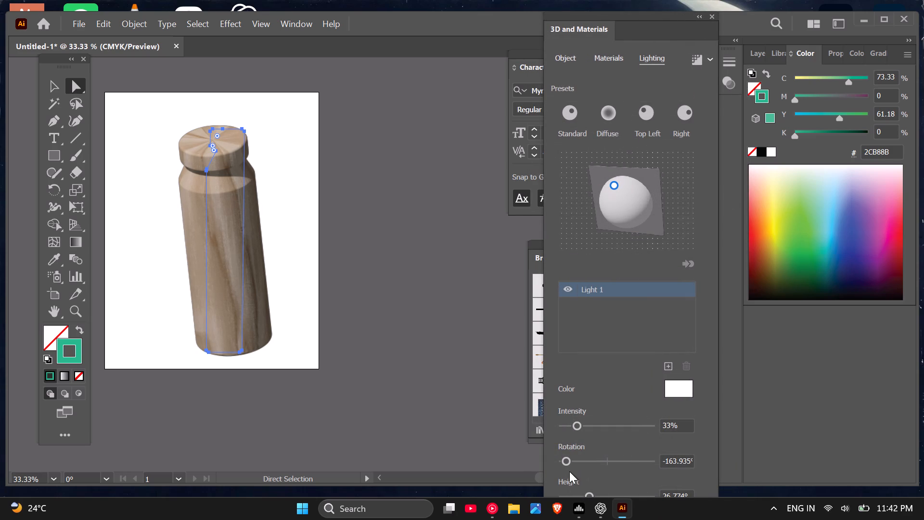
pyautogui.click(568, 459)
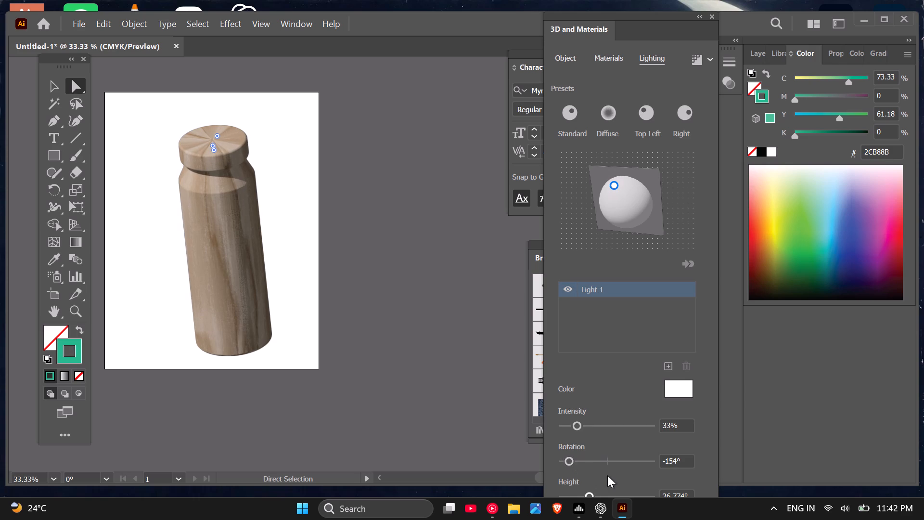
pyautogui.click(590, 493)
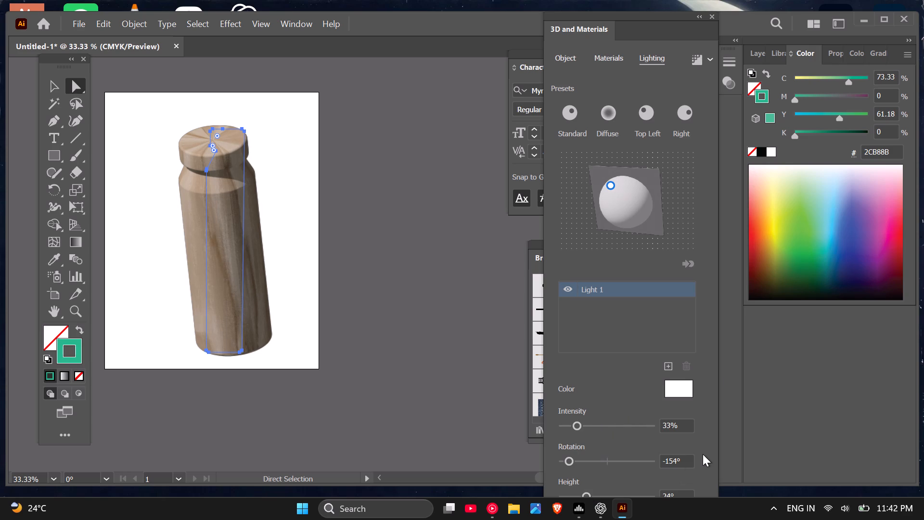
pyautogui.scroll(-2, 703, 454)
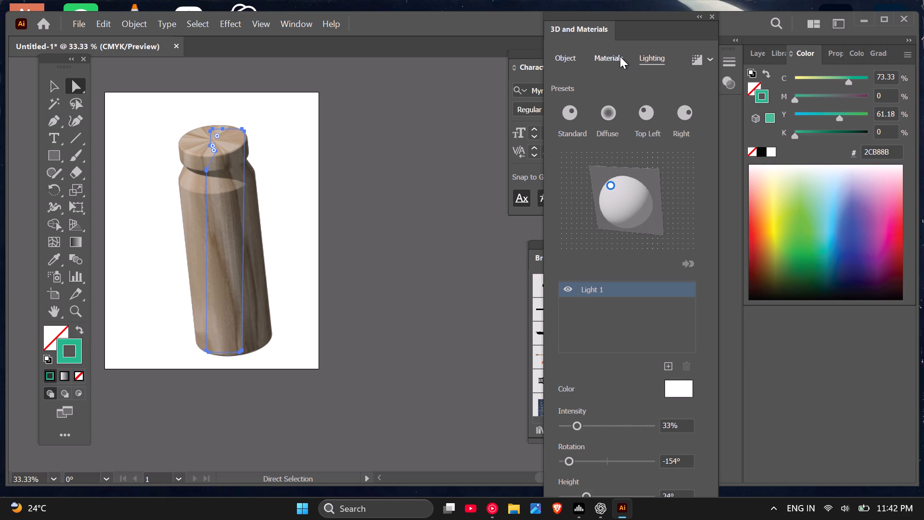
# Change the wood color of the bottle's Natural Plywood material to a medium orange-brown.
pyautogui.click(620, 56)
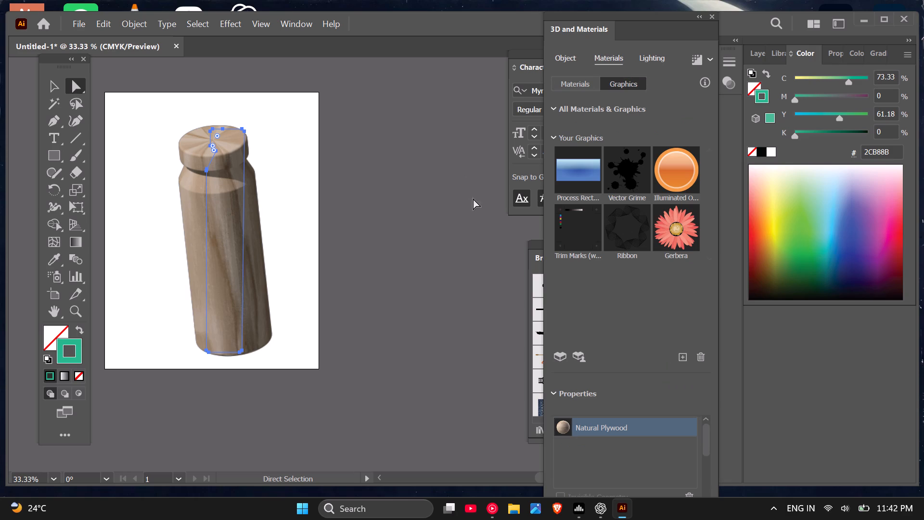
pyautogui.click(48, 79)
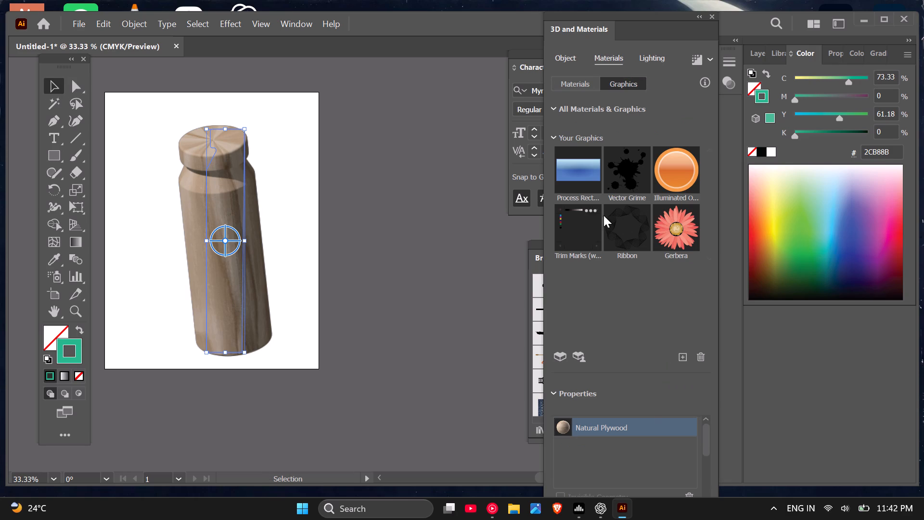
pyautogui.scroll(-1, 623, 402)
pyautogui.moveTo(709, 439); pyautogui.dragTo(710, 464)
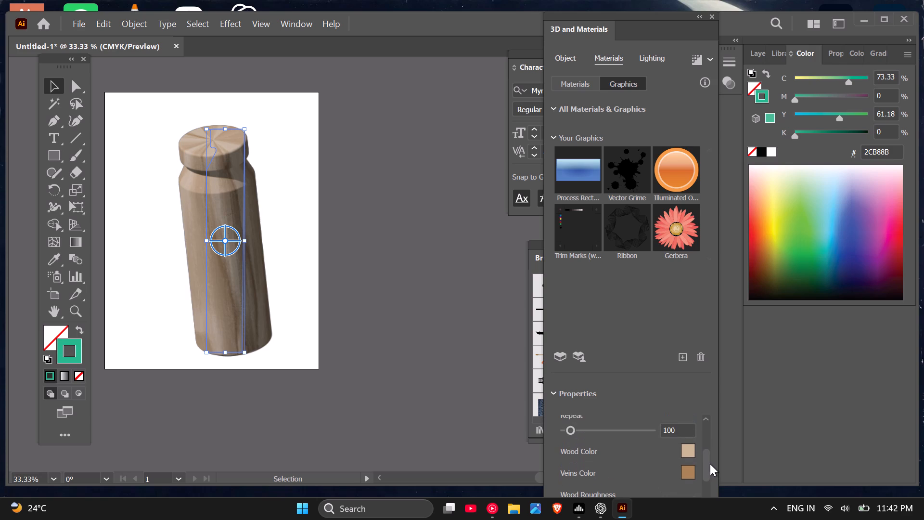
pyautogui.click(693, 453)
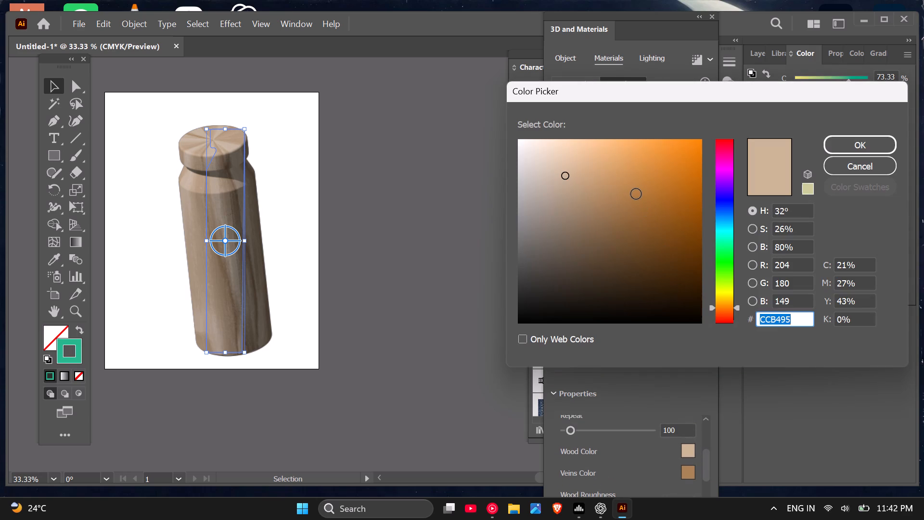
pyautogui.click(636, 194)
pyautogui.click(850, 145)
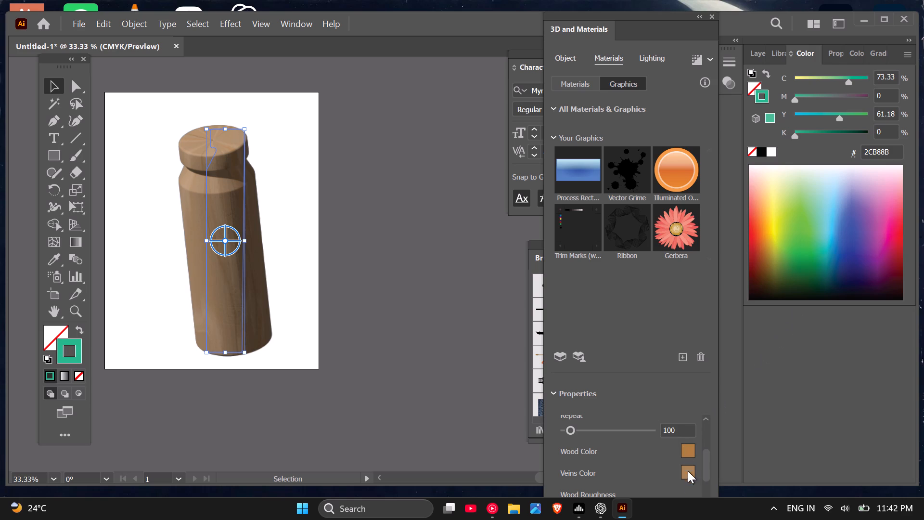
# Change the Natural Plywood material's wood color to a saturated medium blue.
pyautogui.click(691, 449)
pyautogui.click(726, 220)
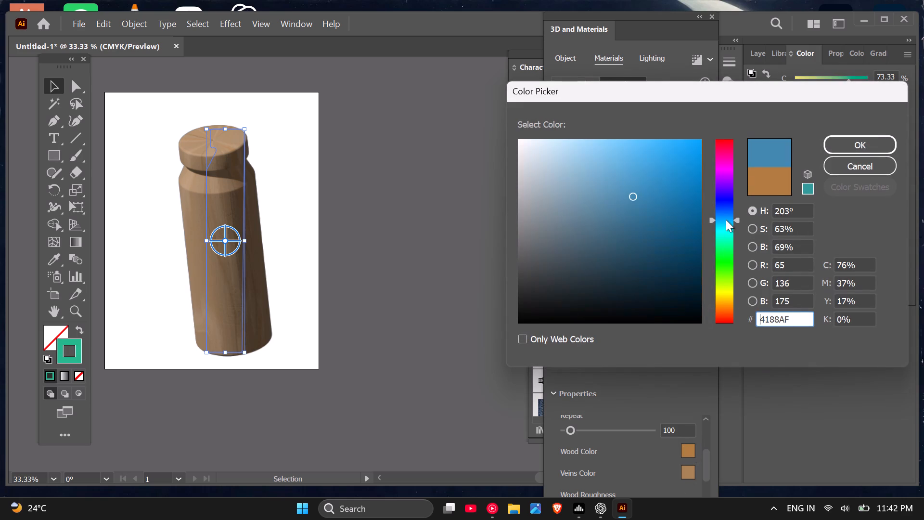
pyautogui.click(681, 185)
pyautogui.click(834, 147)
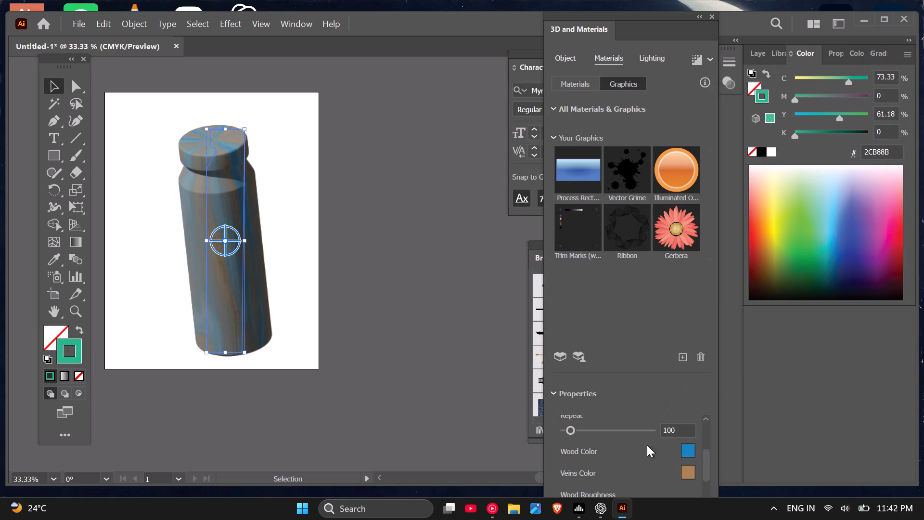
# Change the veins color of the bottle's wood material to a medium violet-blue with a 235° hue.
pyautogui.click(683, 473)
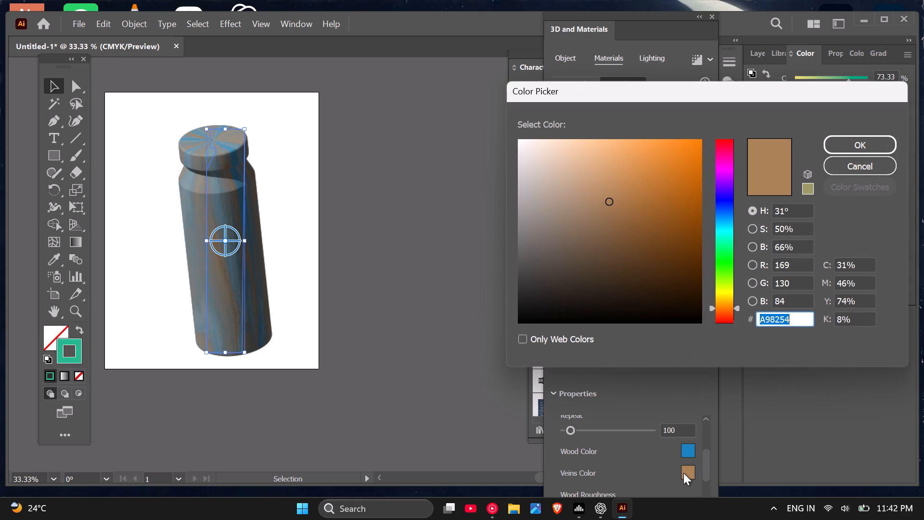
pyautogui.click(725, 178)
pyautogui.click(721, 203)
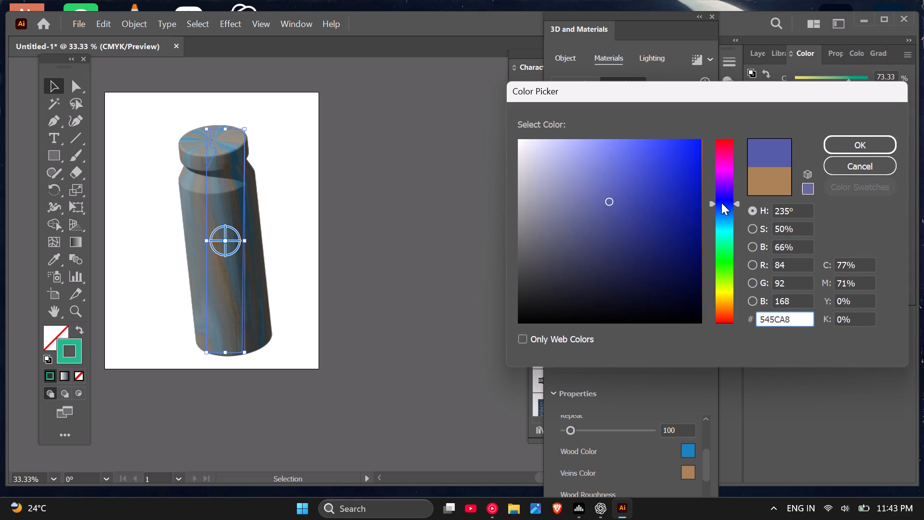
pyautogui.click(629, 195)
pyautogui.click(828, 139)
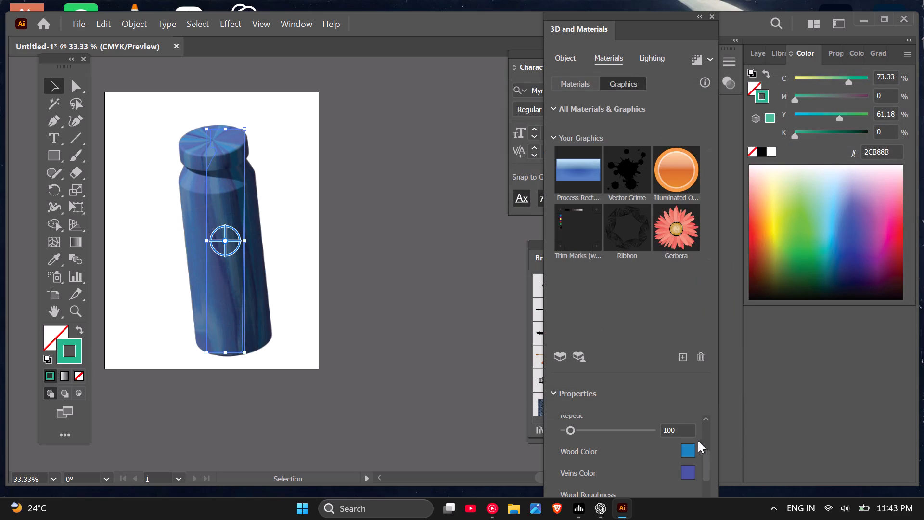
# Set the Veins Warping of the bottle's wood material to 0.27.
pyautogui.moveTo(706, 462); pyautogui.dragTo(706, 472)
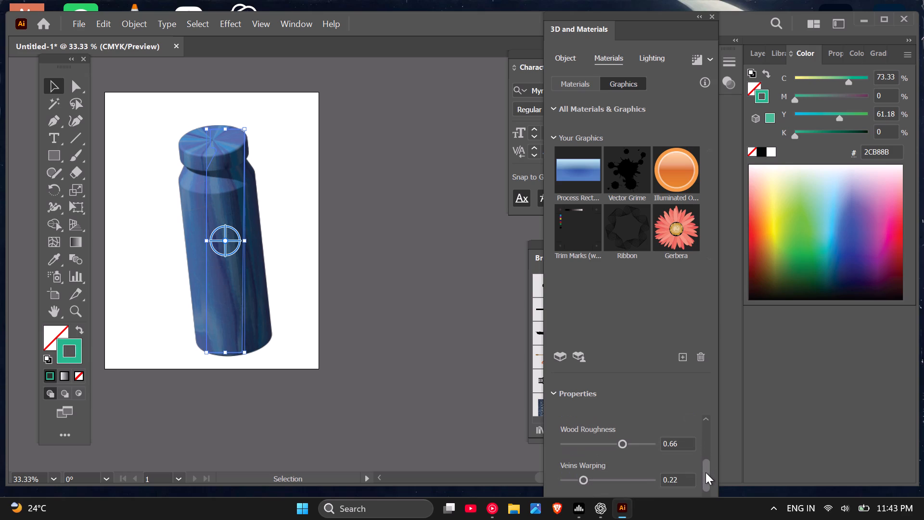
pyautogui.moveTo(706, 472); pyautogui.dragTo(706, 473)
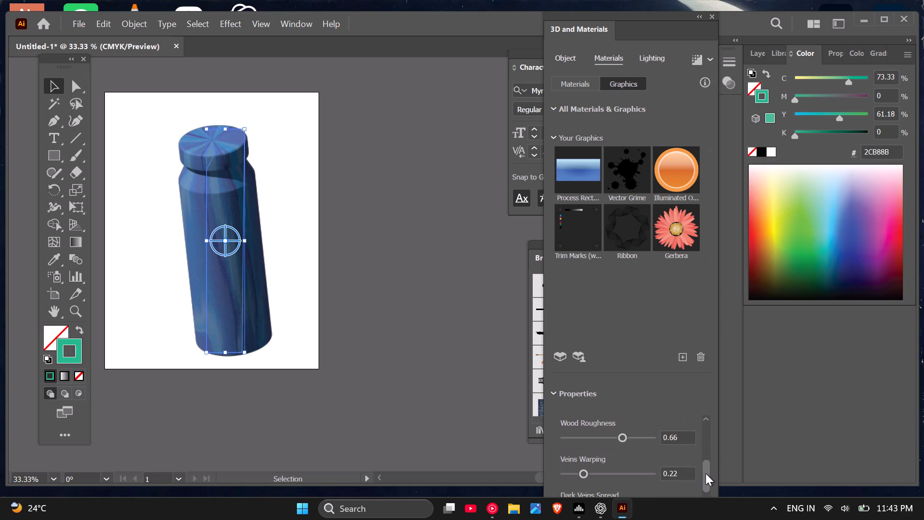
pyautogui.moveTo(706, 473); pyautogui.dragTo(706, 479)
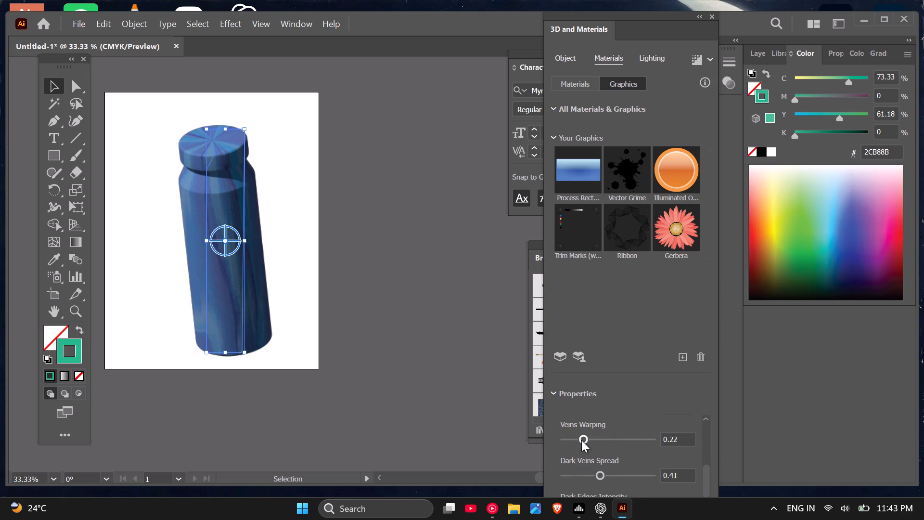
pyautogui.moveTo(581, 440); pyautogui.dragTo(590, 440)
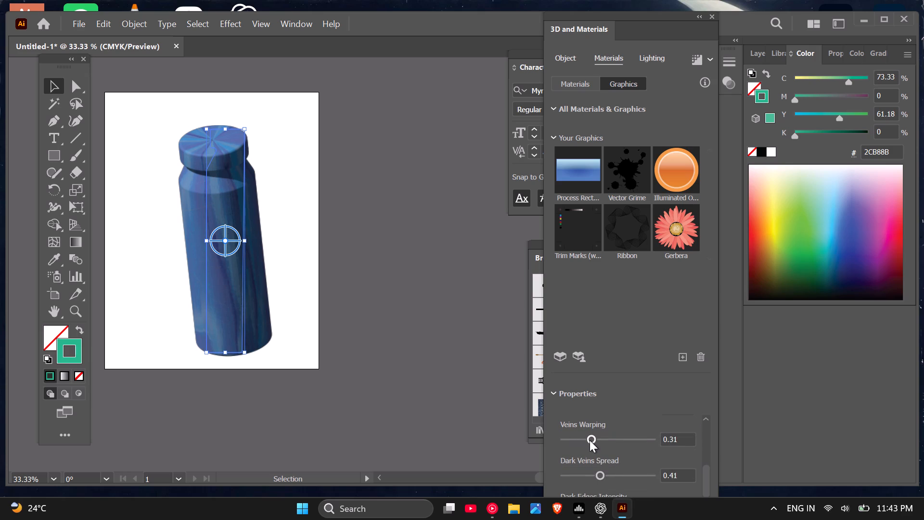
pyautogui.moveTo(590, 440); pyautogui.dragTo(583, 440)
pyautogui.click(583, 440)
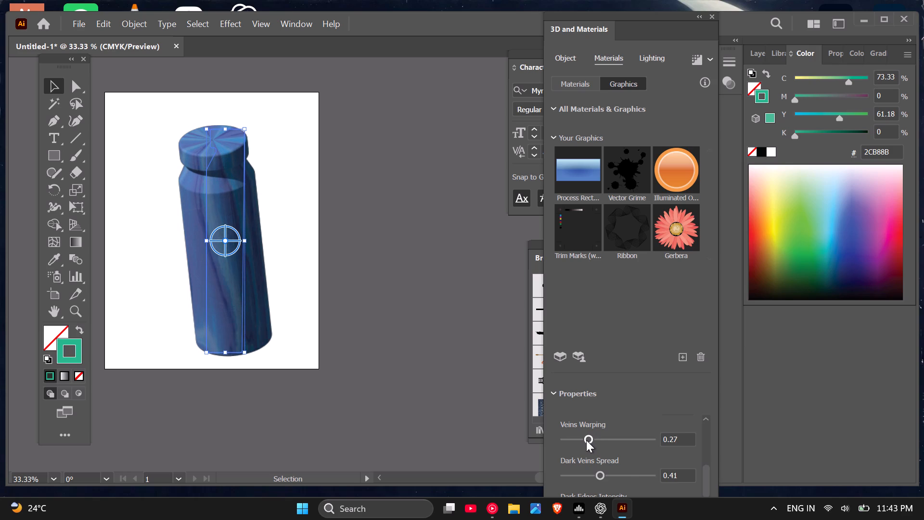
# Set the wood material's Offset X position to 82.
pyautogui.scroll(-1, 630, 481)
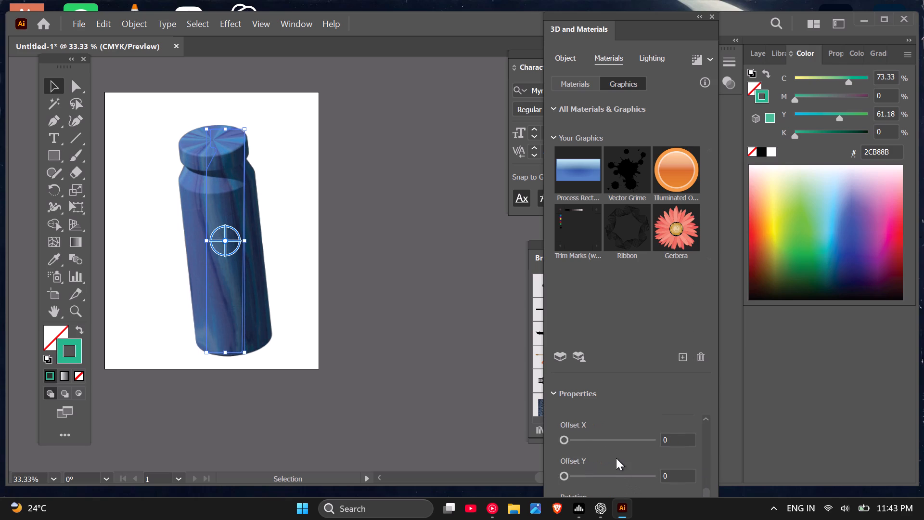
pyautogui.moveTo(565, 438); pyautogui.dragTo(572, 439)
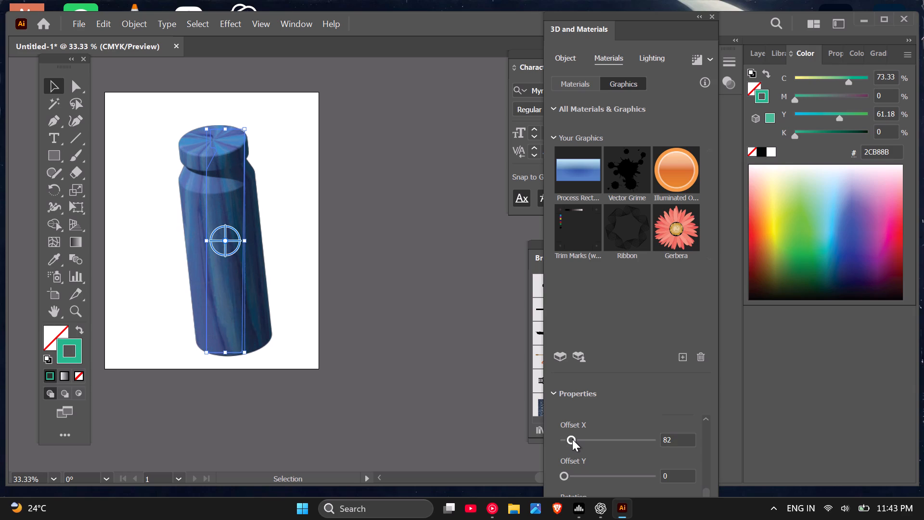
# Set the wood material's Dark Edges Intensity to 0.77.
pyautogui.moveTo(706, 466); pyautogui.dragTo(706, 487)
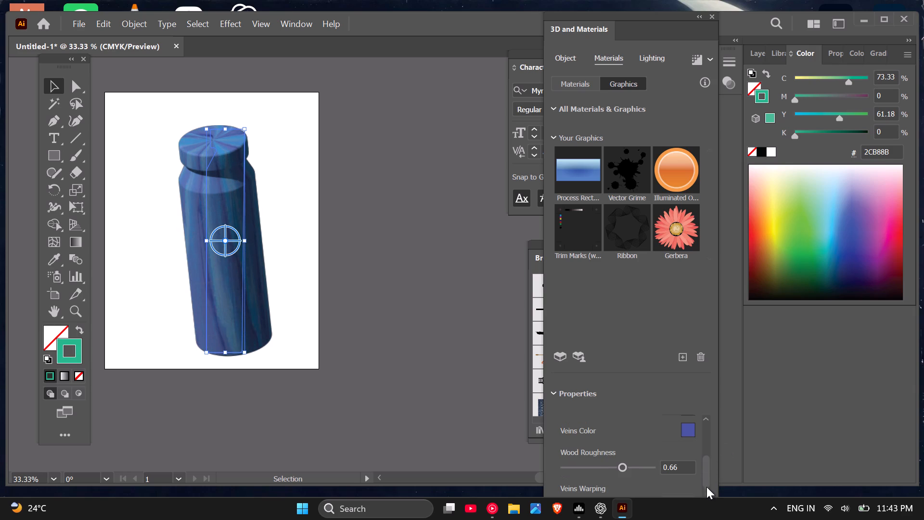
pyautogui.moveTo(706, 487); pyautogui.dragTo(706, 494)
pyautogui.moveTo(703, 479); pyautogui.dragTo(706, 496)
pyautogui.moveTo(637, 463); pyautogui.dragTo(630, 465)
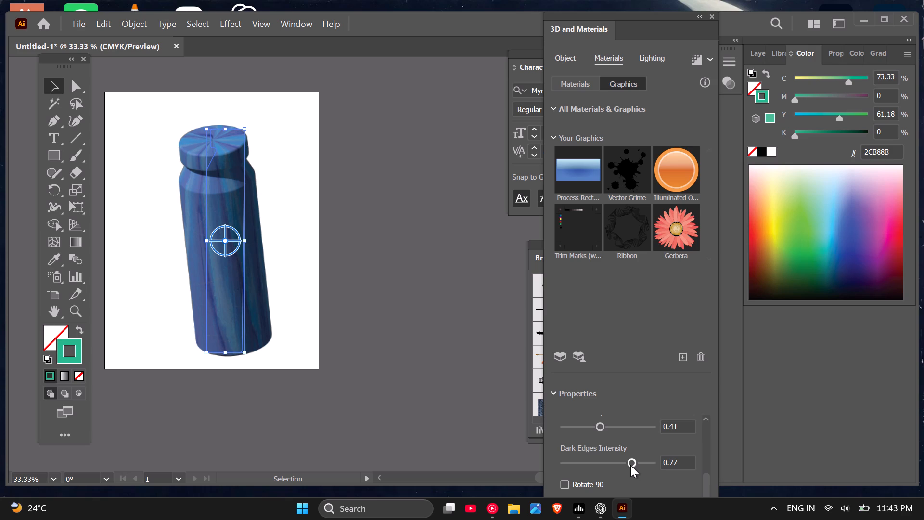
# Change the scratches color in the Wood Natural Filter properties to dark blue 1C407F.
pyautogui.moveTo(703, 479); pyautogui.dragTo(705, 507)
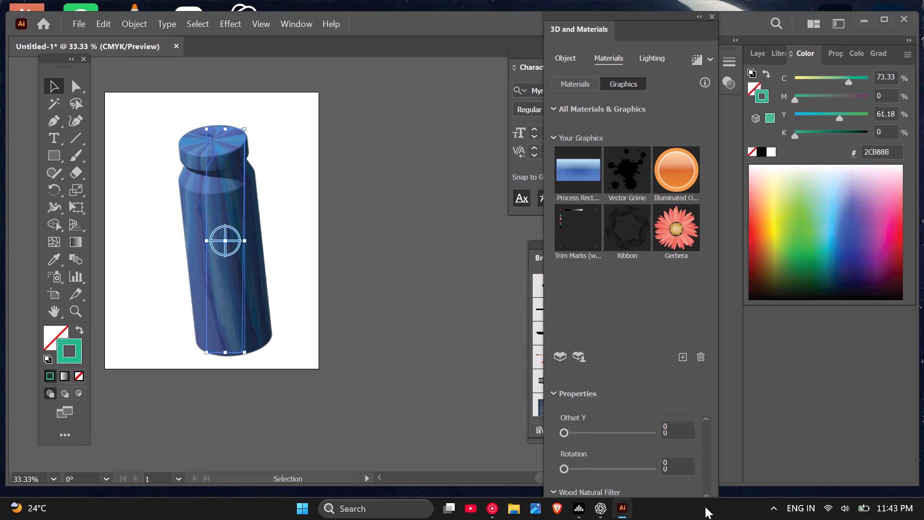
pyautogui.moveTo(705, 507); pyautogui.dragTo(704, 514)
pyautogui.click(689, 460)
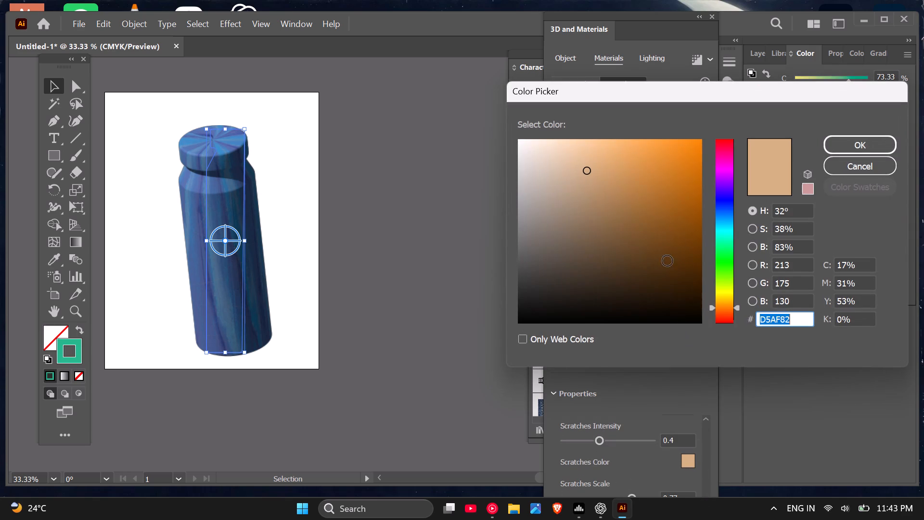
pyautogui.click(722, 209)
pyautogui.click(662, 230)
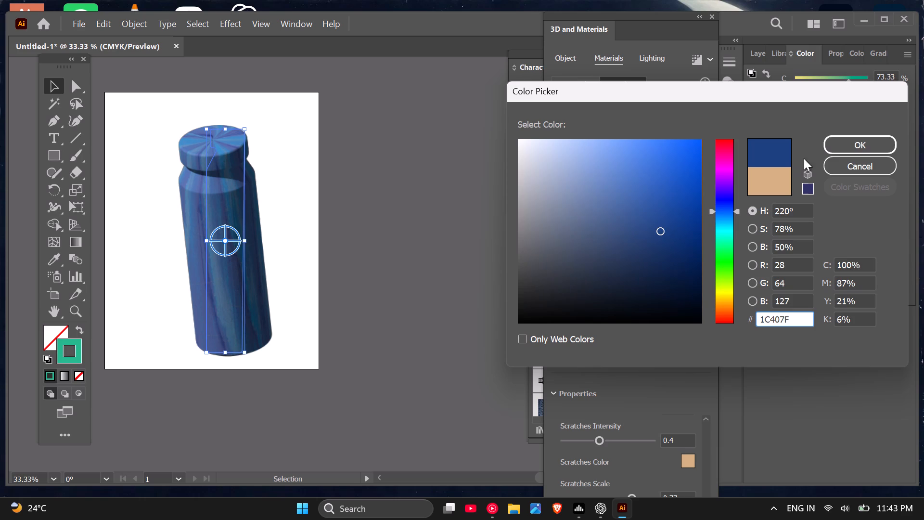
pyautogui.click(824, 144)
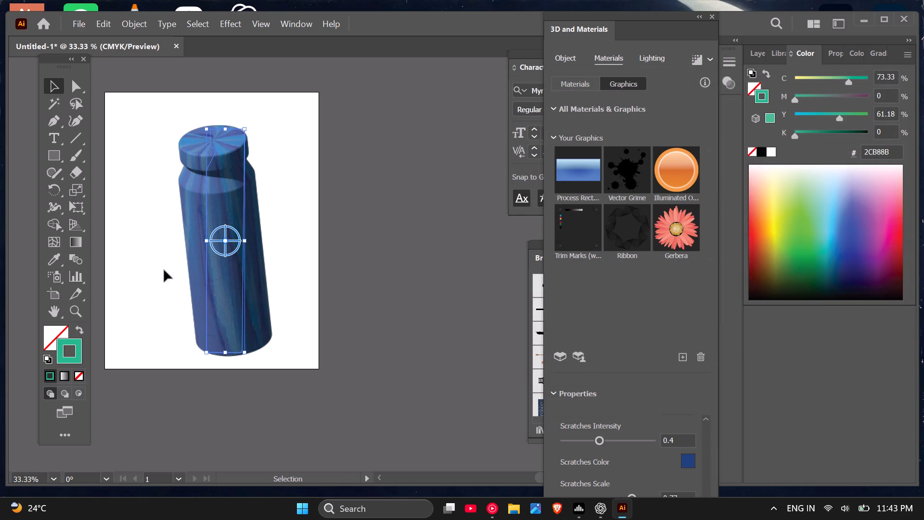
# Inspect the bottle's surface up close and set the wood material's Scratches Intensity to 0.28.
pyautogui.scroll(4, 184, 261)
pyautogui.scroll(-2, 268, 287)
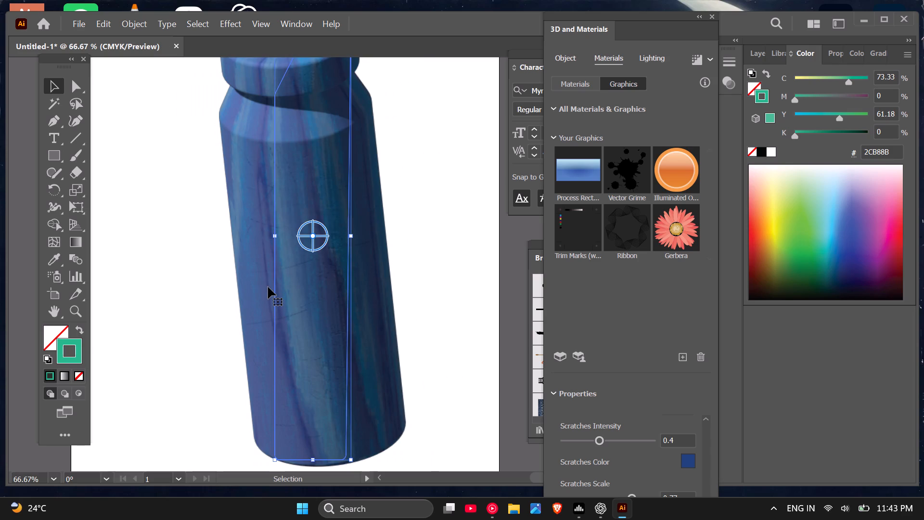
pyautogui.scroll(-1, 268, 287)
pyautogui.moveTo(597, 443); pyautogui.dragTo(597, 443)
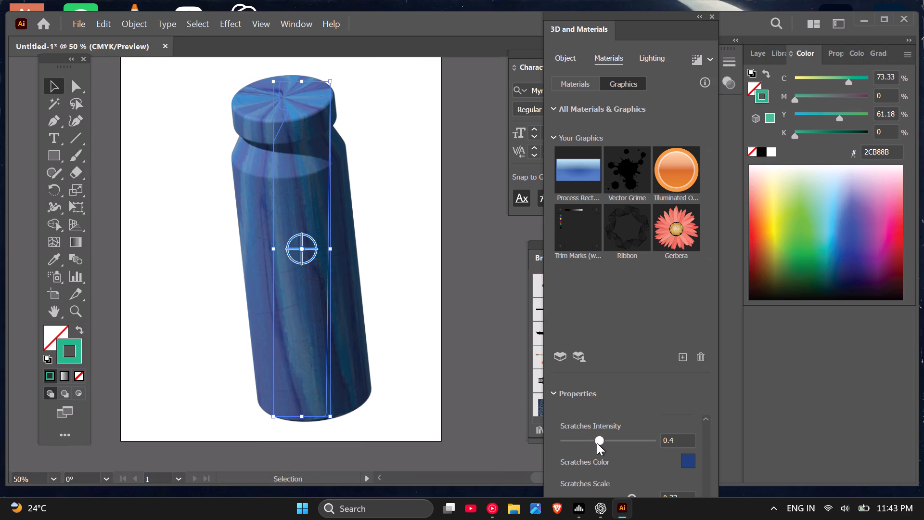
pyautogui.moveTo(597, 443); pyautogui.dragTo(589, 445)
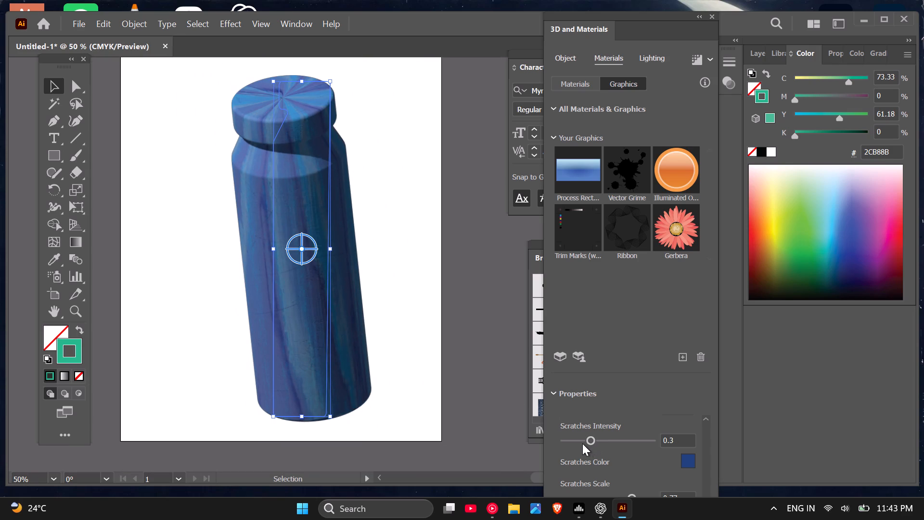
pyautogui.click(581, 439)
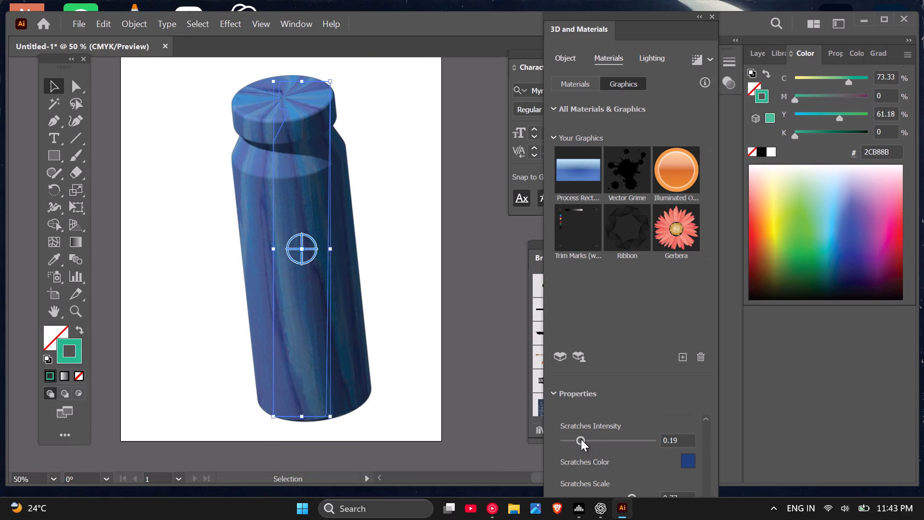
pyautogui.click(589, 441)
# Change the wood material's scratches color to the muted gray-blue 5F7089.
pyautogui.click(688, 463)
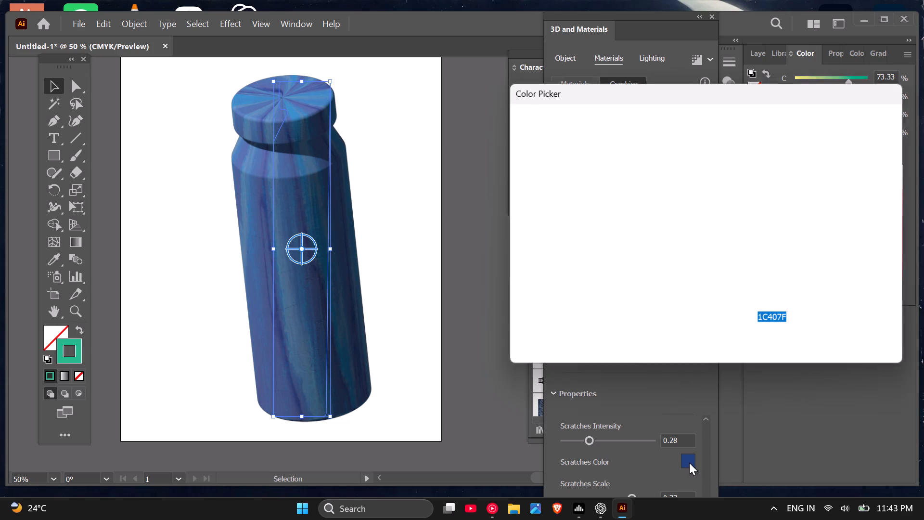
pyautogui.click(577, 223)
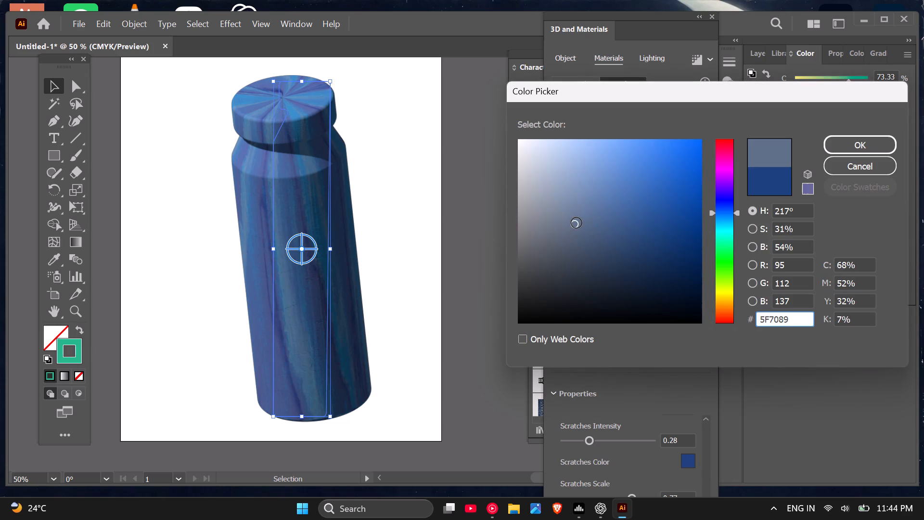
pyautogui.click(824, 145)
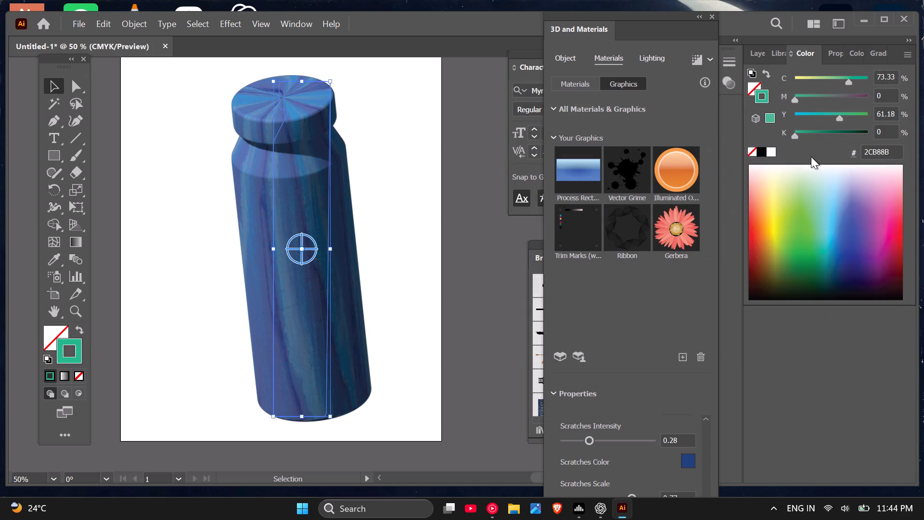
# Set the Saturation of the bottle's wood material to 0.54.
pyautogui.scroll(-1, 674, 456)
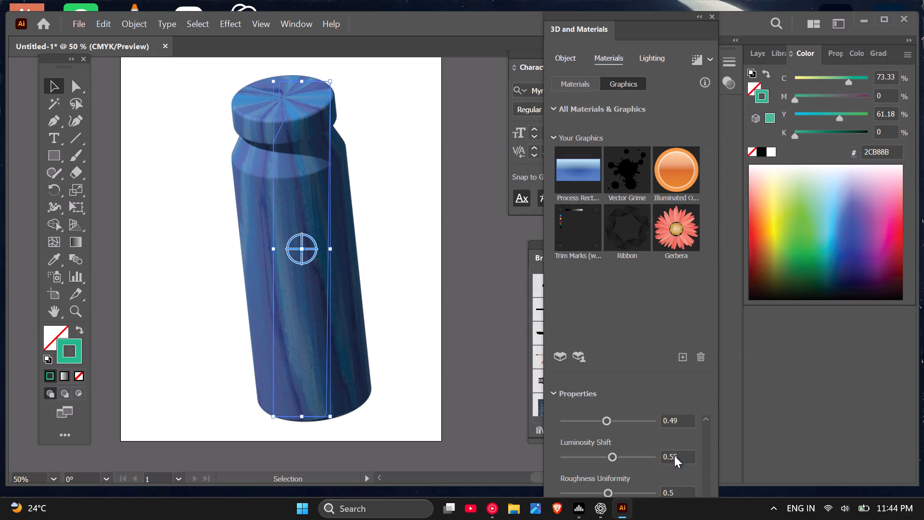
pyautogui.scroll(-2, 656, 455)
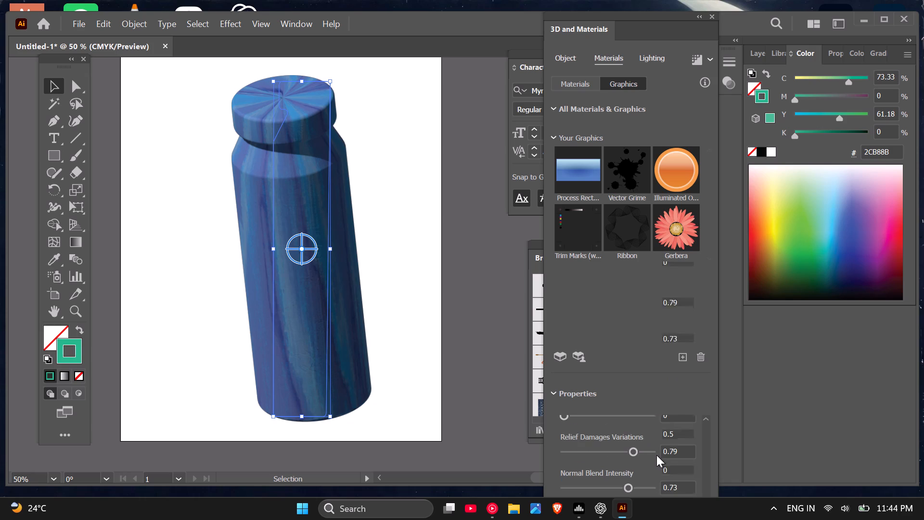
pyautogui.scroll(-2, 656, 455)
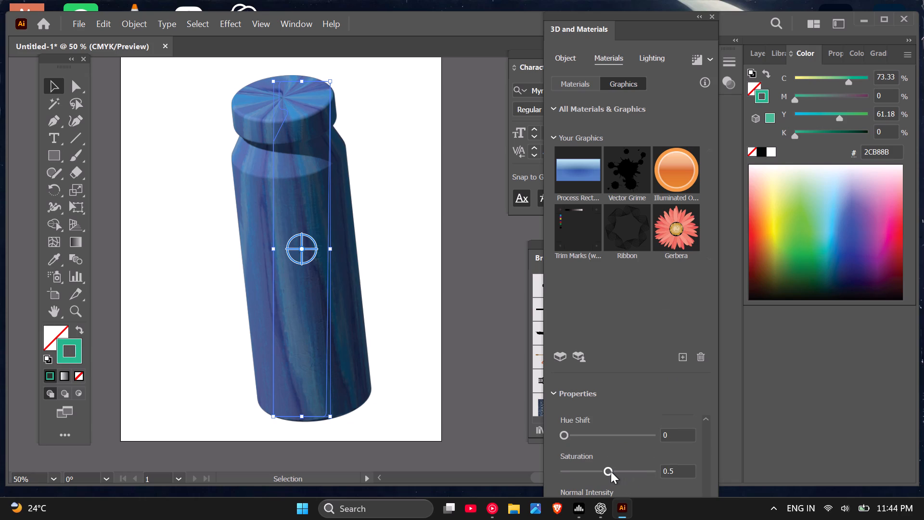
pyautogui.moveTo(611, 471); pyautogui.dragTo(603, 474)
pyautogui.moveTo(603, 470); pyautogui.dragTo(613, 470)
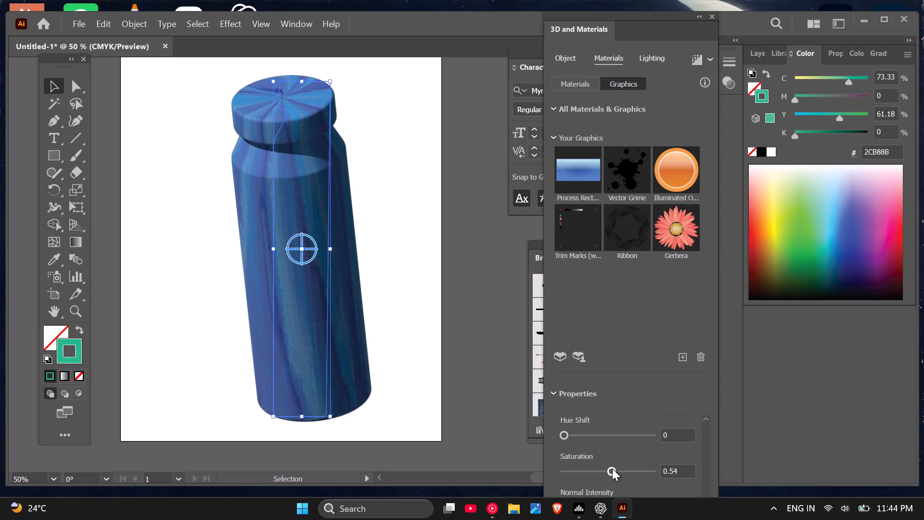
# Look through the wood material's remaining properties, including its veins, position and natural filter settings.
pyautogui.scroll(-2, 714, 412)
pyautogui.scroll(-2, 695, 449)
pyautogui.moveTo(709, 441); pyautogui.dragTo(708, 486)
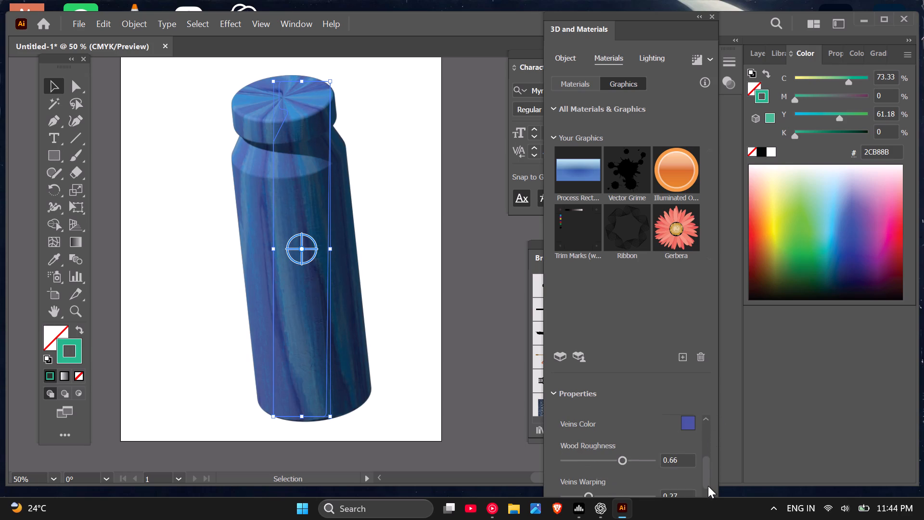
pyautogui.moveTo(708, 486); pyautogui.dragTo(707, 492)
pyautogui.moveTo(705, 477); pyautogui.dragTo(706, 503)
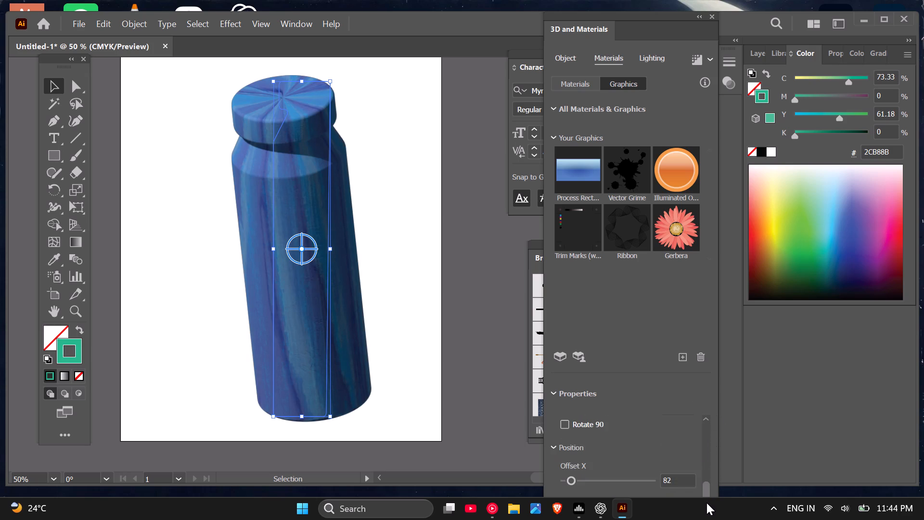
pyautogui.moveTo(706, 503); pyautogui.dragTo(707, 506)
pyautogui.moveTo(707, 464); pyautogui.dragTo(707, 467)
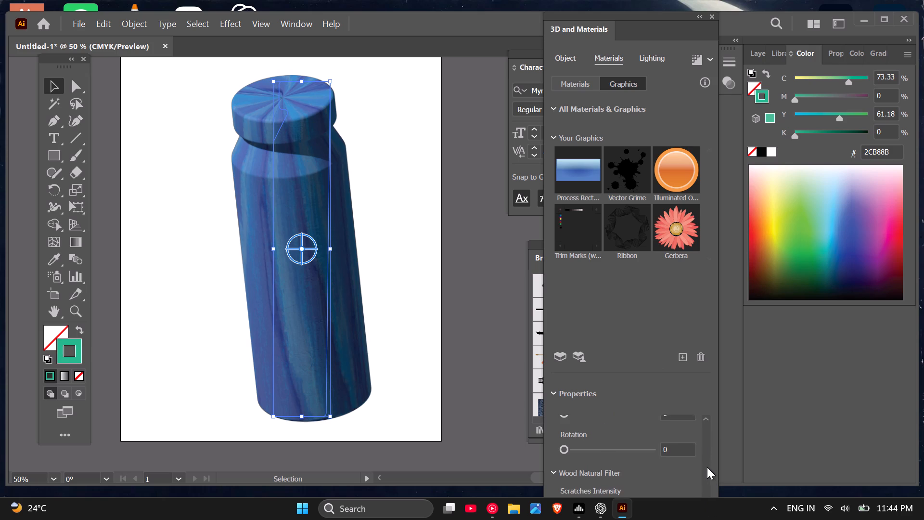
pyautogui.moveTo(707, 467); pyautogui.dragTo(702, 509)
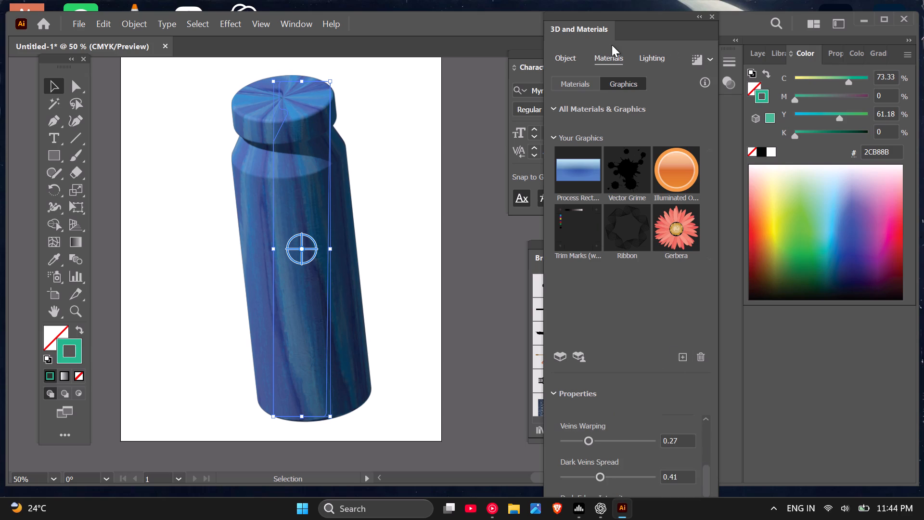
# Look over the bottle's 3D object settings, including its revolve and rotation options.
pyautogui.click(563, 60)
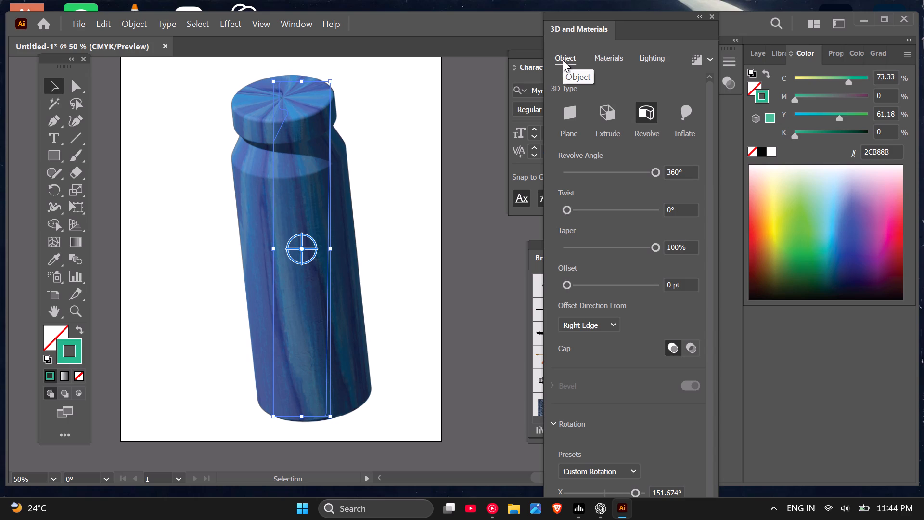
pyautogui.scroll(-1, 659, 454)
pyautogui.scroll(-2, 685, 423)
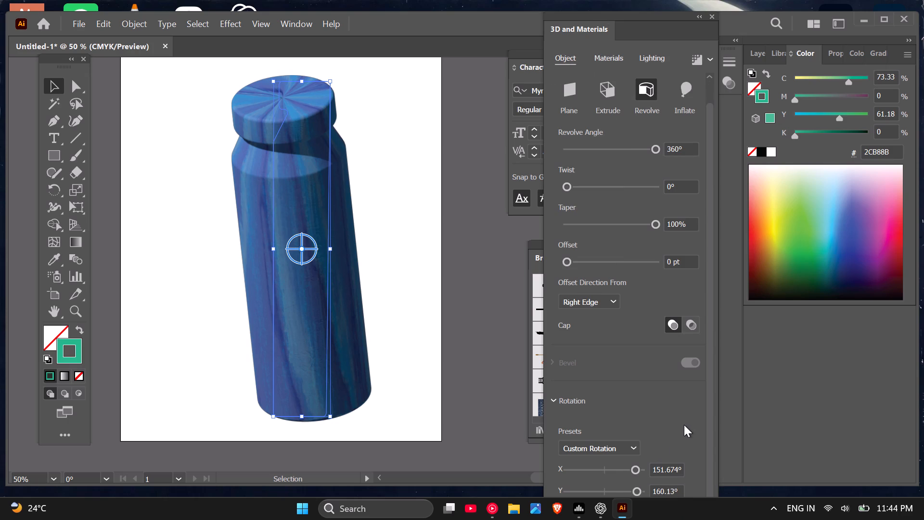
pyautogui.scroll(1, 639, 339)
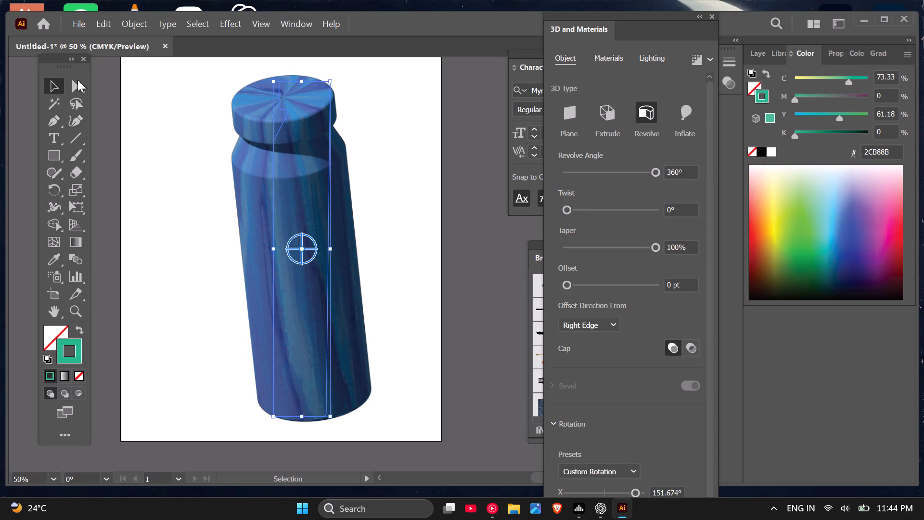
# Deselect the bottle and collapse the 3D and Materials panel to clear the view of the artboard.
pyautogui.click(52, 82)
pyautogui.click(483, 297)
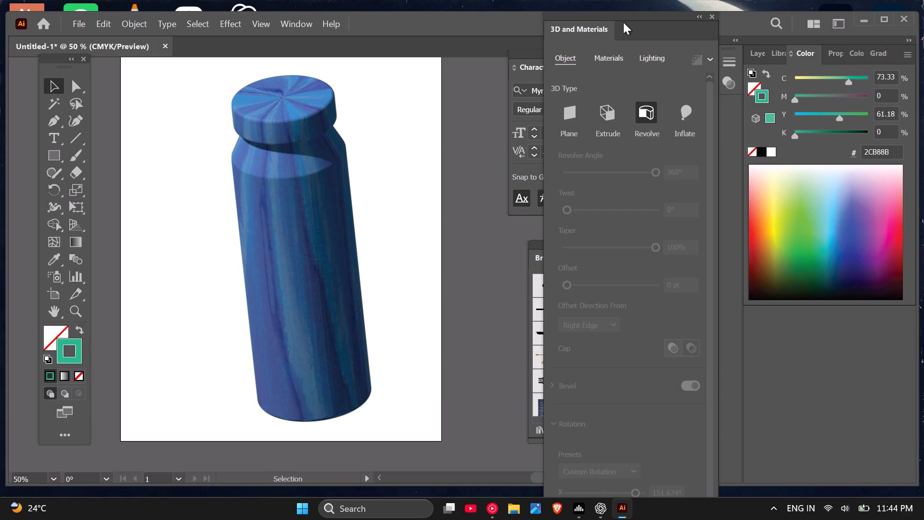
pyautogui.click(701, 16)
# Examine the finished bottle's wood texture and shading at different magnifications, including a close look at the cap.
pyautogui.scroll(-1, 532, 269)
pyautogui.scroll(-2, 367, 294)
pyautogui.scroll(2, 311, 249)
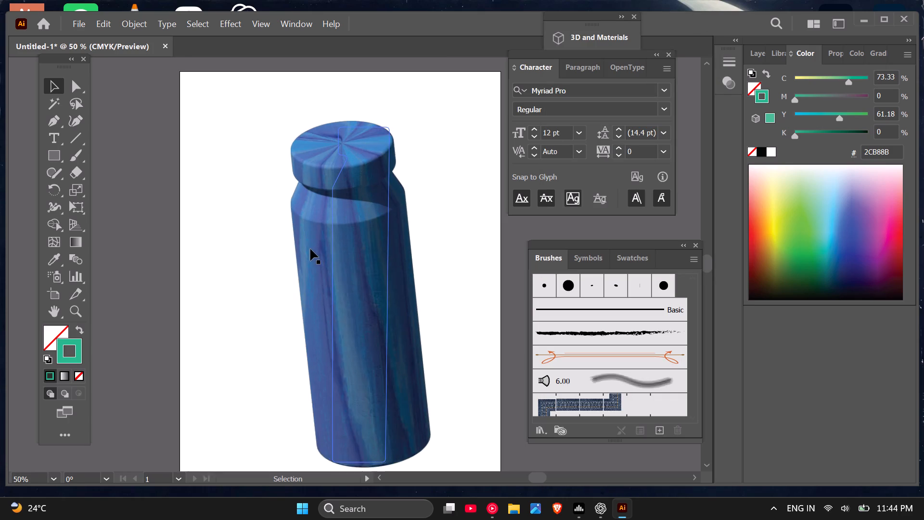
pyautogui.scroll(2, 378, 220)
pyautogui.scroll(2, 319, 192)
pyautogui.scroll(-6, 306, 190)
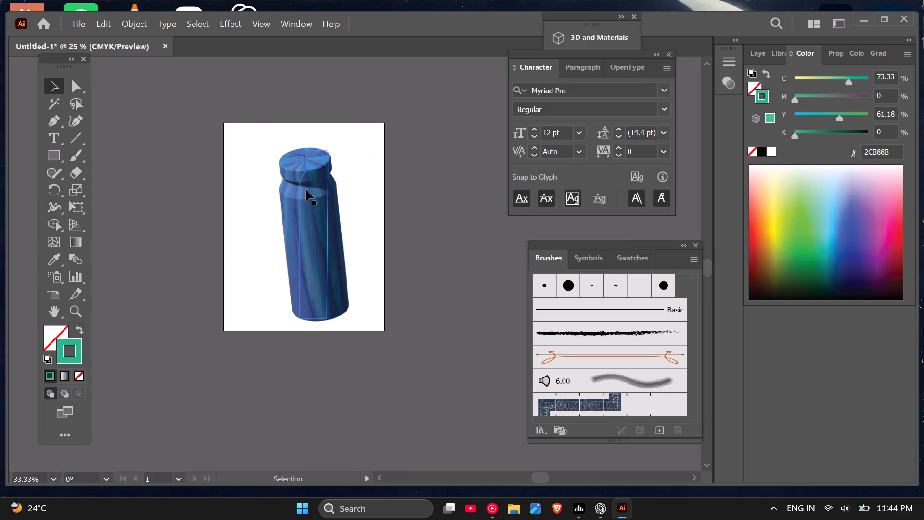
pyautogui.scroll(2, 408, 172)
pyautogui.scroll(-1, 385, 182)
pyautogui.scroll(2, 300, 197)
pyautogui.scroll(-1, 301, 197)
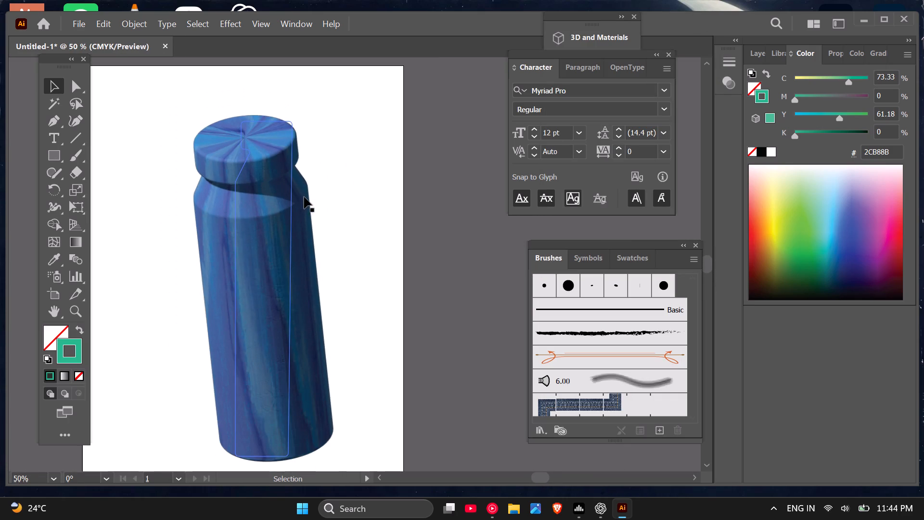
pyautogui.scroll(-1, 311, 208)
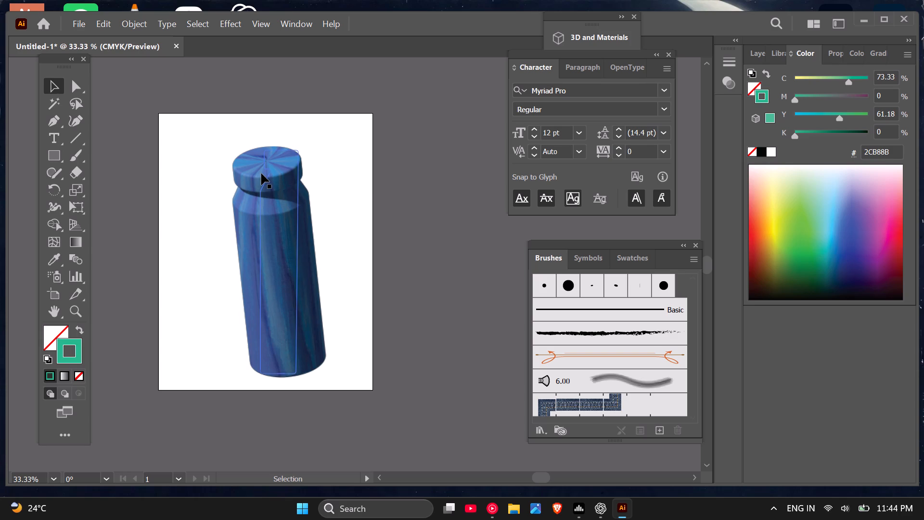
pyautogui.scroll(5, 265, 165)
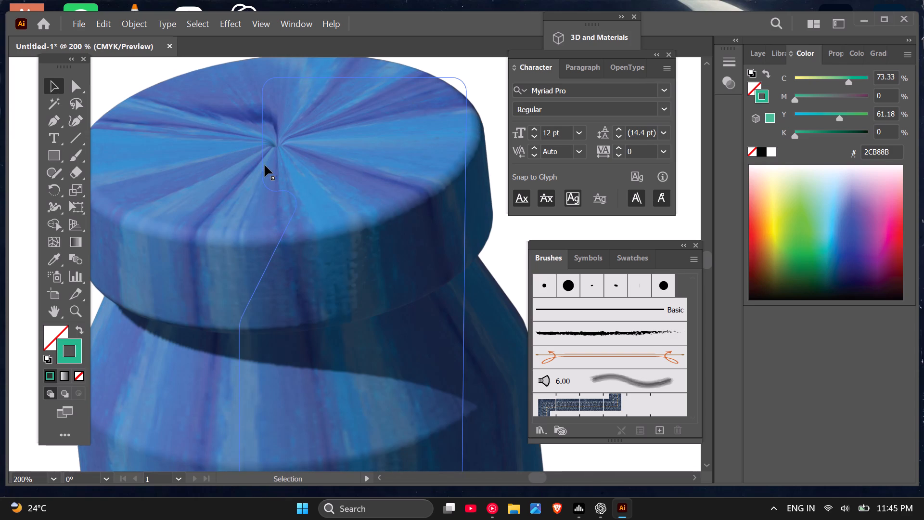
pyautogui.scroll(2, 291, 140)
pyautogui.scroll(-5, 252, 143)
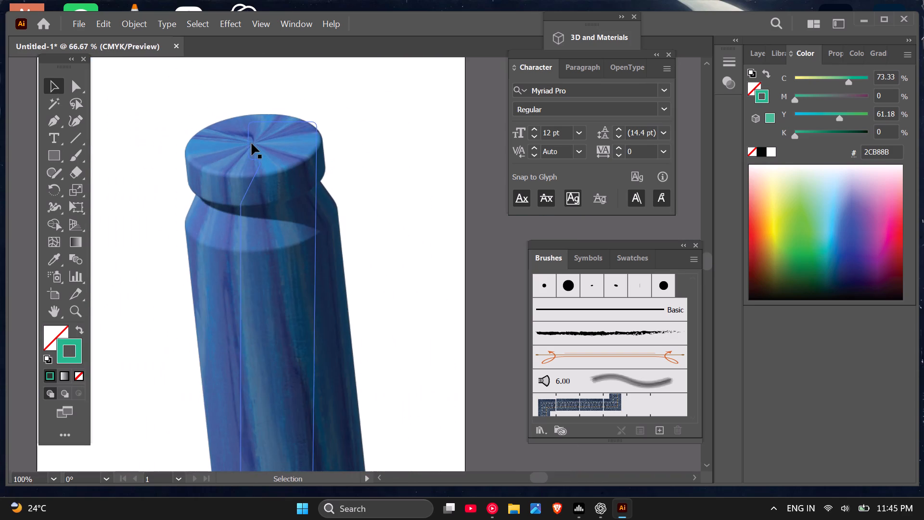
pyautogui.scroll(-1, 252, 143)
pyautogui.scroll(-1, 279, 279)
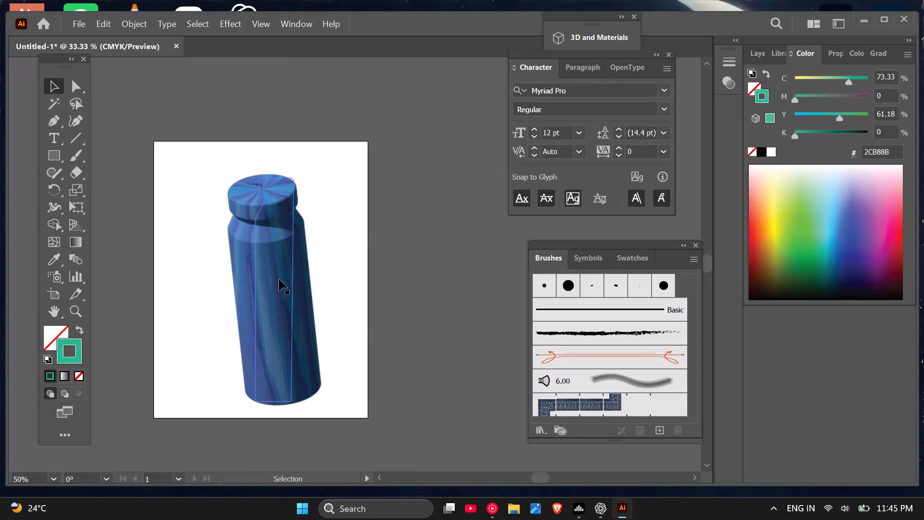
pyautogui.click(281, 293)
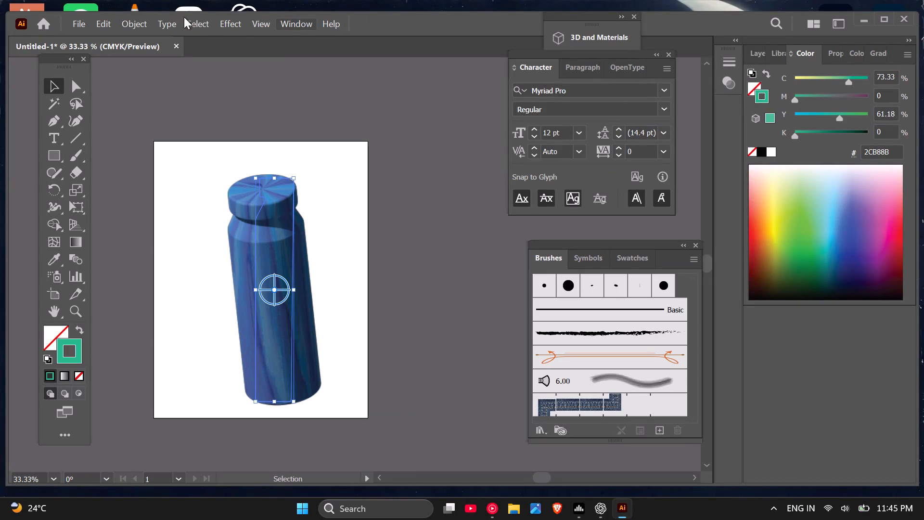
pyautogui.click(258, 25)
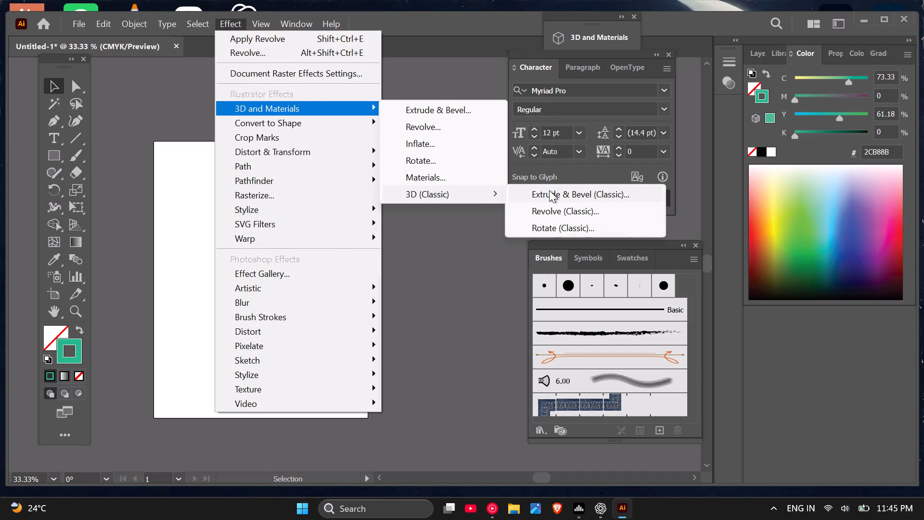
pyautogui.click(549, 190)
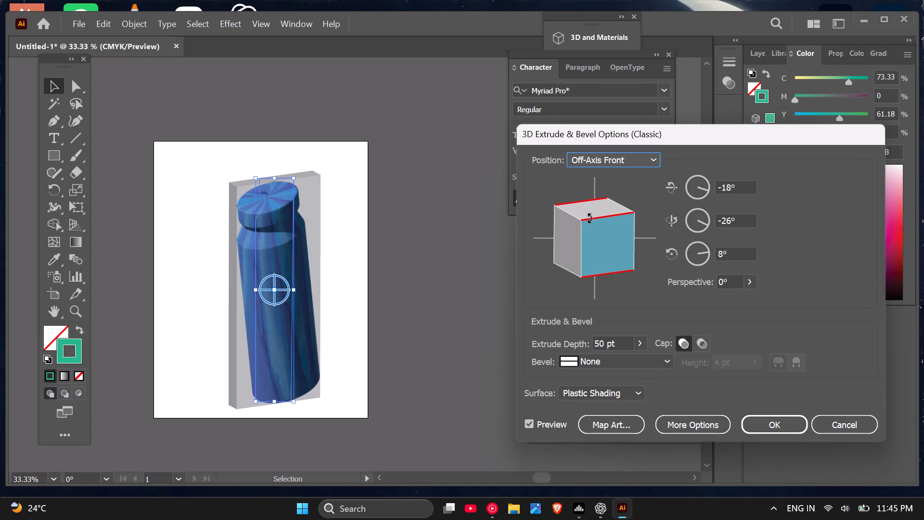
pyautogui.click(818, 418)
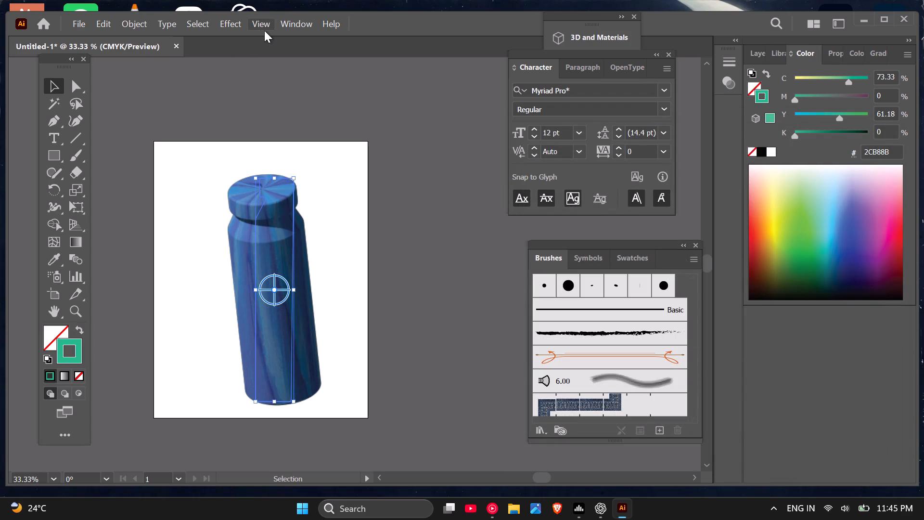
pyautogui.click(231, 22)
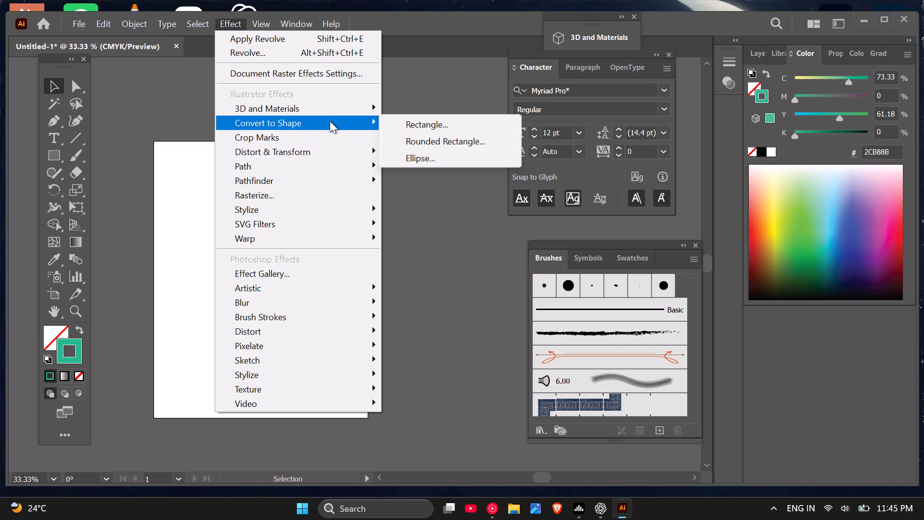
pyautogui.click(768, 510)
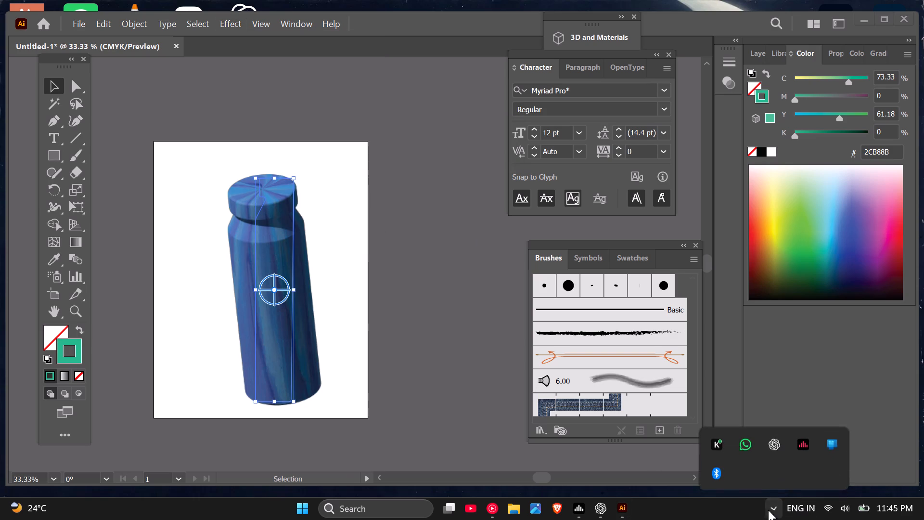
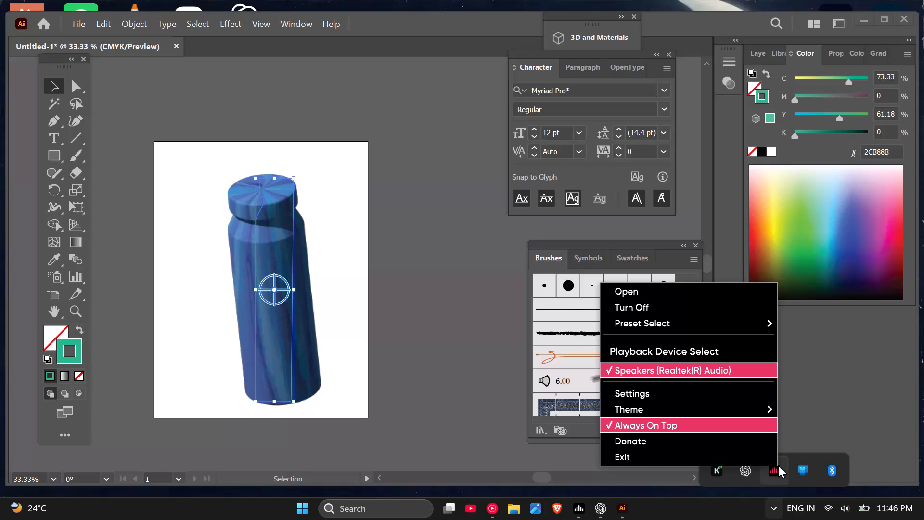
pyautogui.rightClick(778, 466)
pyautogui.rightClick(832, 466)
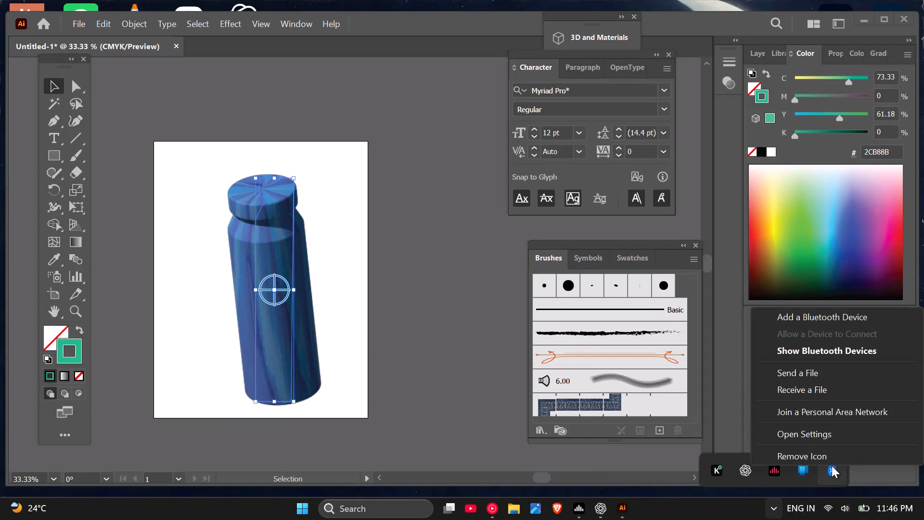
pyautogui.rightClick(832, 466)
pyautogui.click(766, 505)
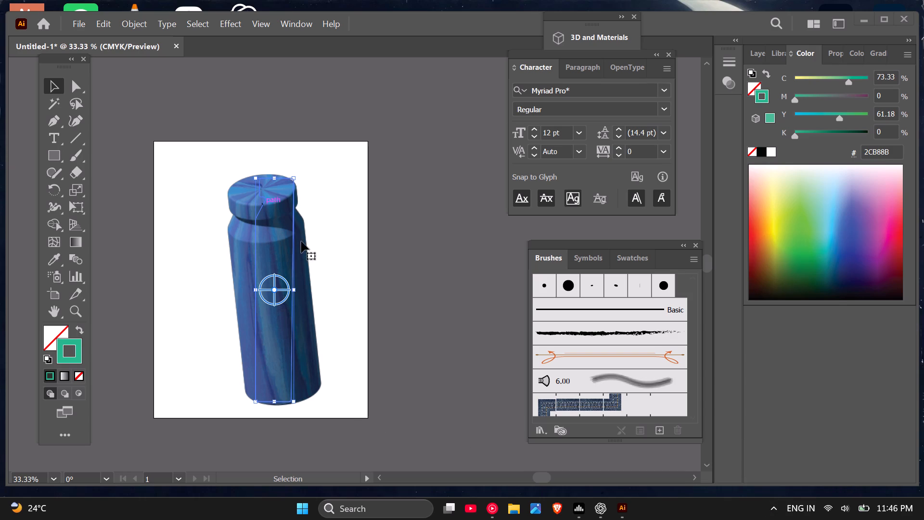
# Deselect the bottle and examine its cap and wood texture both close up and at full-artboard size.
pyautogui.click(417, 269)
pyautogui.scroll(2, 266, 267)
pyautogui.scroll(-2, 267, 290)
pyautogui.scroll(2, 244, 283)
pyautogui.scroll(-1, 263, 259)
pyautogui.scroll(1, 299, 152)
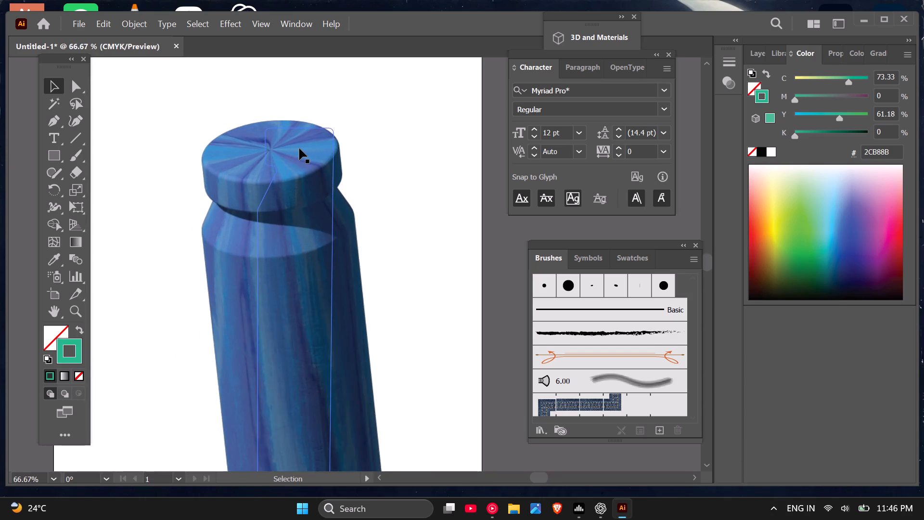
pyautogui.scroll(-2, 299, 148)
pyautogui.click(451, 294)
pyautogui.scroll(-1, 245, 268)
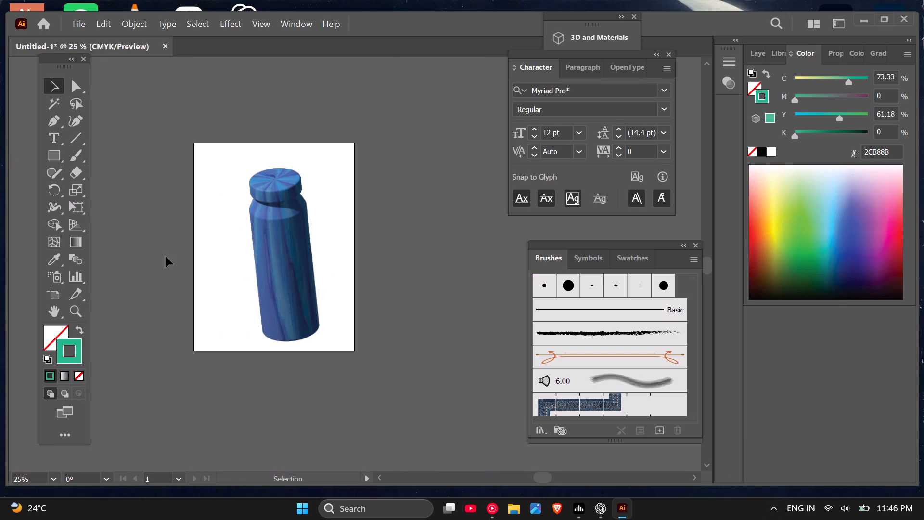
pyautogui.scroll(-1, 166, 256)
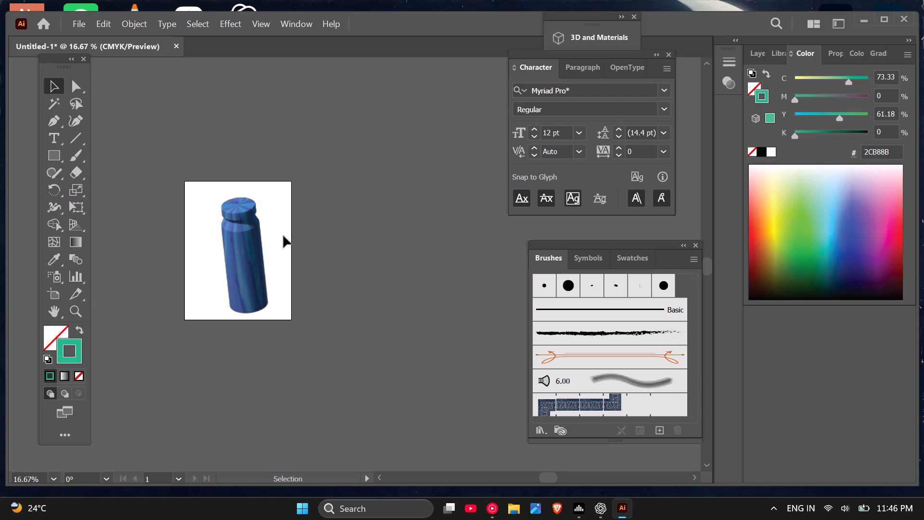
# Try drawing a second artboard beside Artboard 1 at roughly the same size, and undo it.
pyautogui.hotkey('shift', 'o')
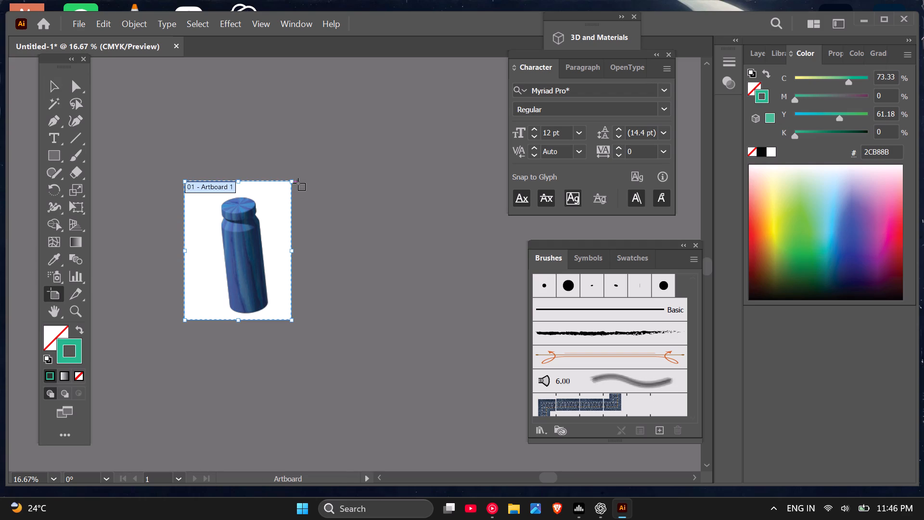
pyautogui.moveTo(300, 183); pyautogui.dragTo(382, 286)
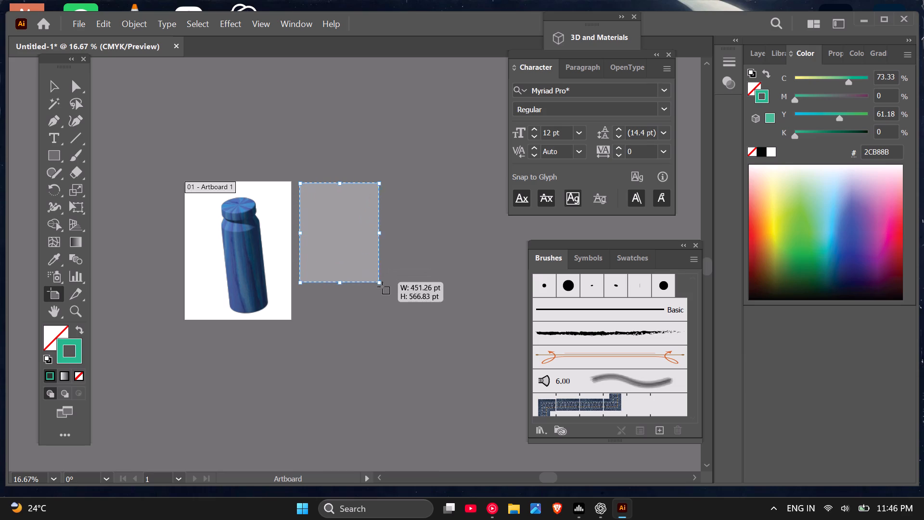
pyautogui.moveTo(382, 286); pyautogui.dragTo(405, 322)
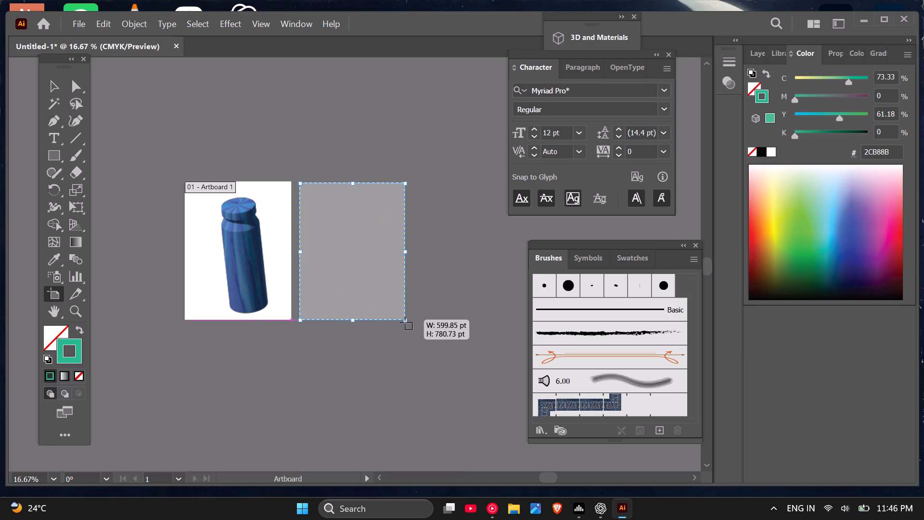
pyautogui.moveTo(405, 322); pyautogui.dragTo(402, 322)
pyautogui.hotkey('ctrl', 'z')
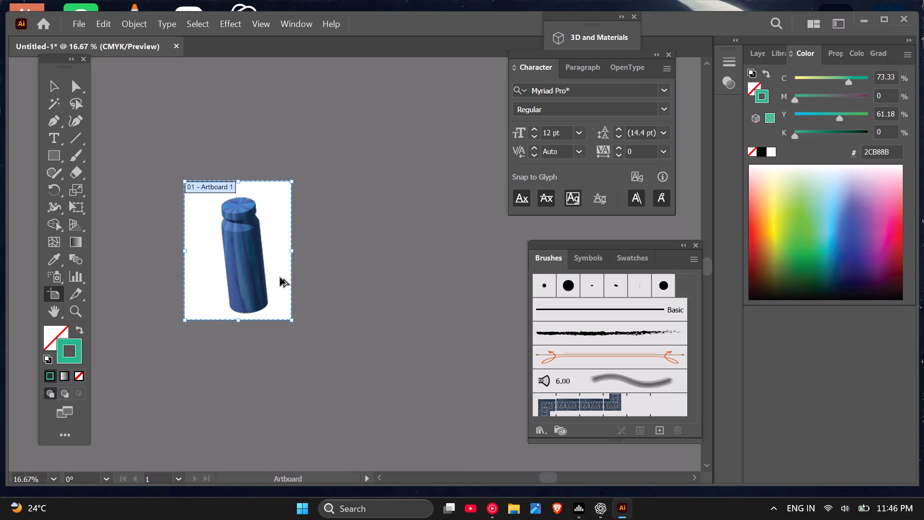
# Duplicate Artboard 1 level with the original on its right, and delete the copied bottle to leave a blank artboard.
pyautogui.keyDown('alt'); pyautogui.moveTo(280, 277); pyautogui.dragTo(414, 277); pyautogui.keyUp('alt')
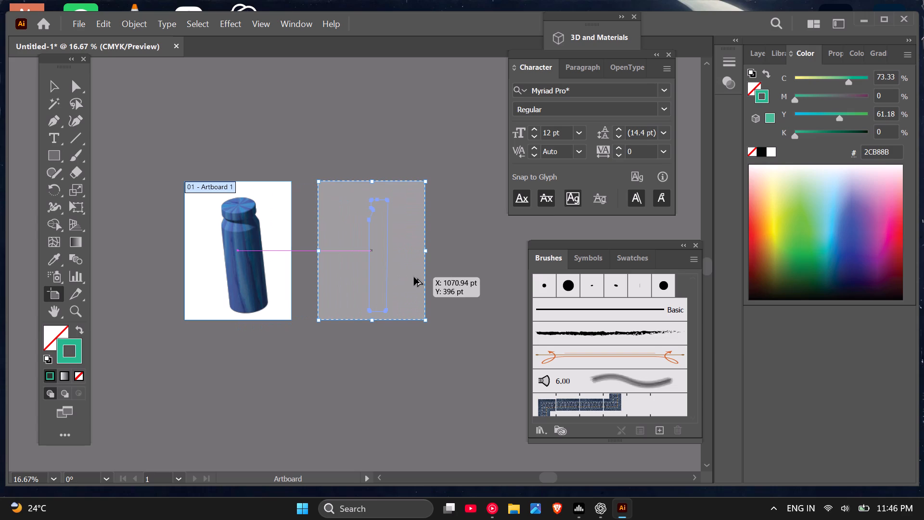
pyautogui.keyDown('alt'); pyautogui.moveTo(414, 277); pyautogui.dragTo(411, 278); pyautogui.keyUp('alt')
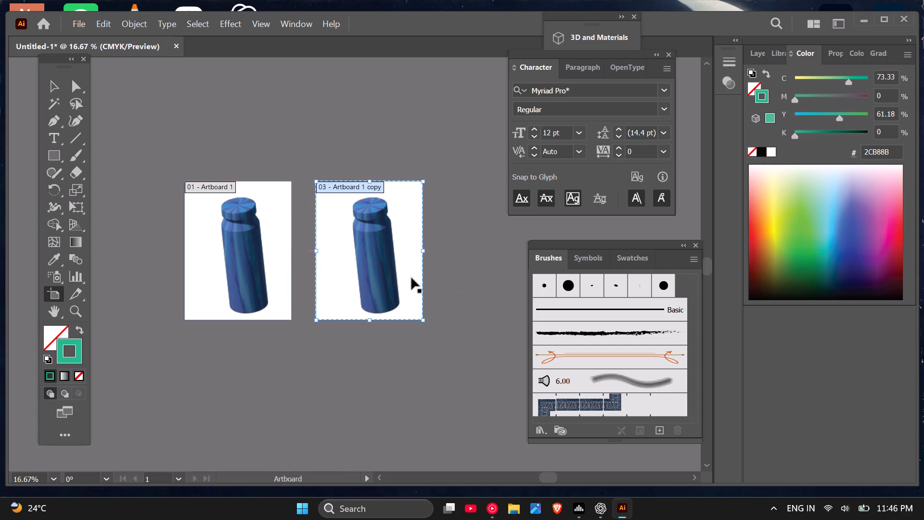
pyautogui.click(55, 79)
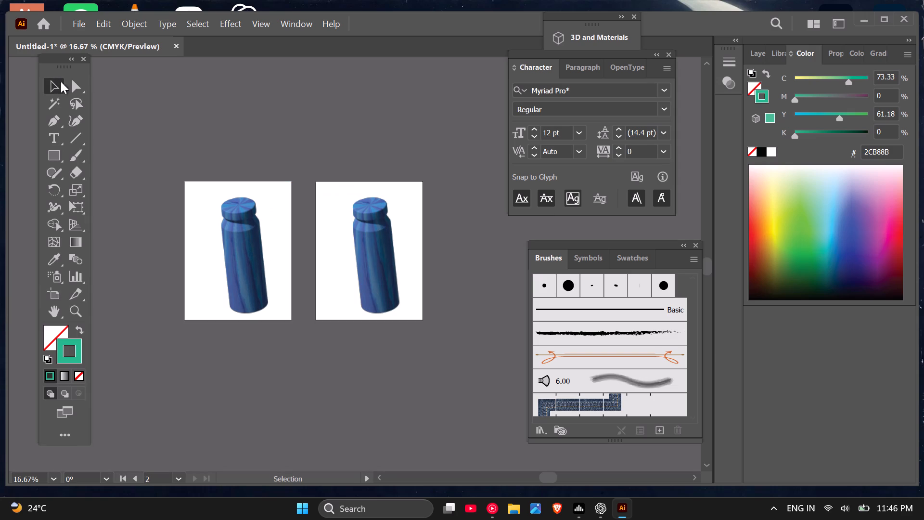
pyautogui.click(375, 264)
pyautogui.press('BackSpace')
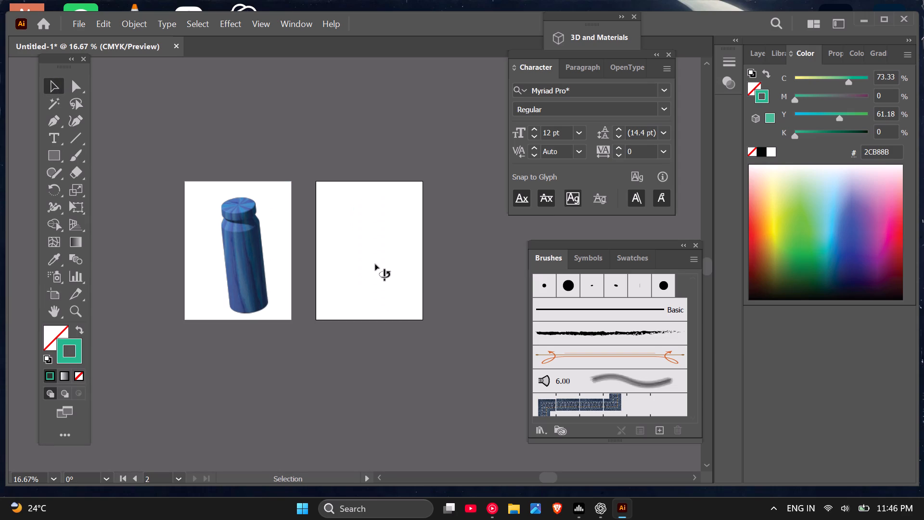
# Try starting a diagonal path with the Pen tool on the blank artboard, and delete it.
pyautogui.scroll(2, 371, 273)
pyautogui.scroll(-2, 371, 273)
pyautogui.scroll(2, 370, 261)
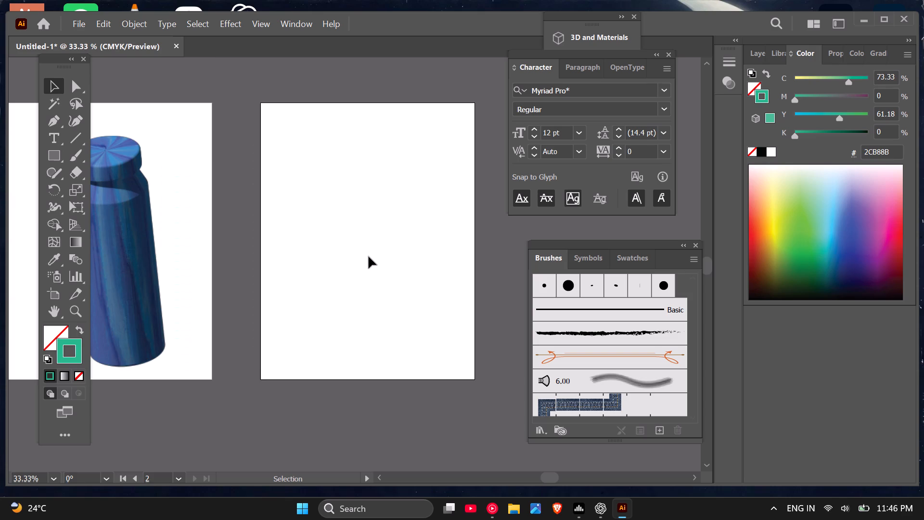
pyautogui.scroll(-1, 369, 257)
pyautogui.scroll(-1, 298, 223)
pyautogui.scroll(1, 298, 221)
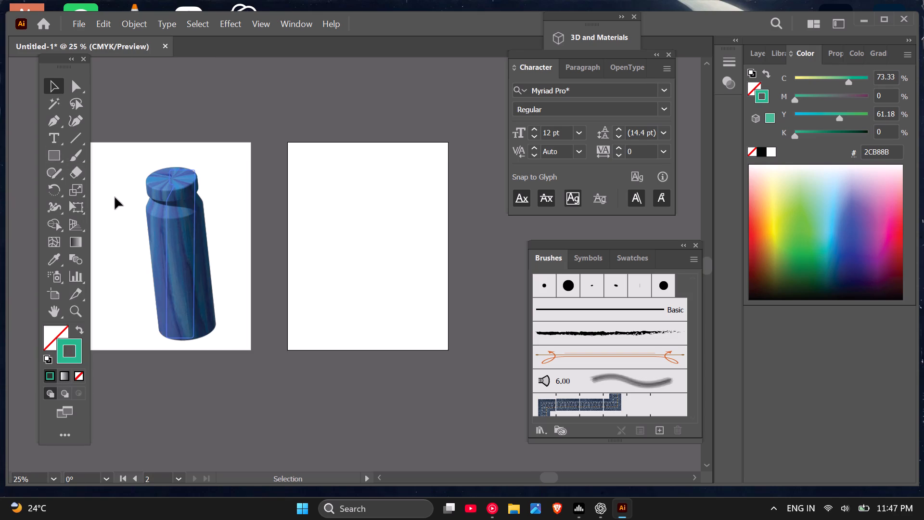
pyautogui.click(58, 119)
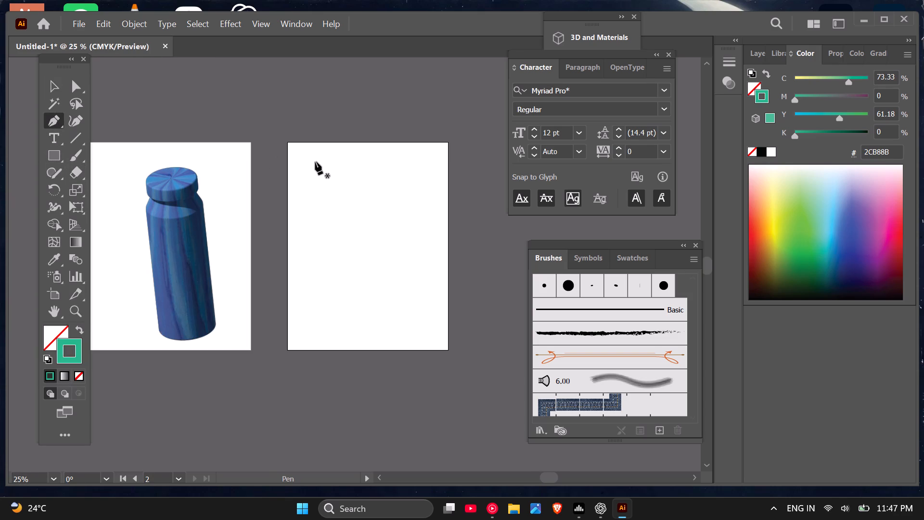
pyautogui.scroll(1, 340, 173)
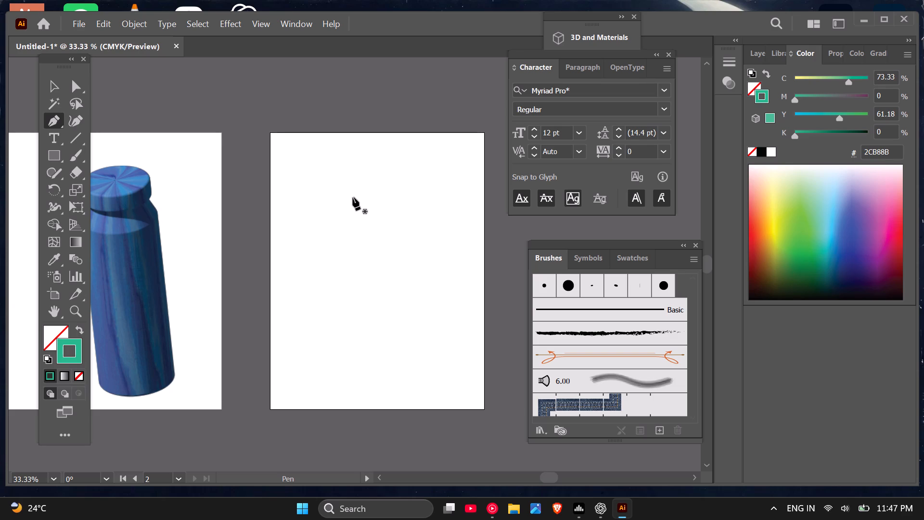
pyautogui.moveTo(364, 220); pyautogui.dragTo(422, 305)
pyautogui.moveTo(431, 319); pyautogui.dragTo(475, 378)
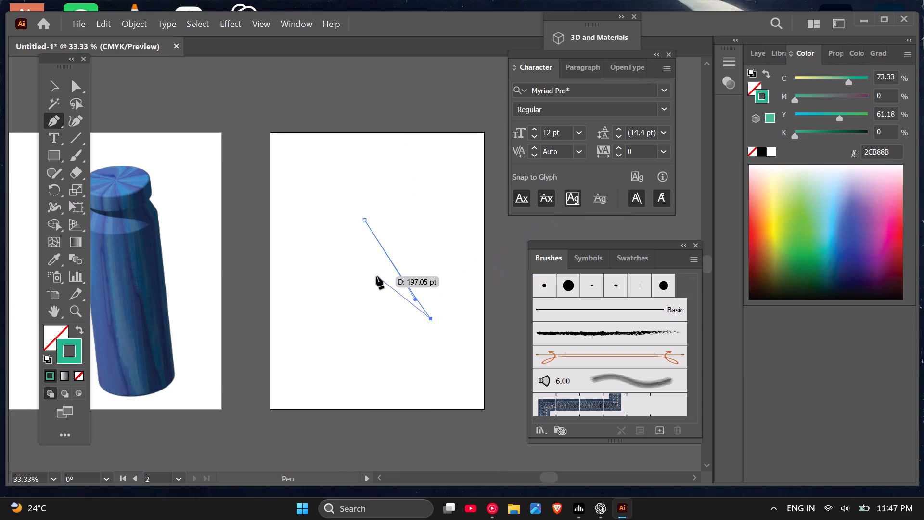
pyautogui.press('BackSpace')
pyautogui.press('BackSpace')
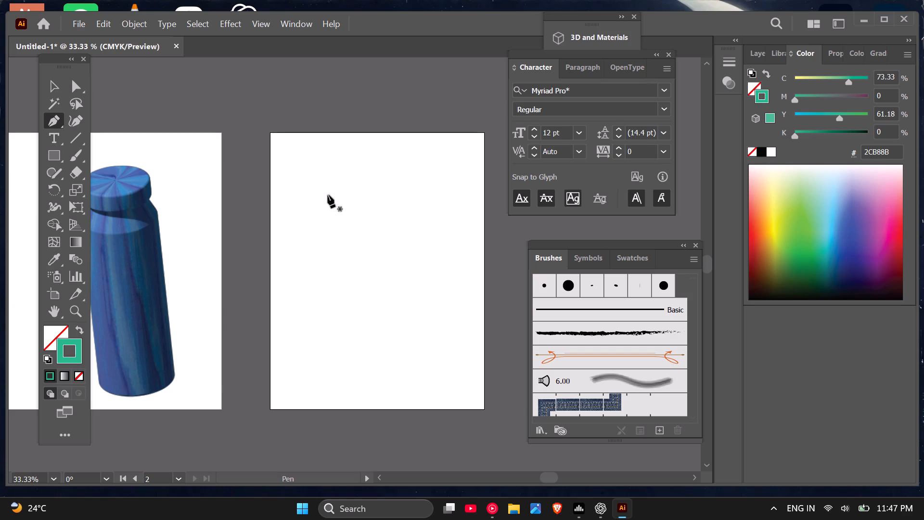
# Draw an open vase half-profile on the blank artboard with a short top edge, curved neck, bulging lower body, small foot and straight base.
pyautogui.click(335, 197)
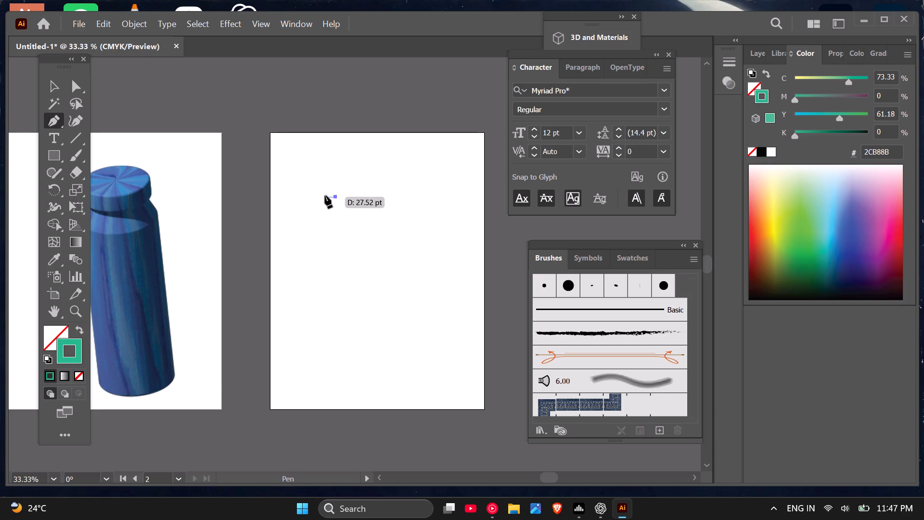
pyautogui.click(324, 196)
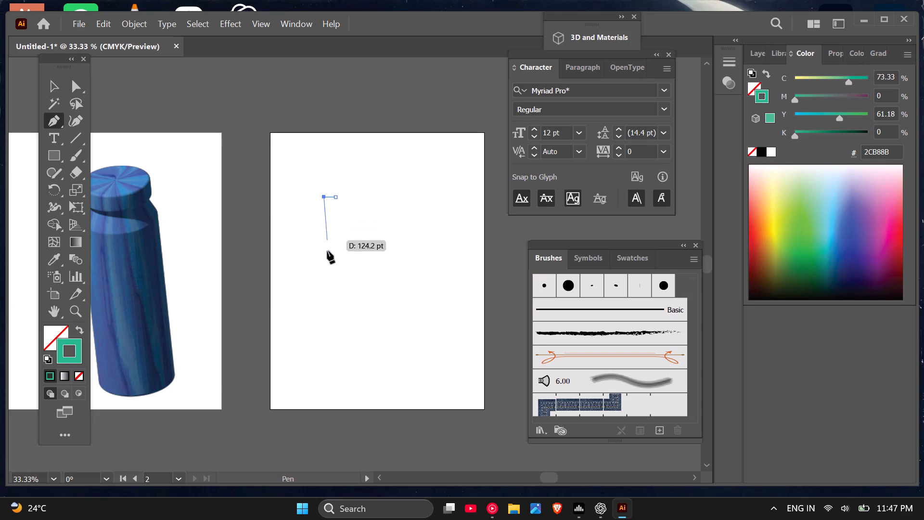
pyautogui.moveTo(321, 314); pyautogui.dragTo(300, 332)
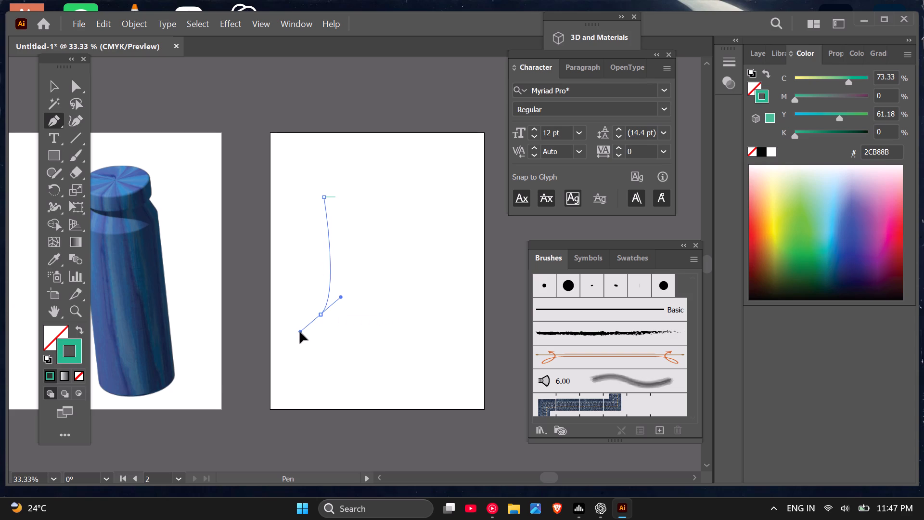
pyautogui.moveTo(300, 332); pyautogui.dragTo(300, 339)
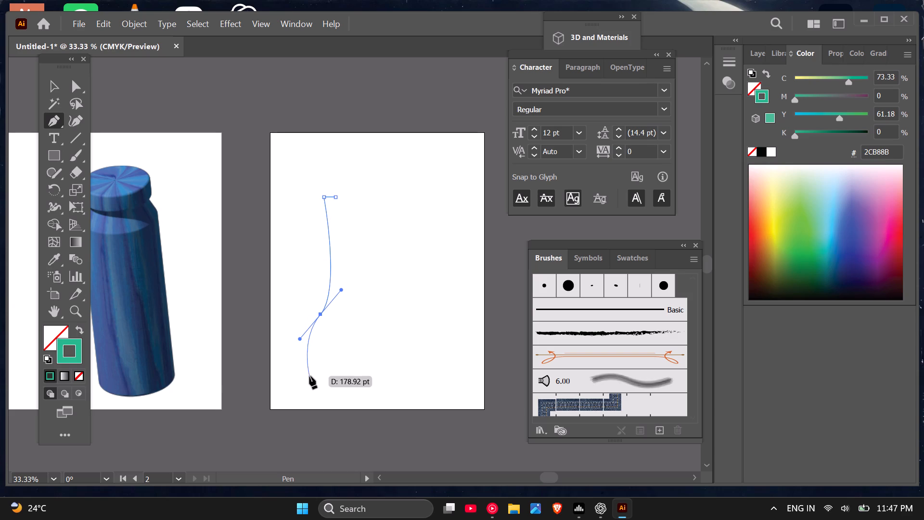
pyautogui.click(321, 314)
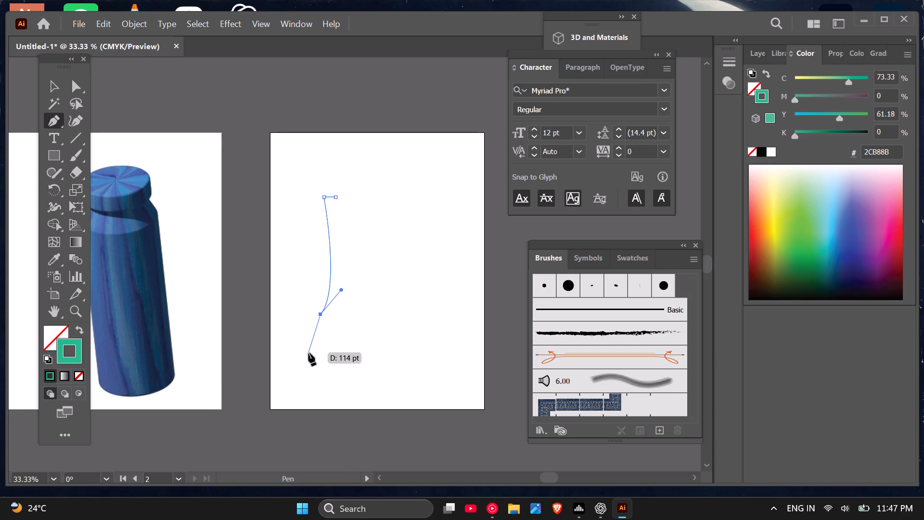
pyautogui.moveTo(308, 353); pyautogui.dragTo(317, 370)
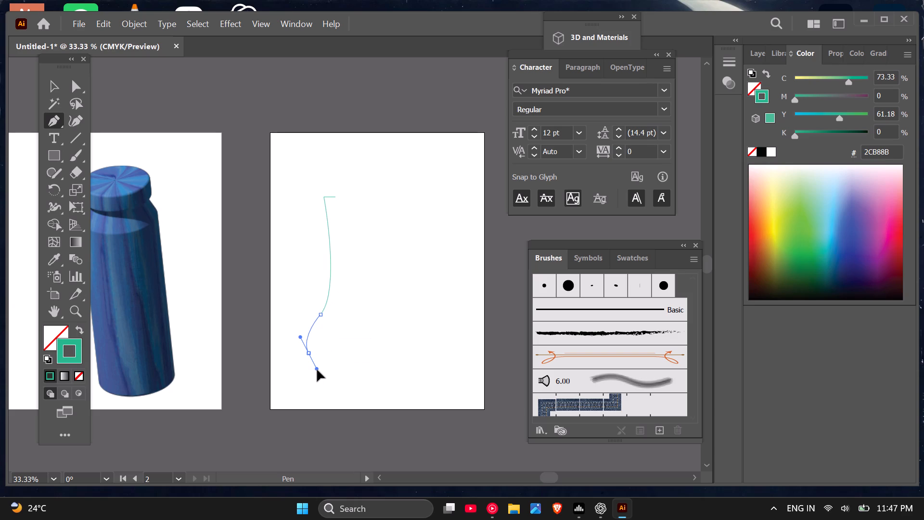
pyautogui.moveTo(317, 370); pyautogui.dragTo(314, 367)
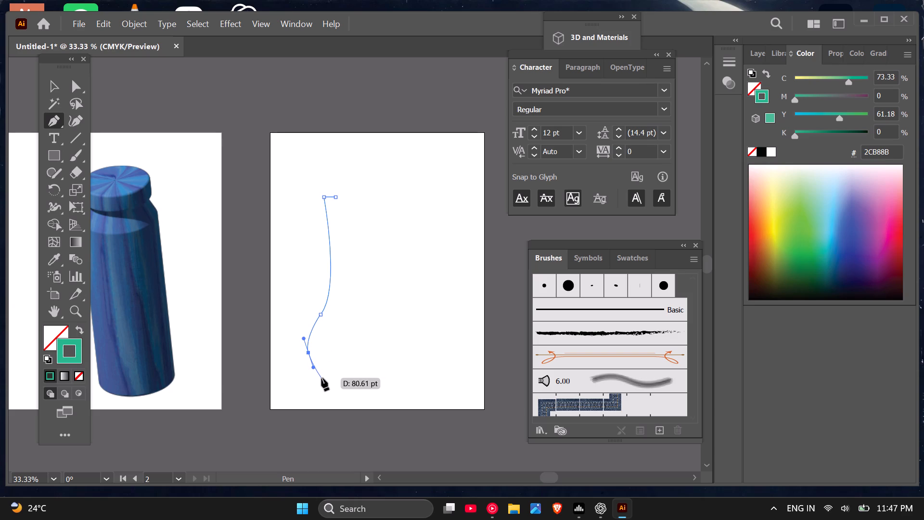
pyautogui.click(321, 378)
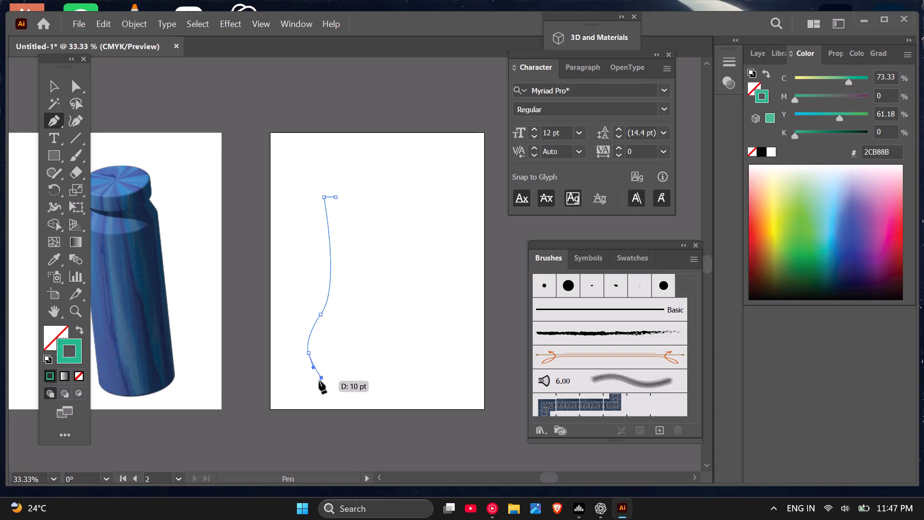
pyautogui.moveTo(315, 386); pyautogui.dragTo(323, 388)
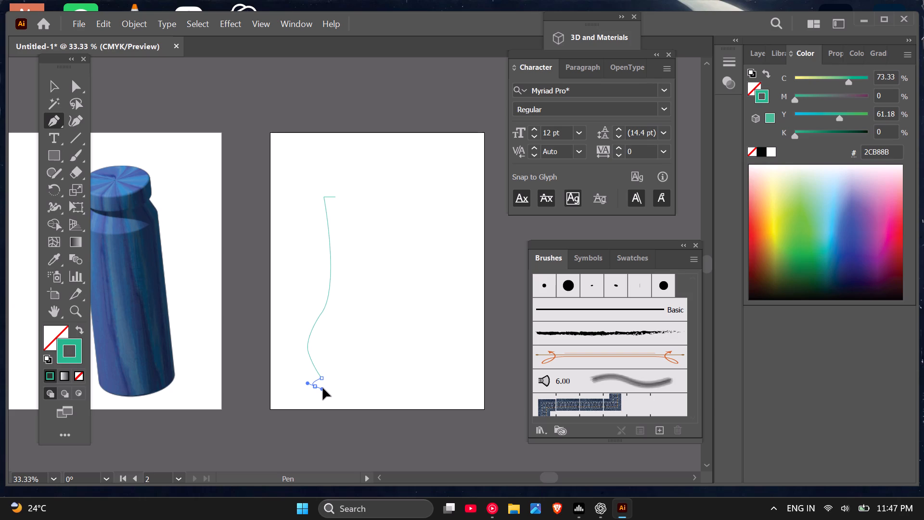
pyautogui.moveTo(323, 388); pyautogui.dragTo(322, 388)
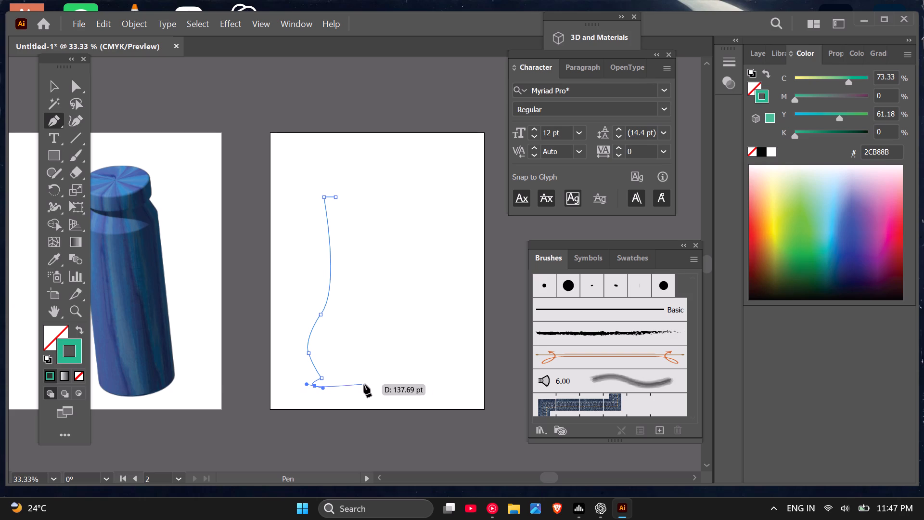
pyautogui.click(377, 388)
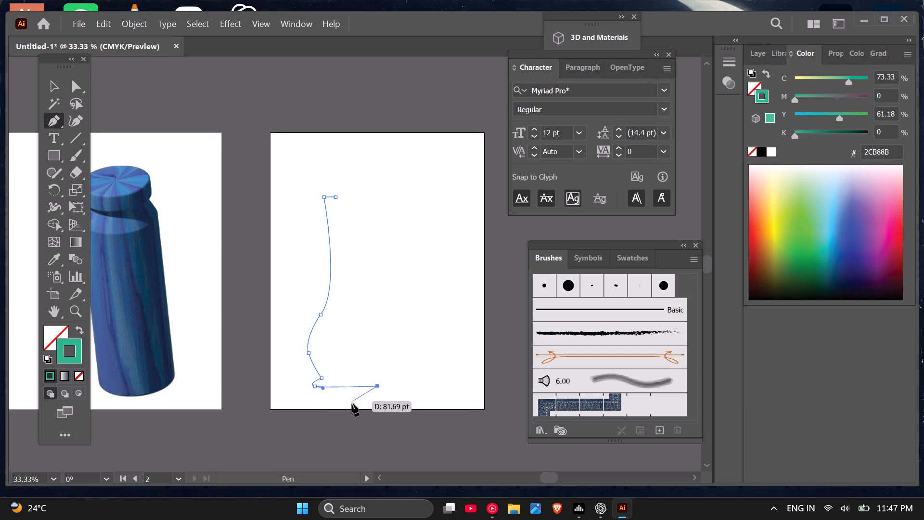
pyautogui.press('Return')
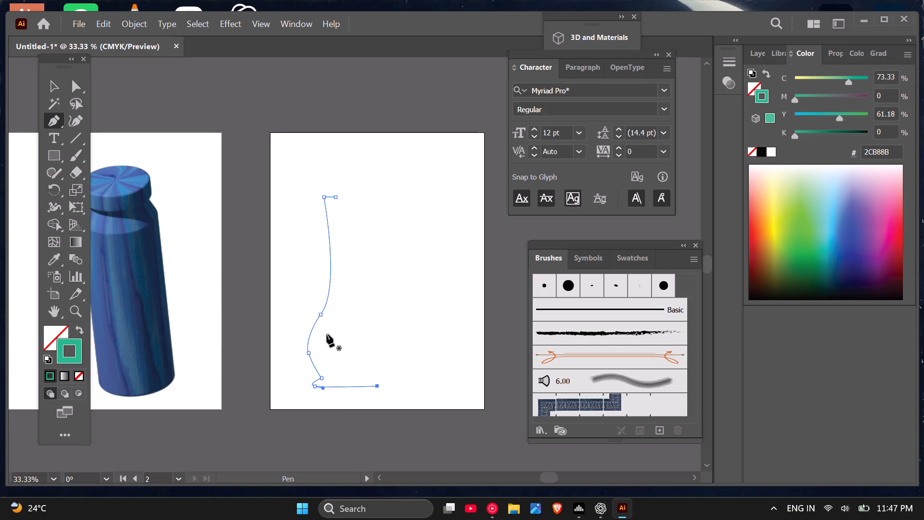
# Move the waist anchor between the neck and the lower body of the vase profile upward and slightly inward.
pyautogui.click(74, 83)
pyautogui.moveTo(311, 306); pyautogui.dragTo(336, 322)
pyautogui.moveTo(319, 315); pyautogui.dragTo(323, 300)
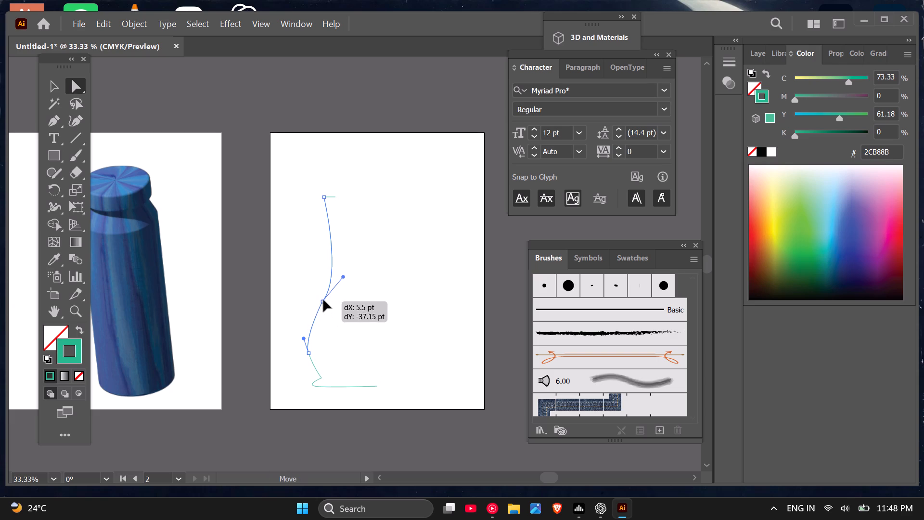
pyautogui.moveTo(323, 300); pyautogui.dragTo(330, 288)
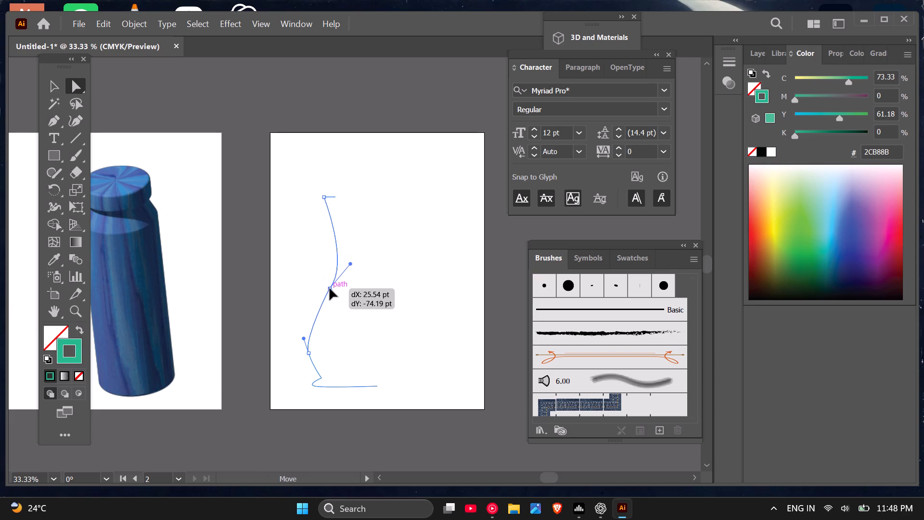
pyautogui.moveTo(330, 288); pyautogui.dragTo(325, 292)
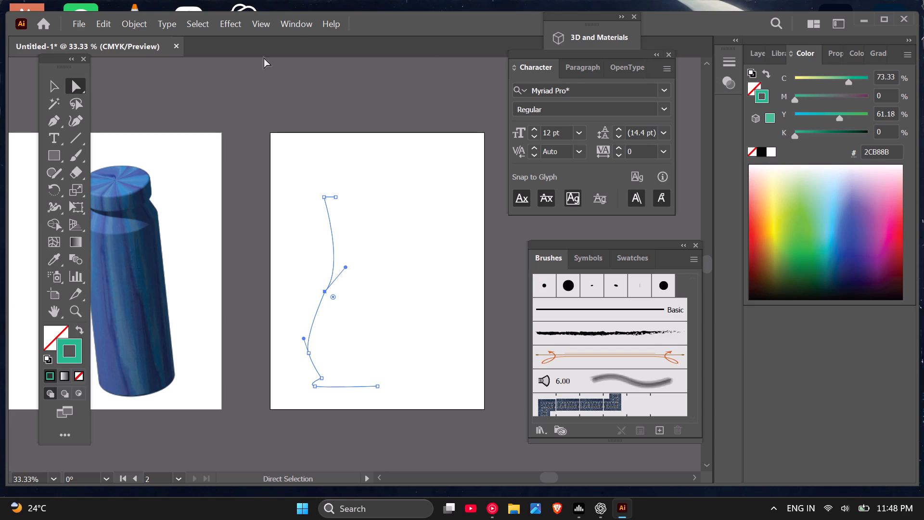
# Apply a 3D Revolve to the vase profile, with the offset direction from the right edge.
pyautogui.click(882, 21)
pyautogui.click(219, 14)
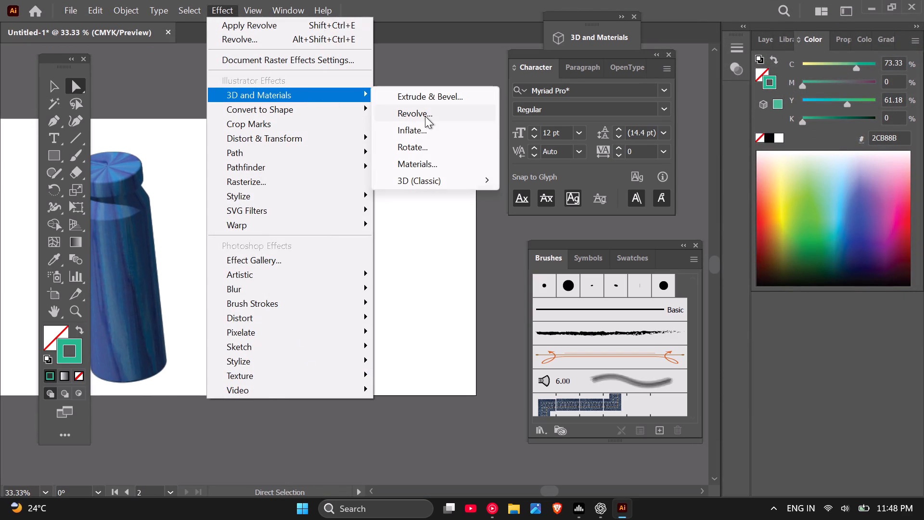
pyautogui.click(425, 116)
pyautogui.click(470, 105)
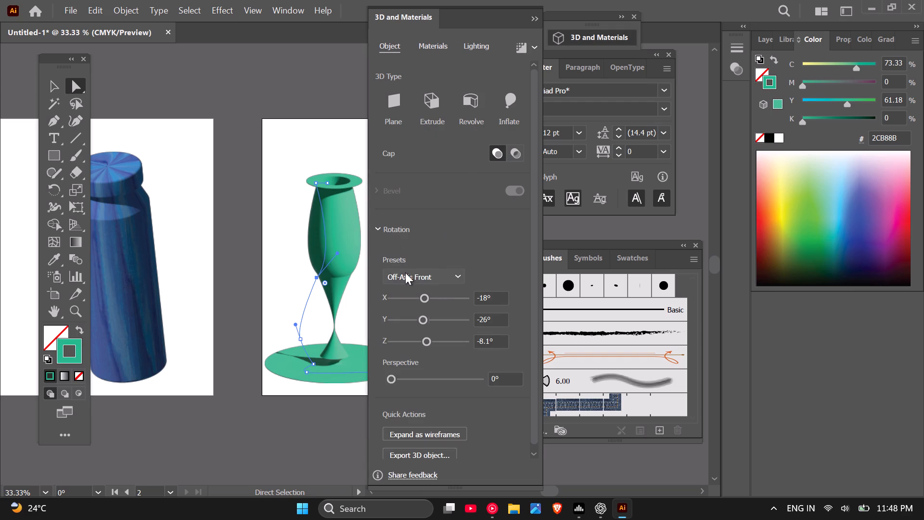
pyautogui.click(473, 111)
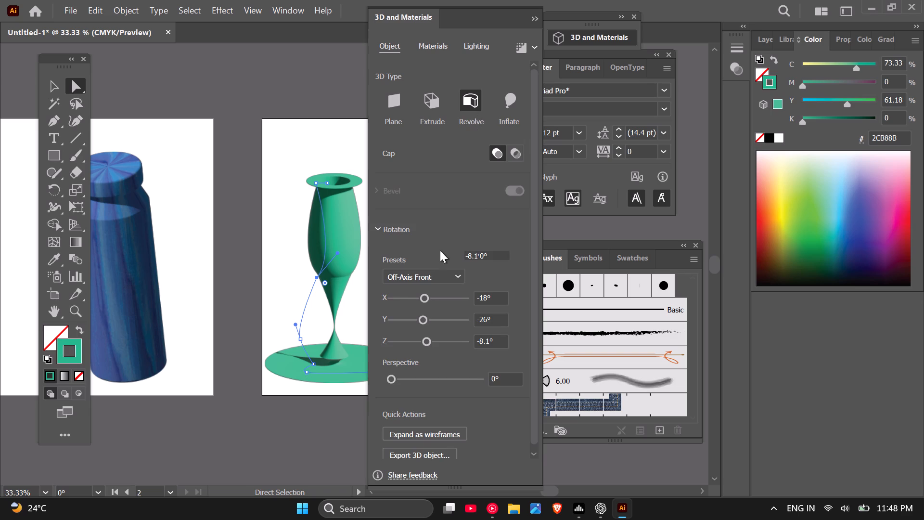
pyautogui.click(422, 308)
pyautogui.click(435, 350)
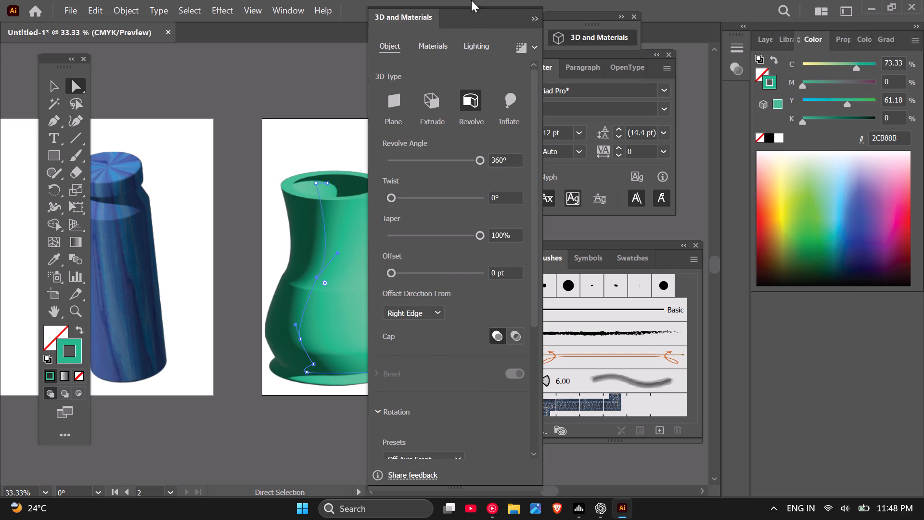
pyautogui.moveTo(461, 19); pyautogui.dragTo(672, 21)
# Thin the vase rim by moving the inner end anchor of the top edge outward to about X 166.16 pt, level at Y 184.62 pt.
pyautogui.scroll(2, 318, 207)
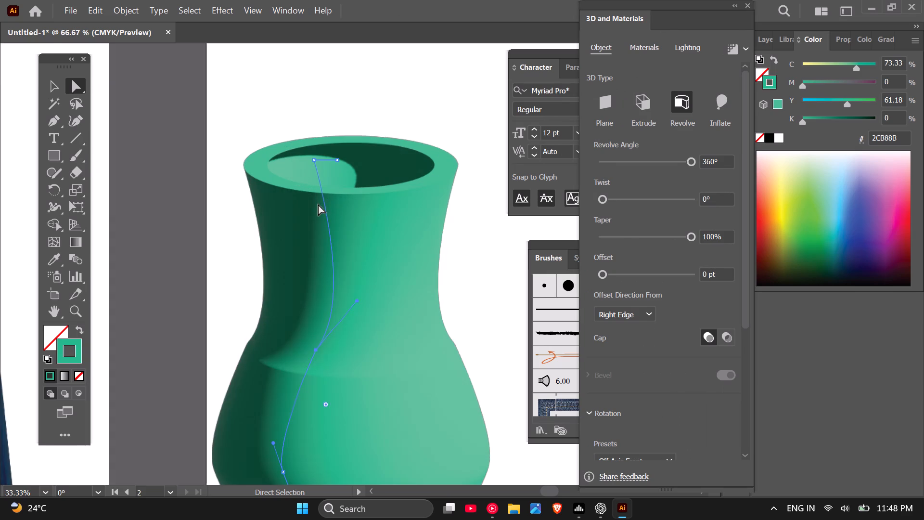
pyautogui.scroll(3, 332, 171)
pyautogui.scroll(-1, 335, 165)
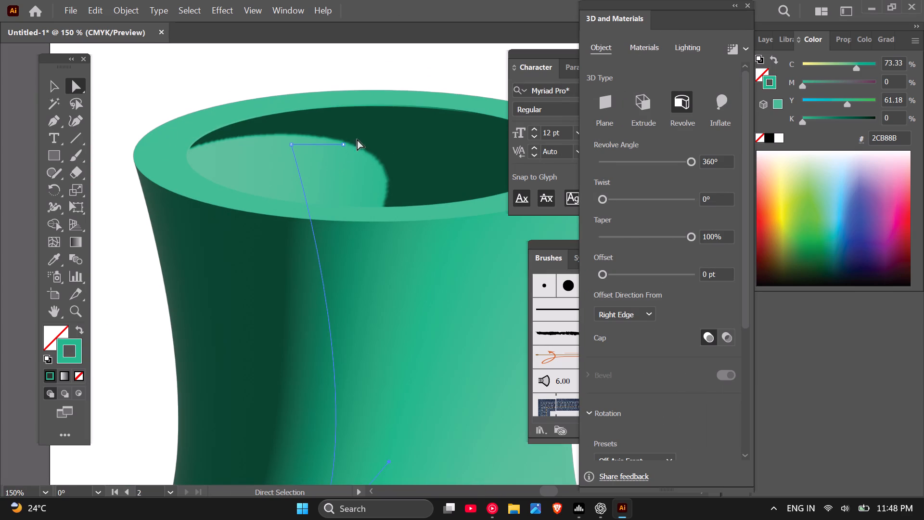
pyautogui.click(345, 146)
pyautogui.moveTo(345, 146); pyautogui.dragTo(344, 146)
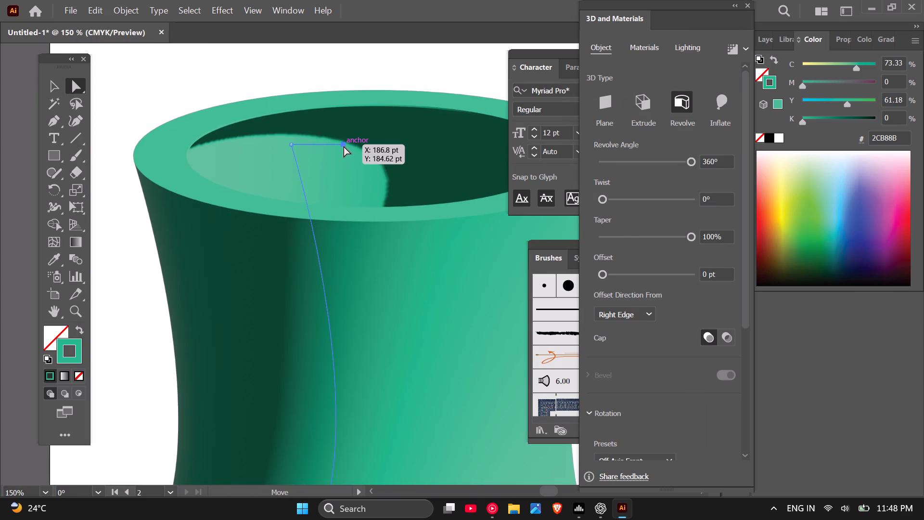
pyautogui.moveTo(344, 146); pyautogui.dragTo(320, 146)
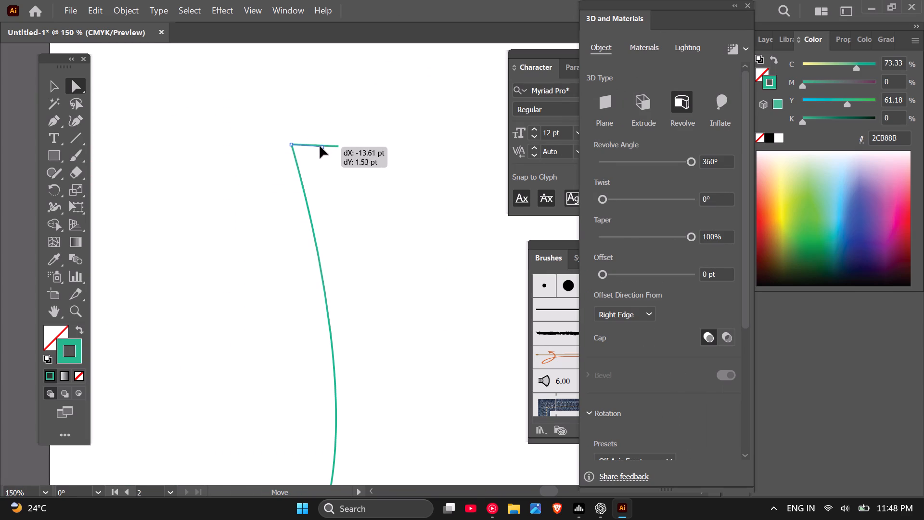
pyautogui.moveTo(320, 146); pyautogui.dragTo(311, 145)
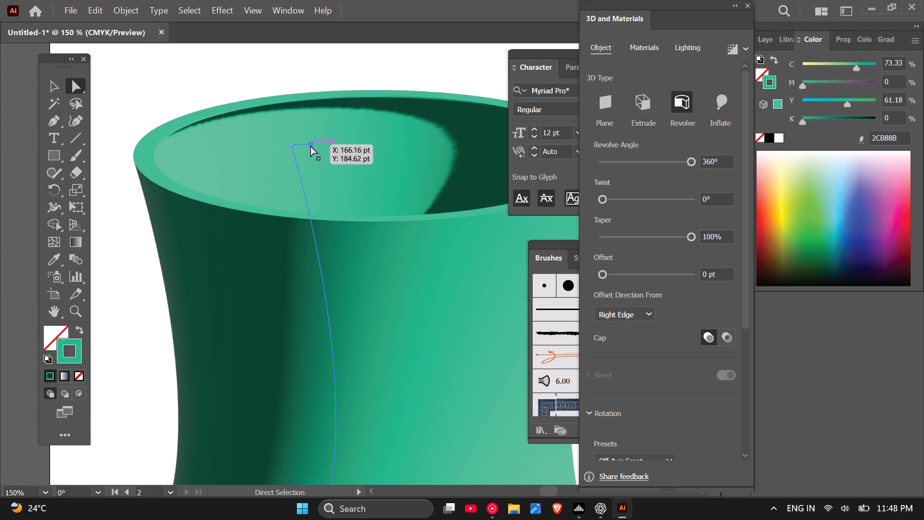
# Extend the path with the Pen tool from the rim's inner end, curving down parallel to the neck to form its inner wall.
pyautogui.scroll(-3, 310, 145)
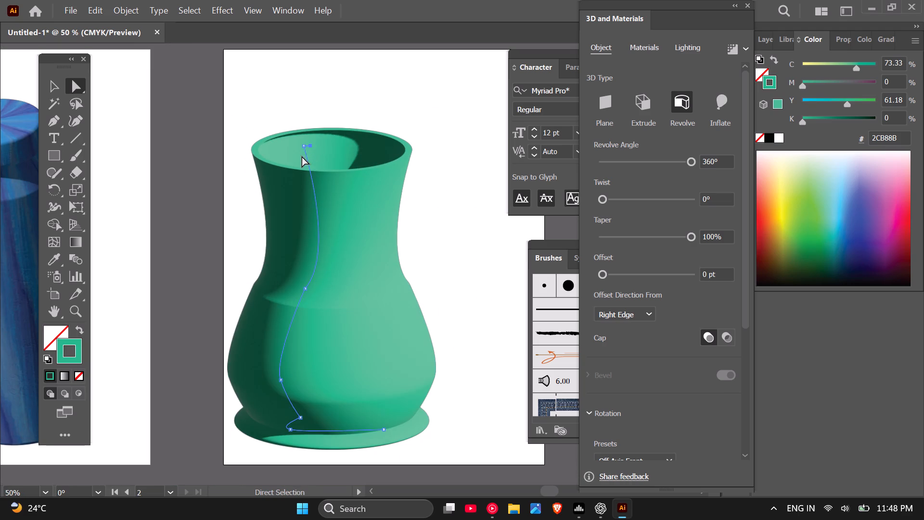
pyautogui.scroll(1, 278, 149)
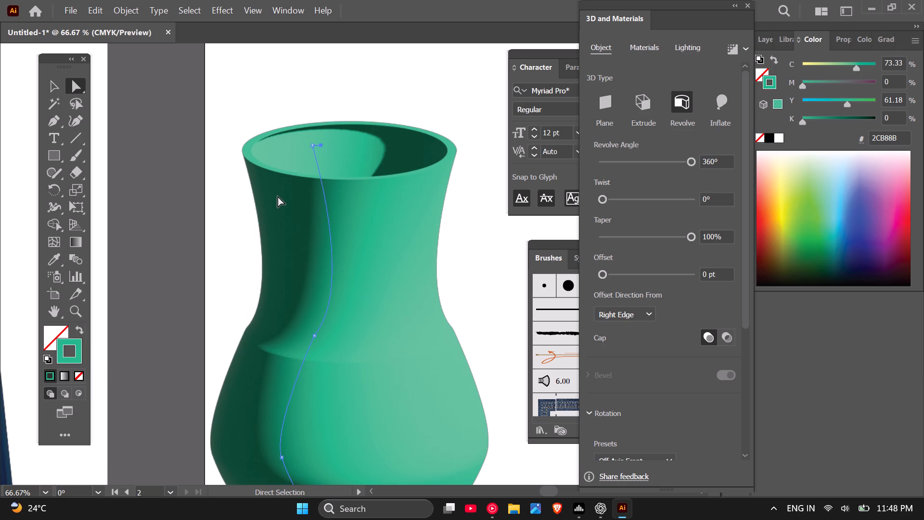
pyautogui.scroll(3, 321, 146)
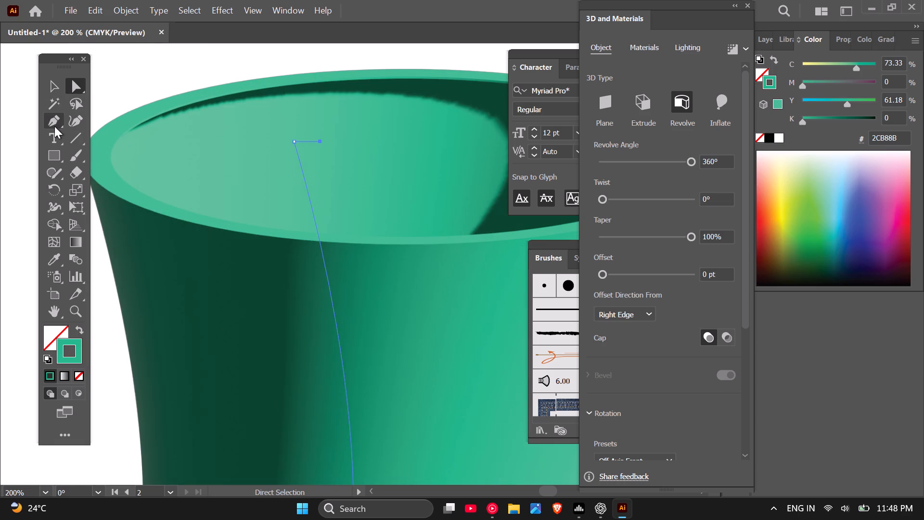
pyautogui.click(54, 126)
pyautogui.click(319, 143)
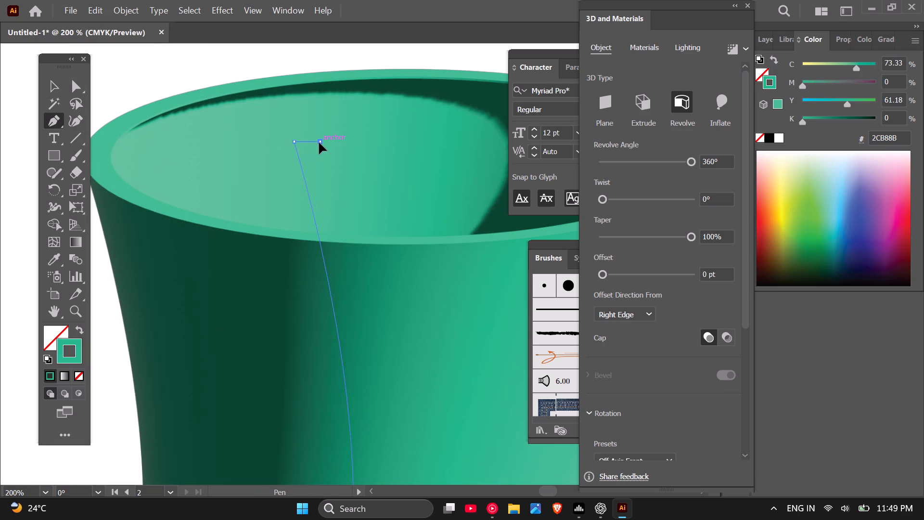
pyautogui.scroll(-3, 359, 205)
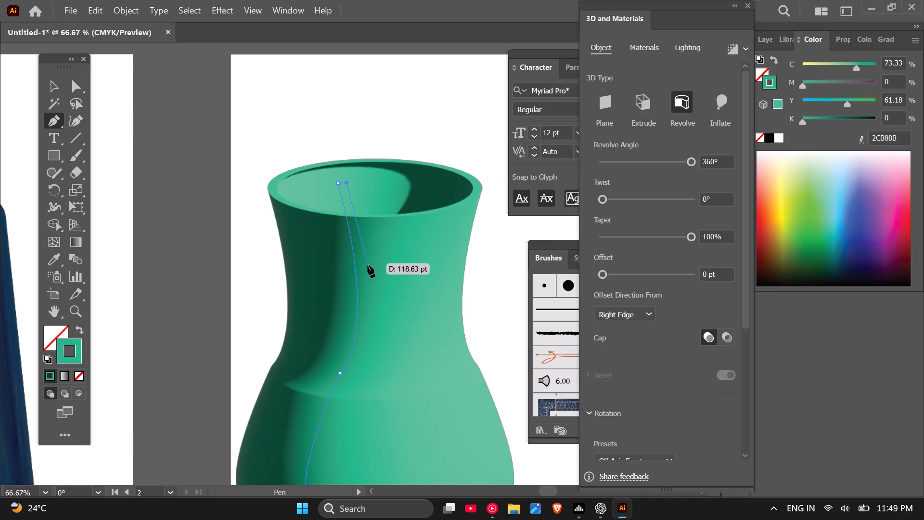
pyautogui.moveTo(372, 314); pyautogui.dragTo(372, 319)
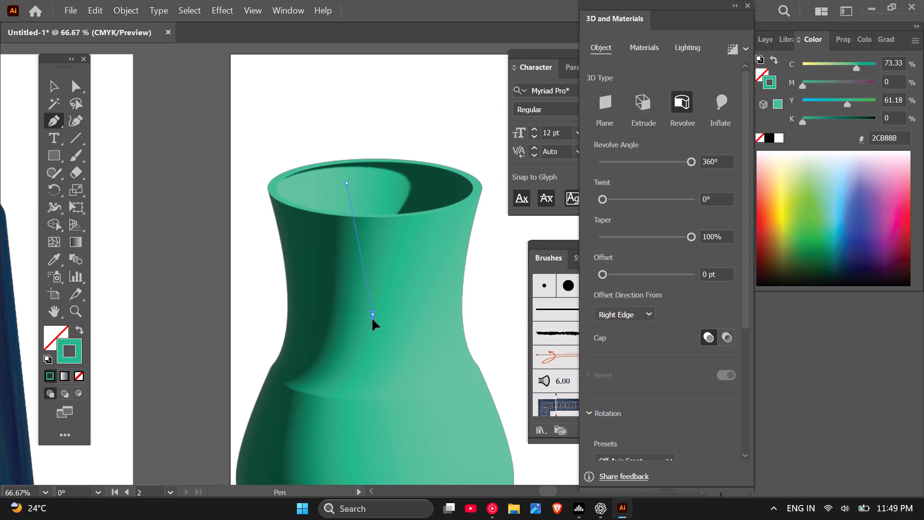
pyautogui.moveTo(372, 319); pyautogui.dragTo(366, 338)
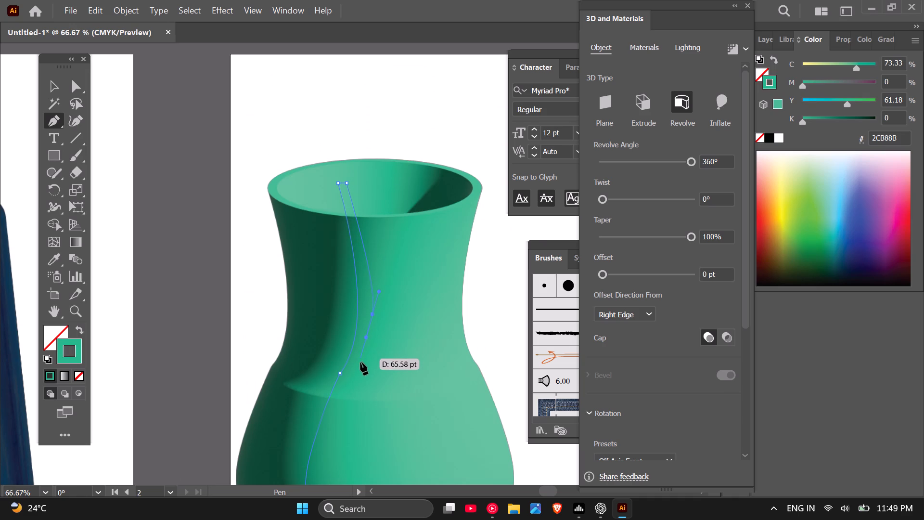
pyautogui.moveTo(355, 369); pyautogui.dragTo(351, 377)
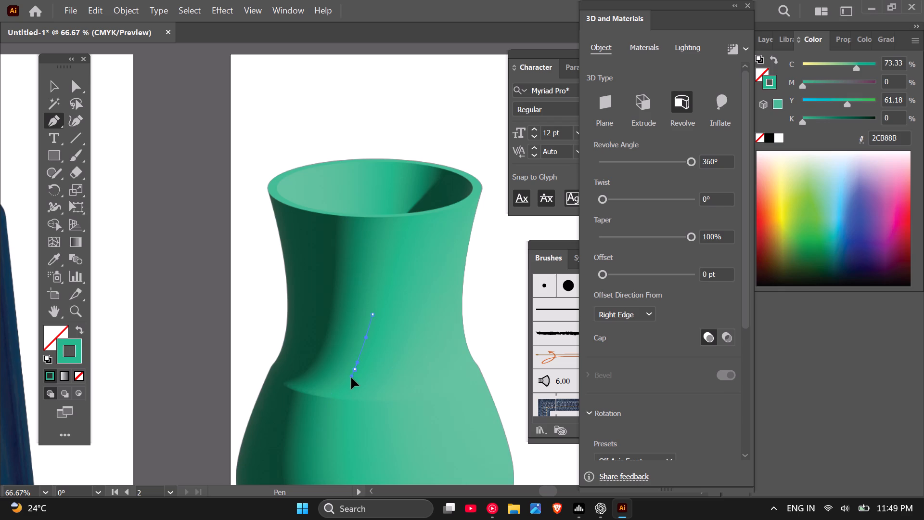
pyautogui.moveTo(351, 377); pyautogui.dragTo(349, 379)
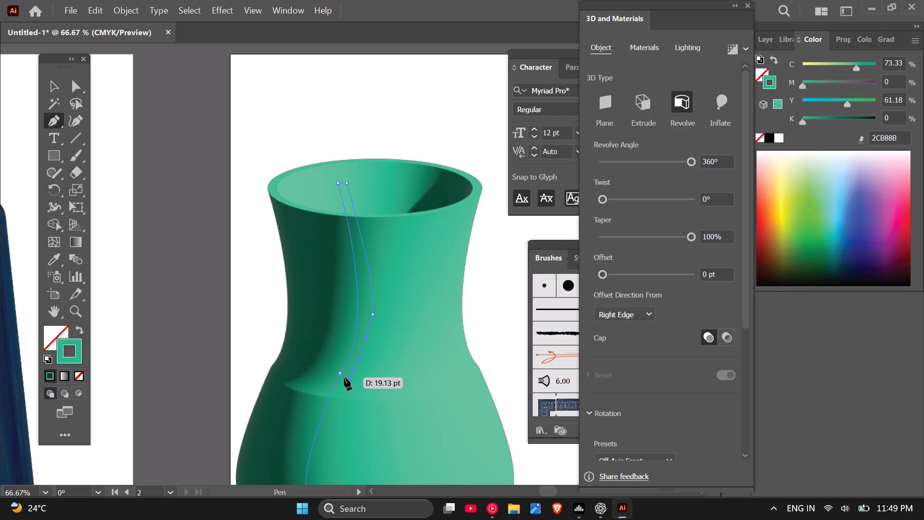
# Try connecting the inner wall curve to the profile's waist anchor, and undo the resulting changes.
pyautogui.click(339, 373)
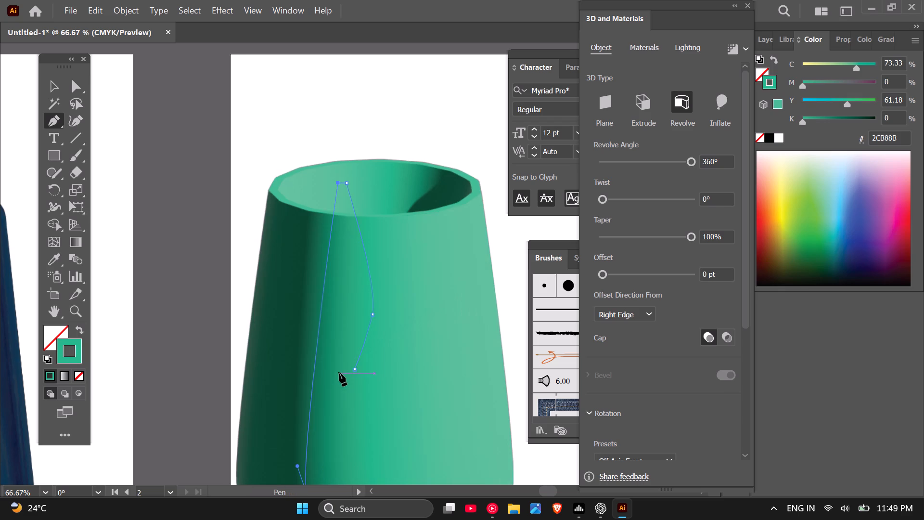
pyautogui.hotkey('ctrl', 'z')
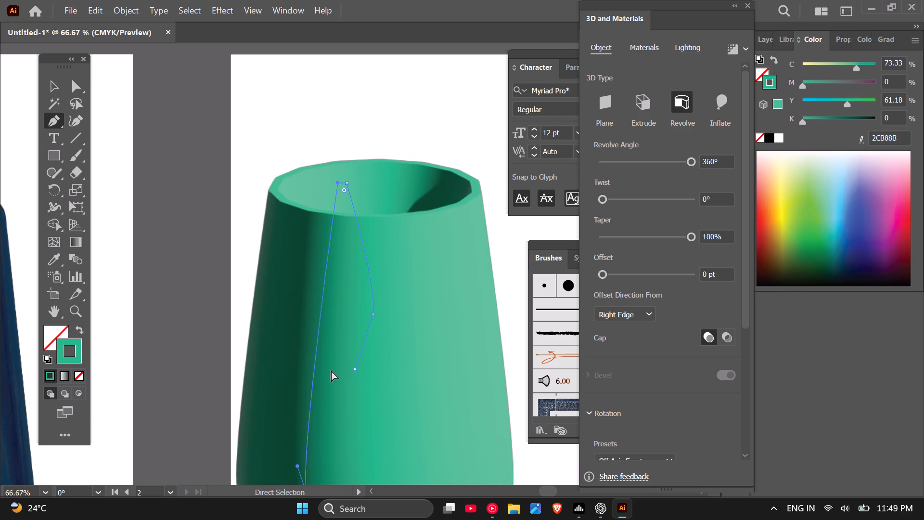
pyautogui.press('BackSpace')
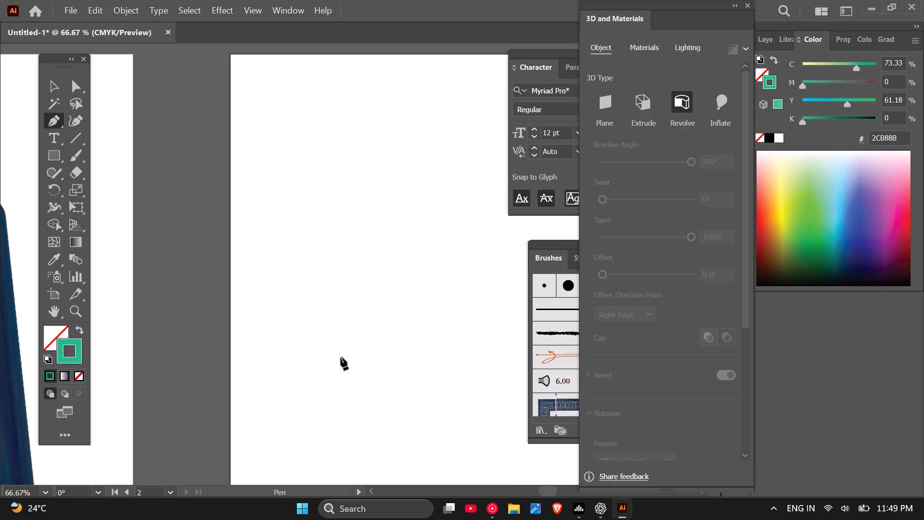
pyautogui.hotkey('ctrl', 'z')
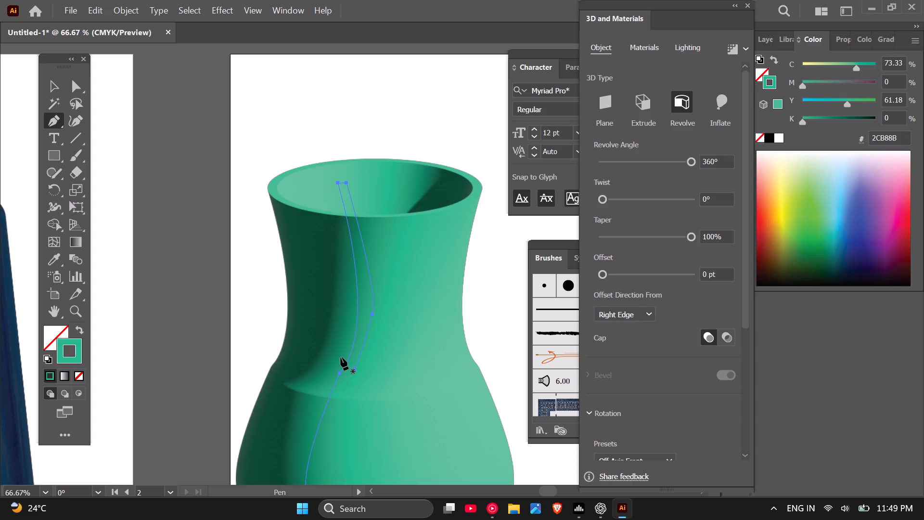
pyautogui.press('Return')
# Shorten the vase neck by moving both rim anchors down about 76 pt and inward about 9 pt.
pyautogui.scroll(-2, 285, 314)
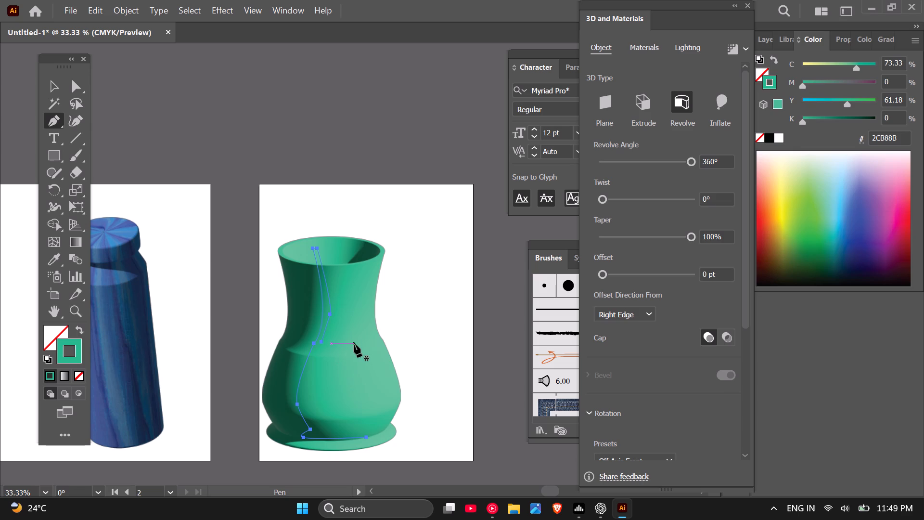
pyautogui.scroll(1, 329, 282)
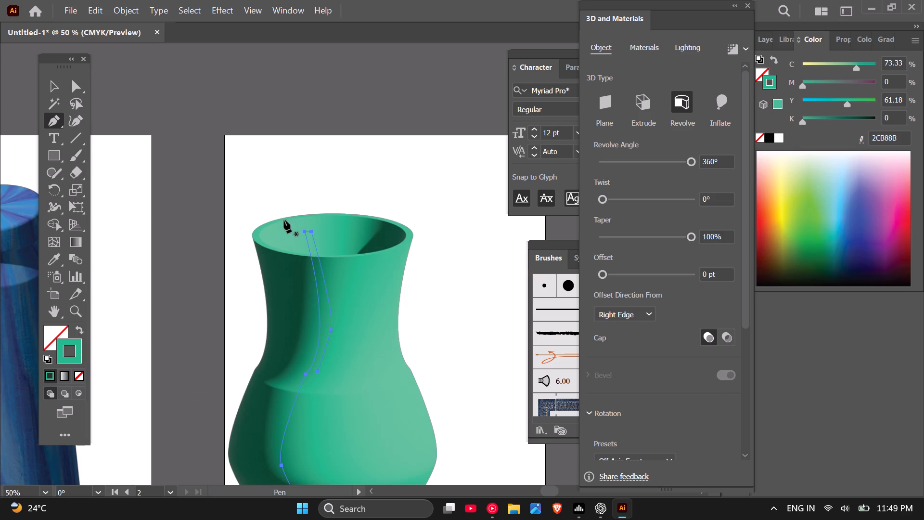
pyautogui.click(77, 74)
pyautogui.click(75, 79)
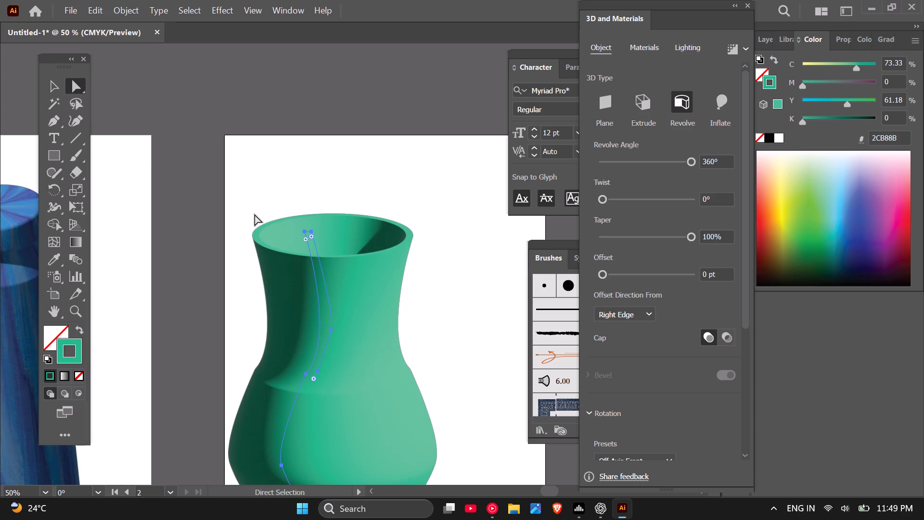
pyautogui.moveTo(242, 191); pyautogui.dragTo(384, 304)
pyautogui.moveTo(313, 232); pyautogui.dragTo(316, 259)
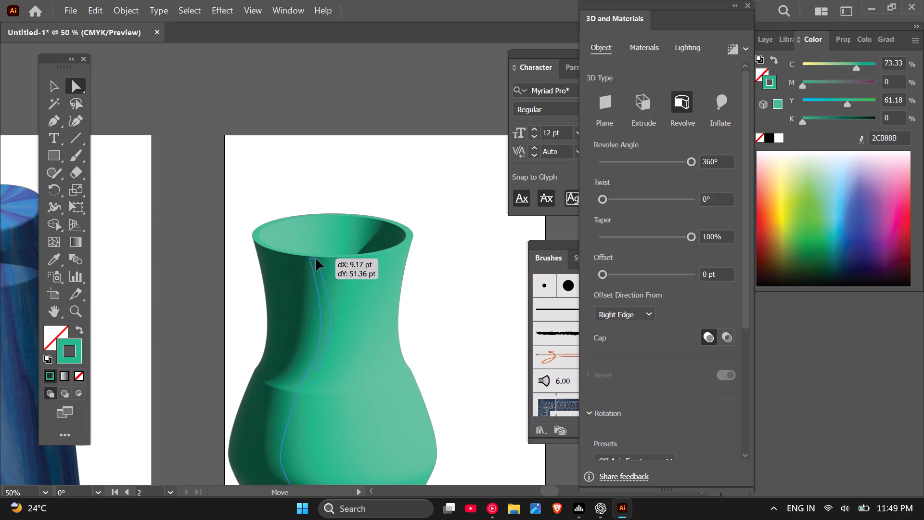
pyautogui.moveTo(316, 259); pyautogui.dragTo(316, 272)
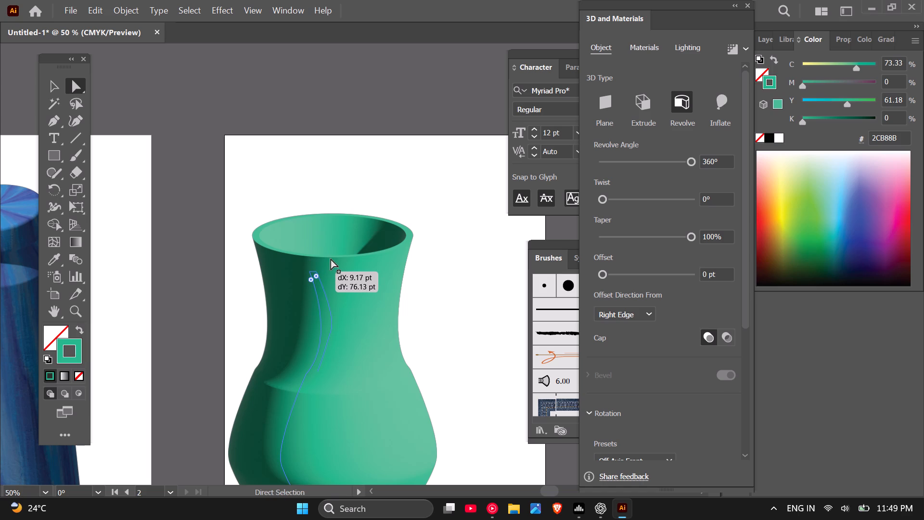
pyautogui.scroll(-2, 329, 254)
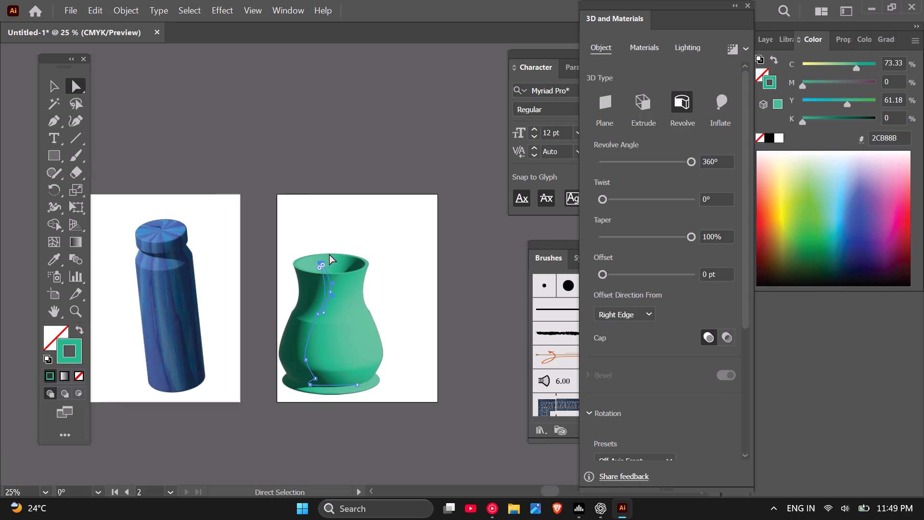
pyautogui.scroll(1, 328, 343)
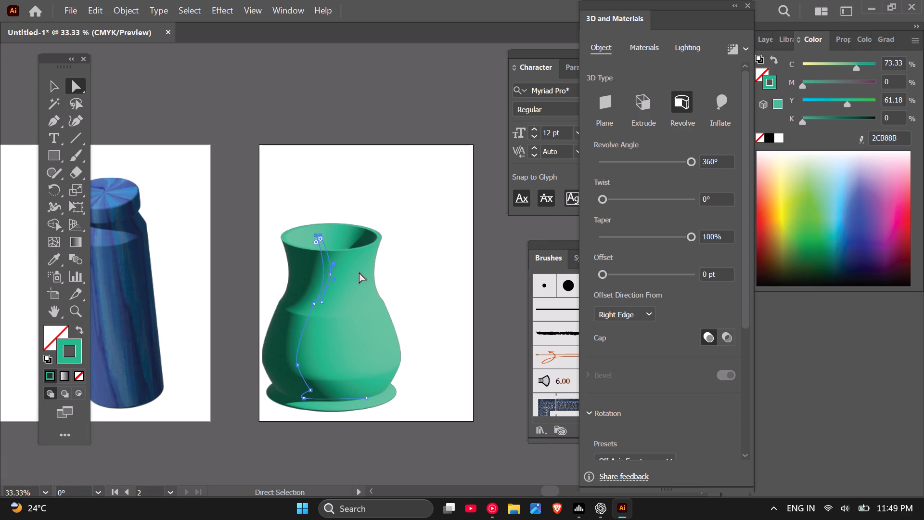
# Reshape the vase foot's outer edge by swinging the direction handle of the profile's bottom corner anchor to nearly vertical.
pyautogui.scroll(2, 314, 406)
pyautogui.scroll(1, 376, 387)
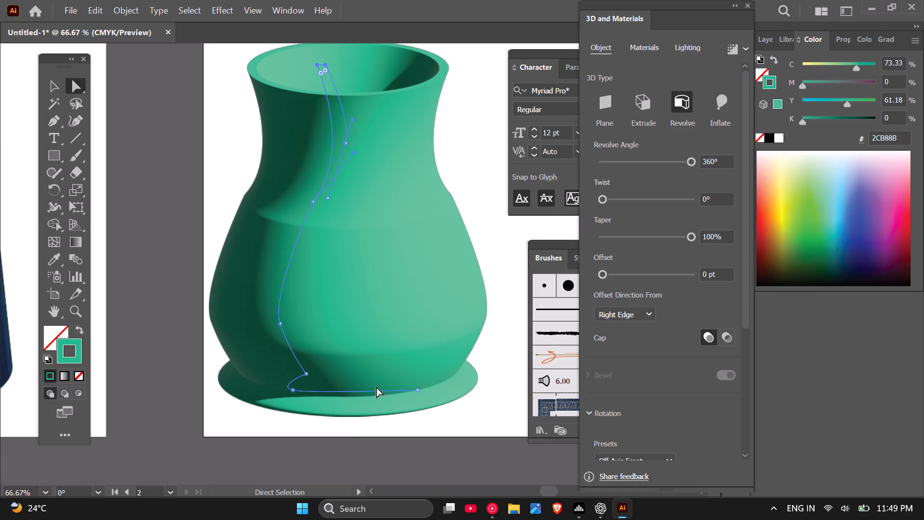
pyautogui.scroll(-1, 378, 387)
pyautogui.scroll(2, 286, 390)
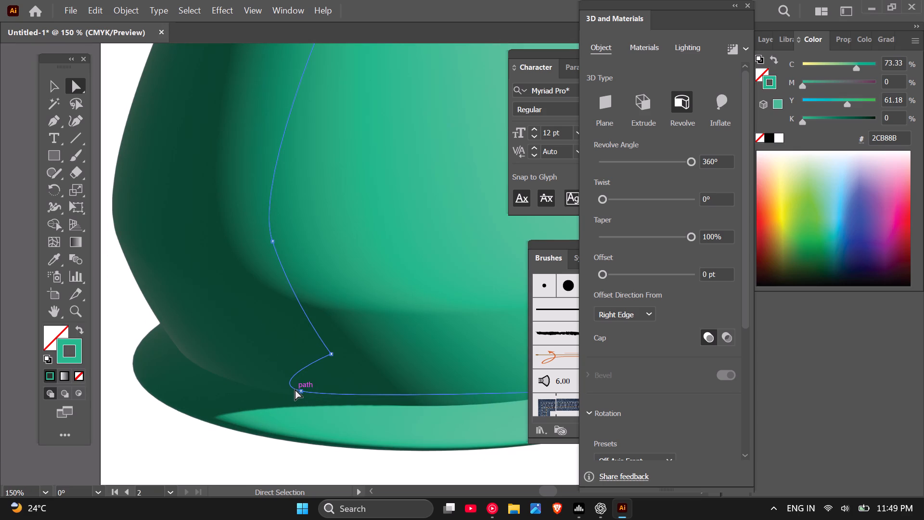
pyautogui.click(299, 391)
pyautogui.moveTo(263, 383); pyautogui.dragTo(282, 380)
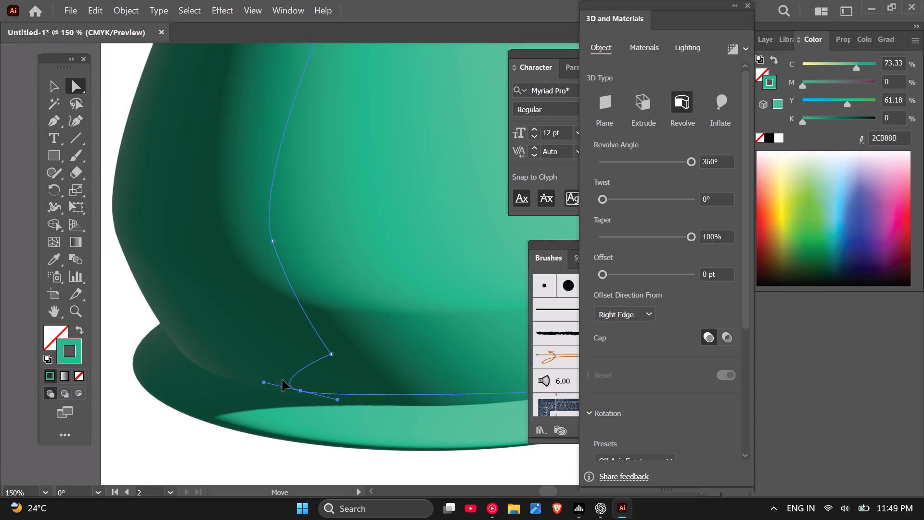
pyautogui.moveTo(282, 380); pyautogui.dragTo(301, 374)
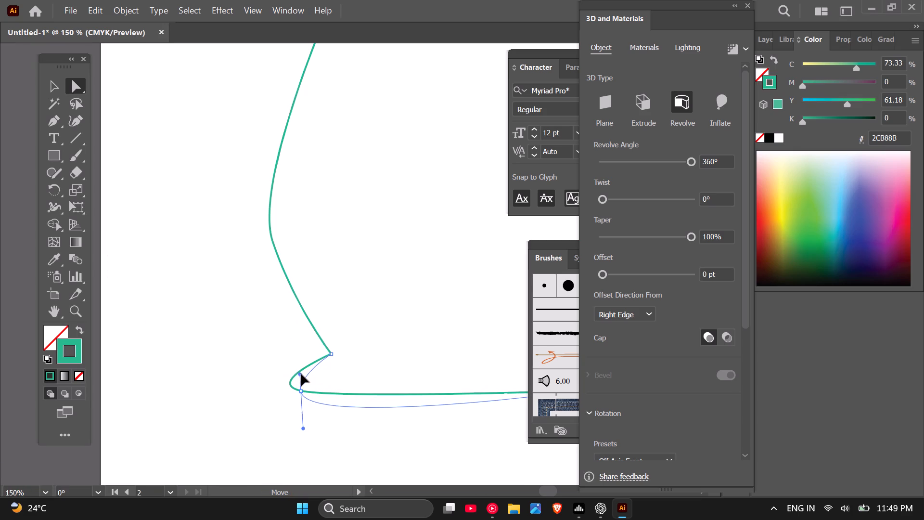
pyautogui.moveTo(301, 374); pyautogui.dragTo(302, 374)
# Widen the vase belly by moving the profile's belly anchor outward and upward.
pyautogui.scroll(-3, 214, 377)
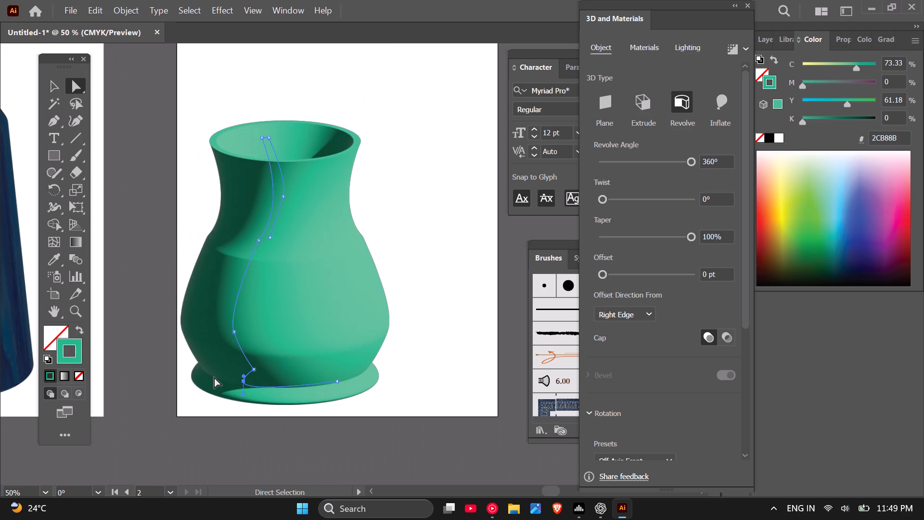
pyautogui.click(236, 330)
pyautogui.moveTo(236, 330); pyautogui.dragTo(235, 319)
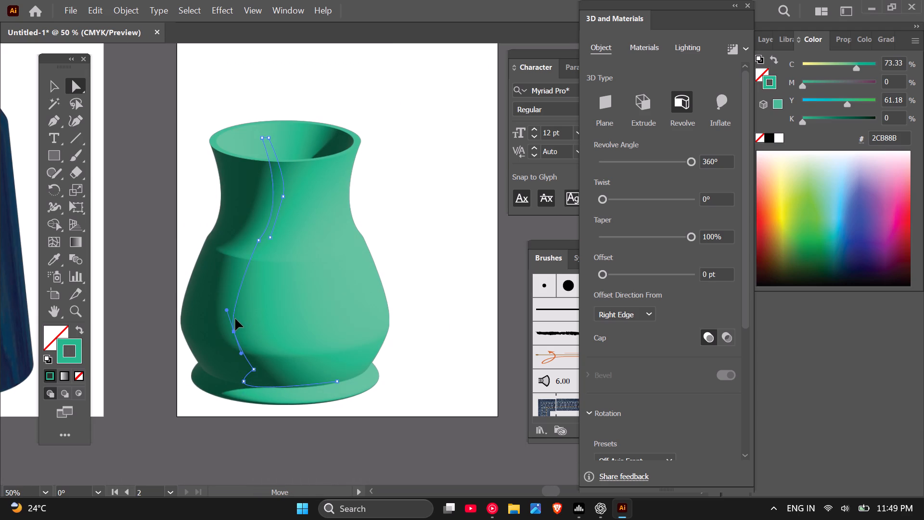
pyautogui.moveTo(235, 319); pyautogui.dragTo(223, 306)
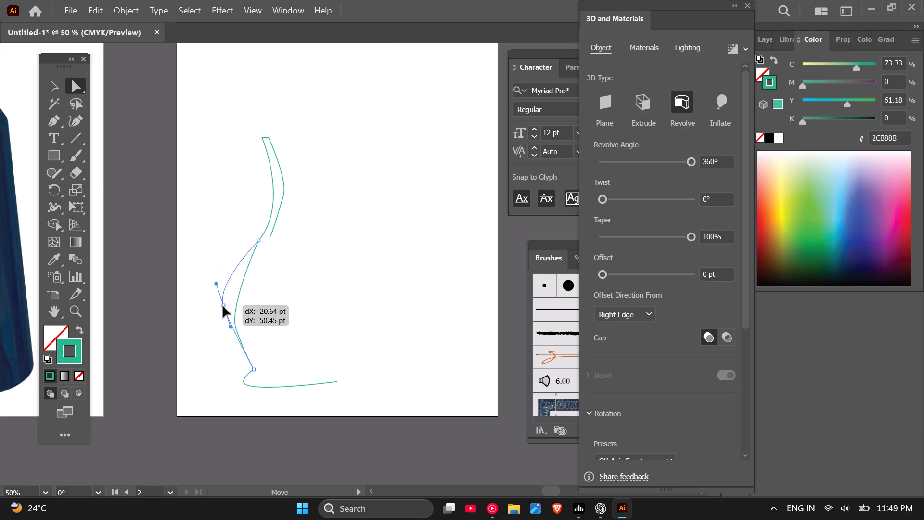
pyautogui.moveTo(223, 306); pyautogui.dragTo(221, 312)
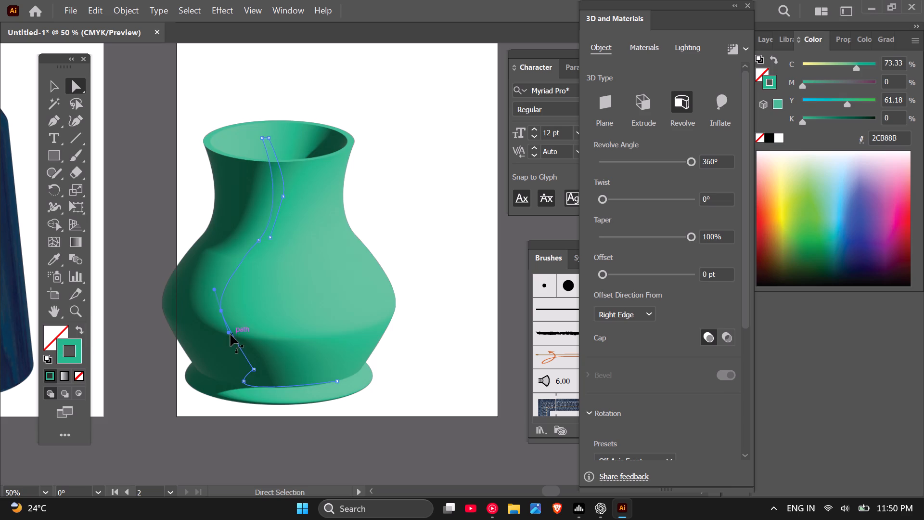
# Round the lower belly by pulling the belly anchor's lower direction handle downward and slightly outward until nearly vertical.
pyautogui.click(229, 334)
pyautogui.moveTo(229, 334); pyautogui.dragTo(226, 344)
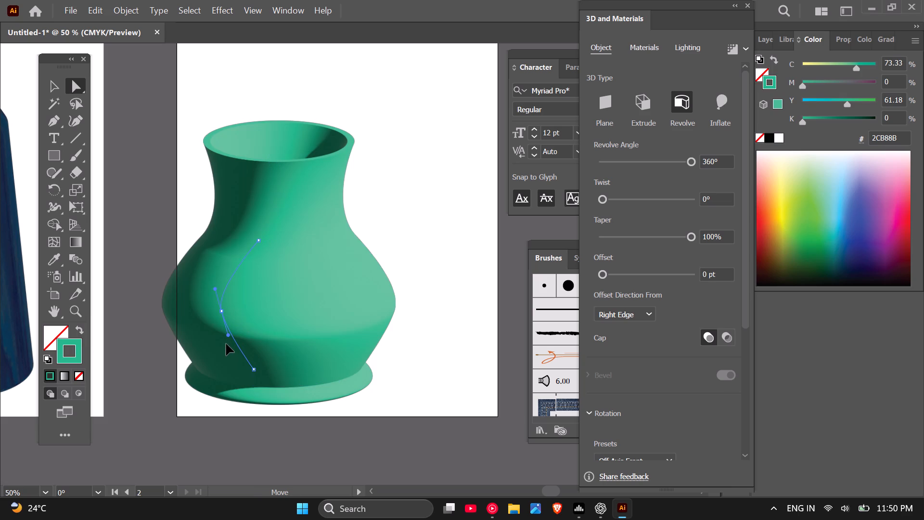
pyautogui.moveTo(226, 344); pyautogui.dragTo(223, 349)
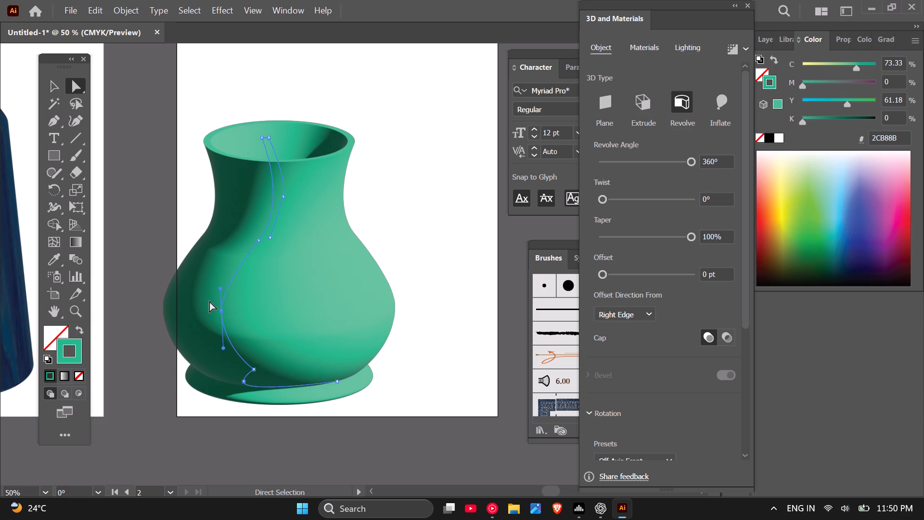
# Slim the vase belly by moving the belly anchor horizontally inward to about X 119 pt, Y 592 pt.
pyautogui.click(223, 312)
pyautogui.moveTo(223, 312); pyautogui.dragTo(226, 312)
pyautogui.moveTo(226, 312); pyautogui.dragTo(240, 312)
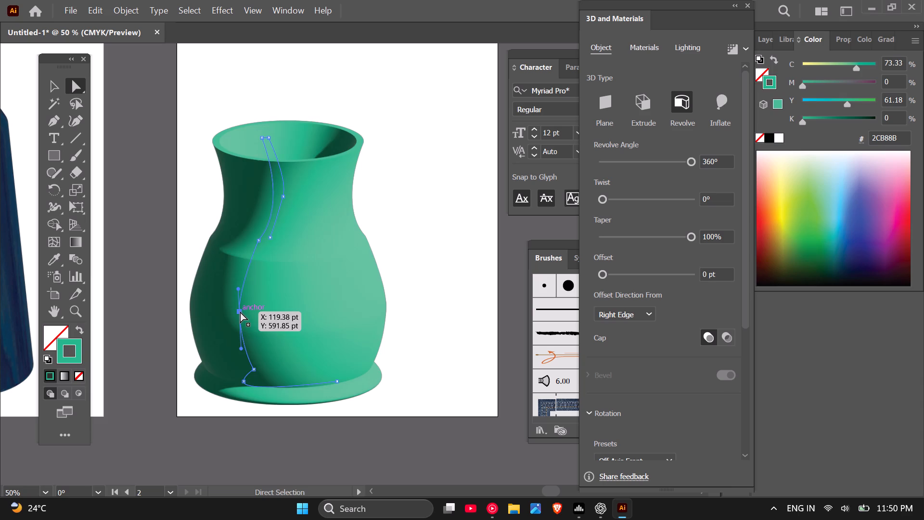
# Select both rim anchors at the top of the vase profile.
pyautogui.moveTo(223, 93); pyautogui.dragTo(288, 166)
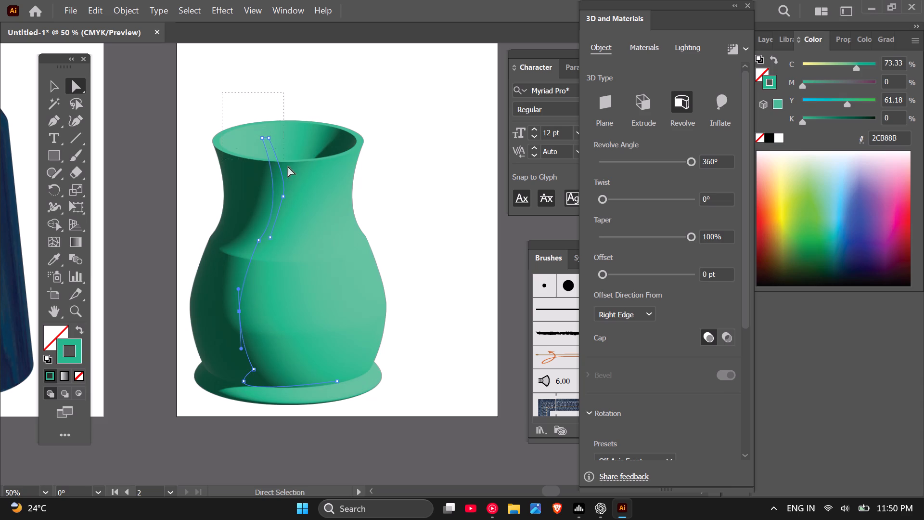
pyautogui.moveTo(288, 166); pyautogui.dragTo(296, 184)
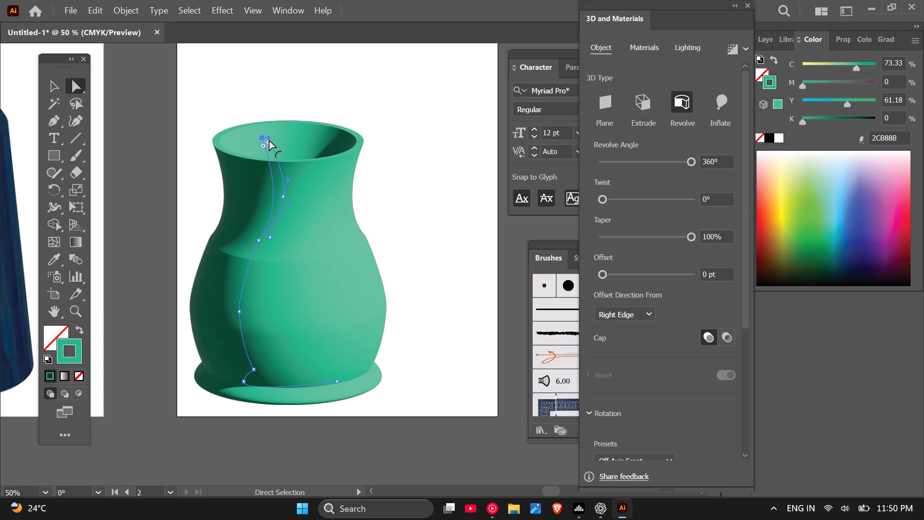
# Round the two selected rim corners at the top of the vase profile and deselect the vase.
pyautogui.moveTo(269, 139); pyautogui.dragTo(276, 153)
pyautogui.click(382, 176)
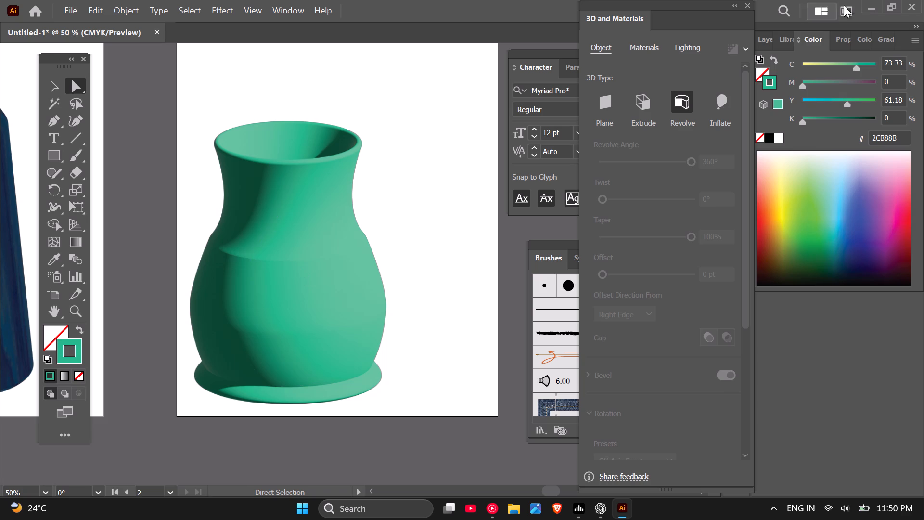
# Switch from Illustrator to the desktop and open WhatsApp.
pyautogui.click(866, 0)
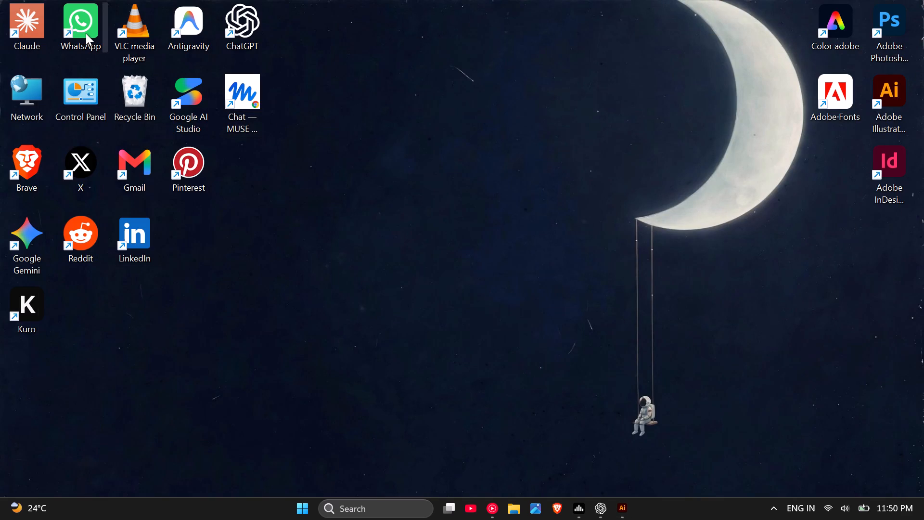
pyautogui.doubleClick(86, 33)
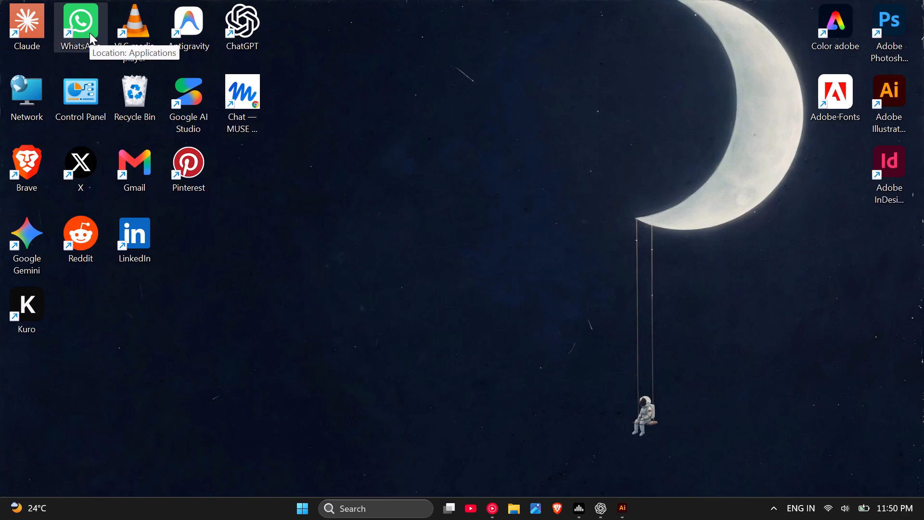
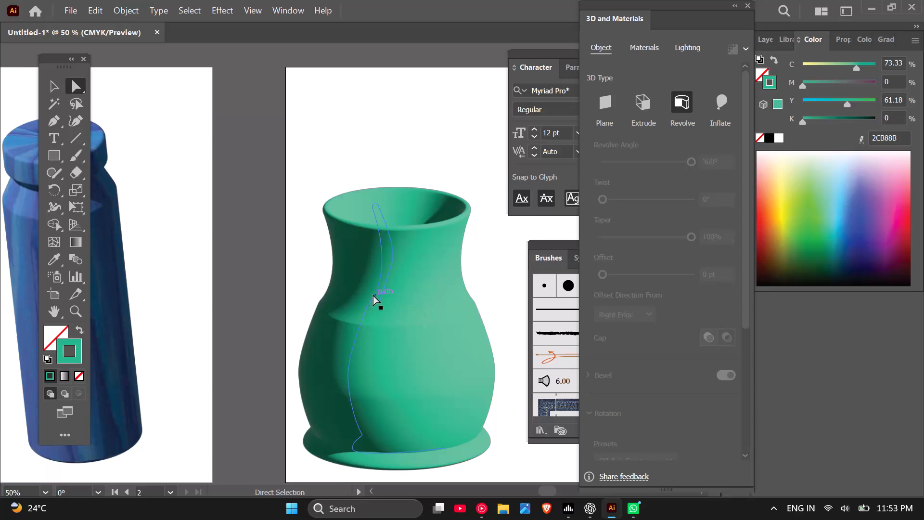
# Remove the green revolved vase from the second artboard by selecting its profile anchors and deleting them piece by piece.
pyautogui.scroll(-3, 373, 295)
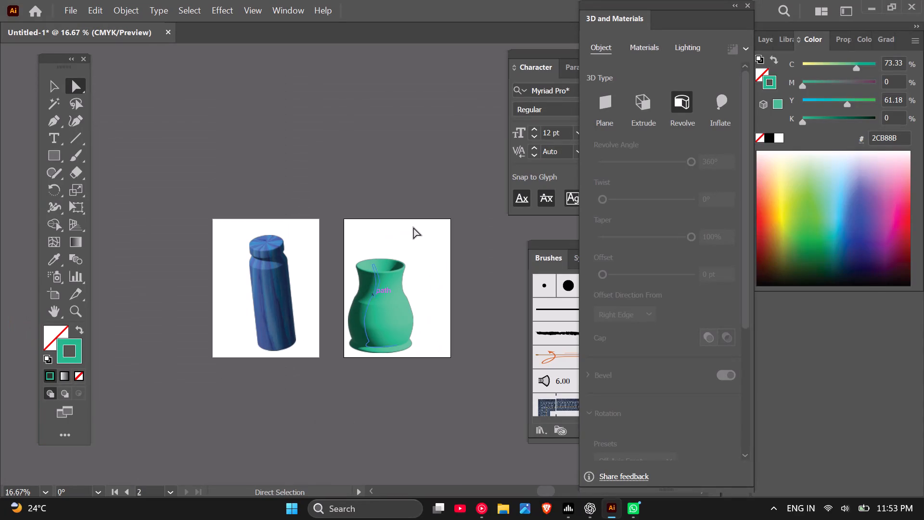
pyautogui.moveTo(436, 204); pyautogui.dragTo(372, 371)
pyautogui.press('BackSpace')
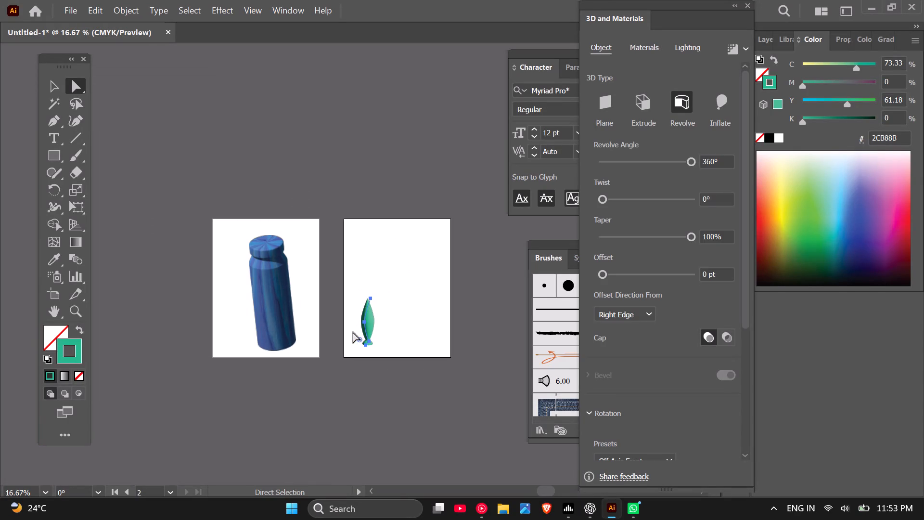
pyautogui.scroll(5, 353, 332)
pyautogui.scroll(-2, 326, 310)
pyautogui.scroll(2, 388, 309)
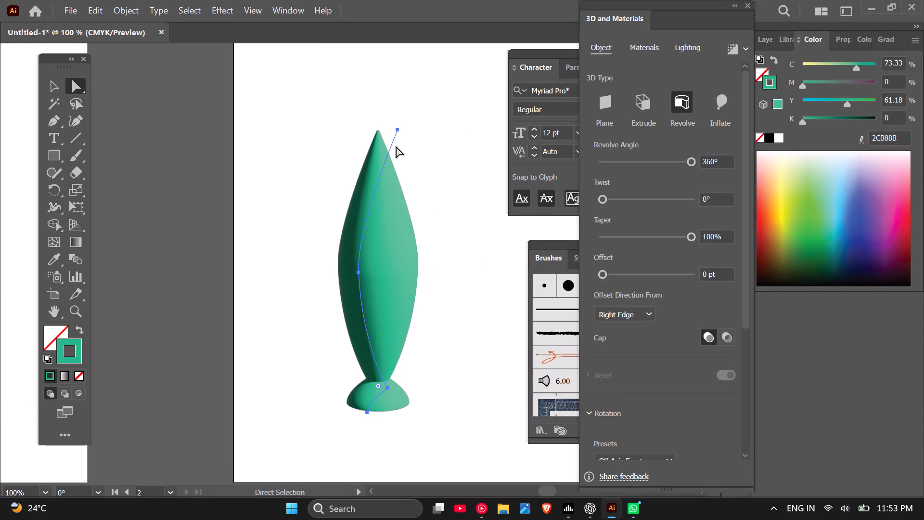
pyautogui.moveTo(464, 163); pyautogui.dragTo(339, 352)
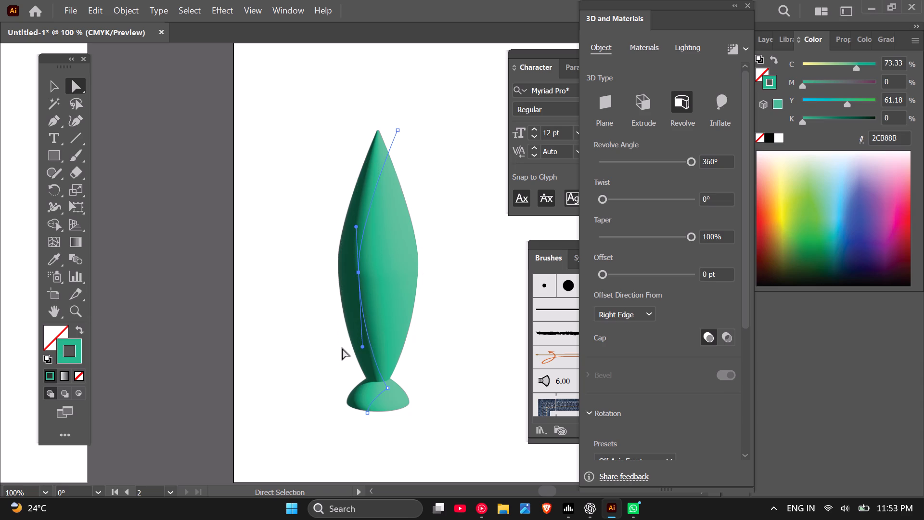
pyautogui.press('BackSpace')
pyautogui.scroll(-4, 284, 341)
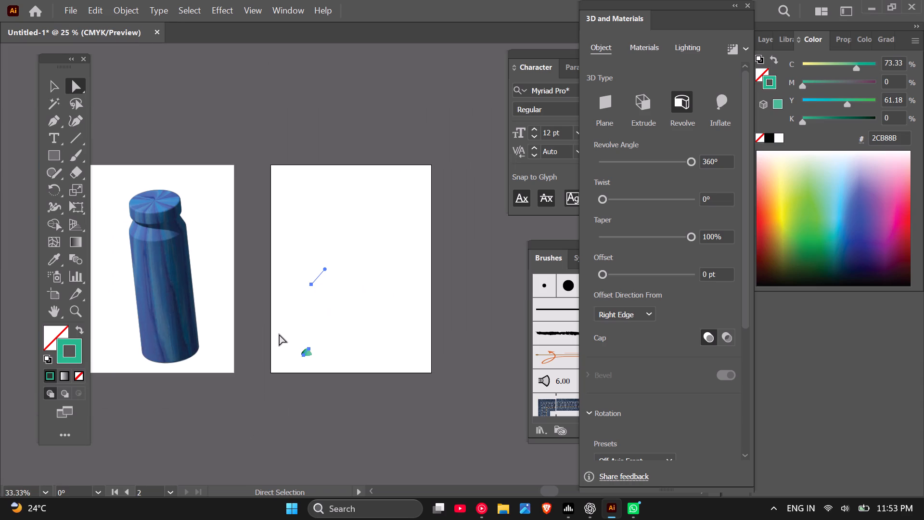
# Delete the remaining pieces of the old vase profile from the second artboard.
pyautogui.moveTo(371, 221); pyautogui.dragTo(280, 375)
pyautogui.press('BackSpace')
pyautogui.scroll(2, 311, 297)
pyautogui.scroll(-3, 294, 304)
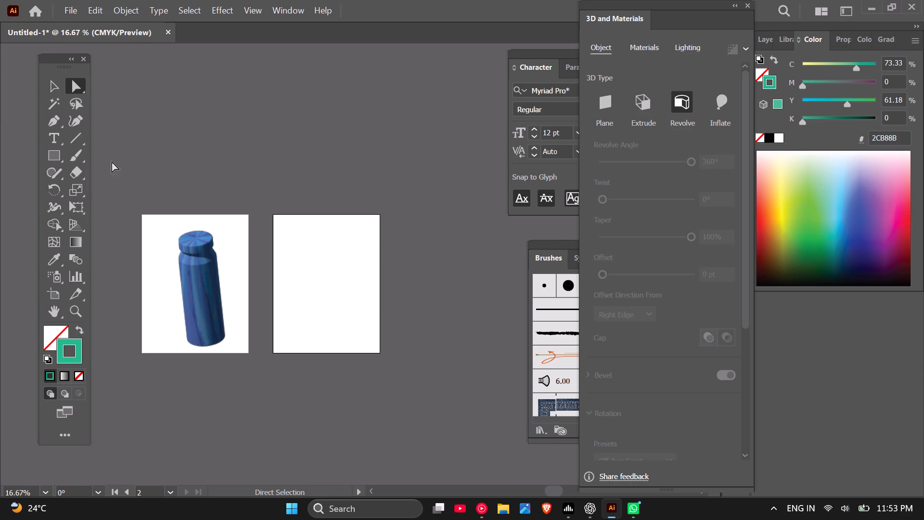
# Draw the curved neck and sloping shoulder of a new bottle profile with the Pen tool on the empty second artboard.
pyautogui.click(42, 120)
pyautogui.click(48, 120)
pyautogui.scroll(1, 242, 245)
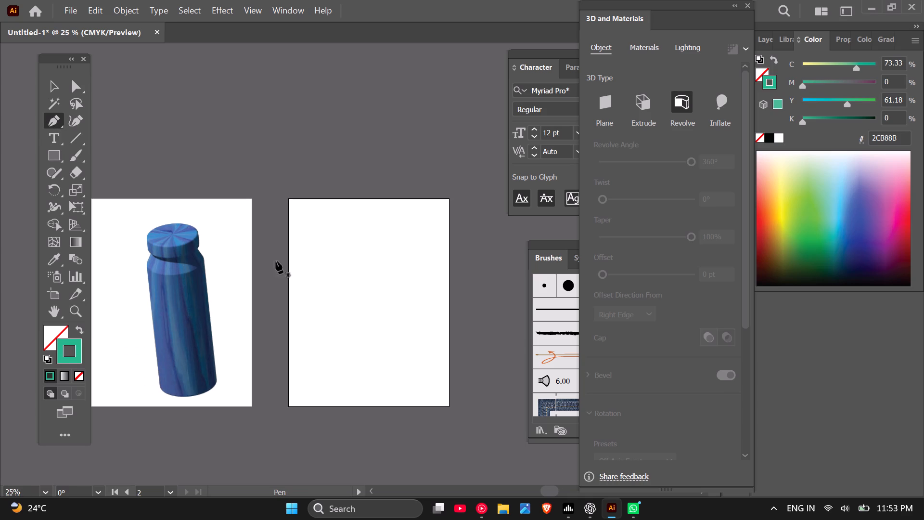
pyautogui.scroll(3, 343, 272)
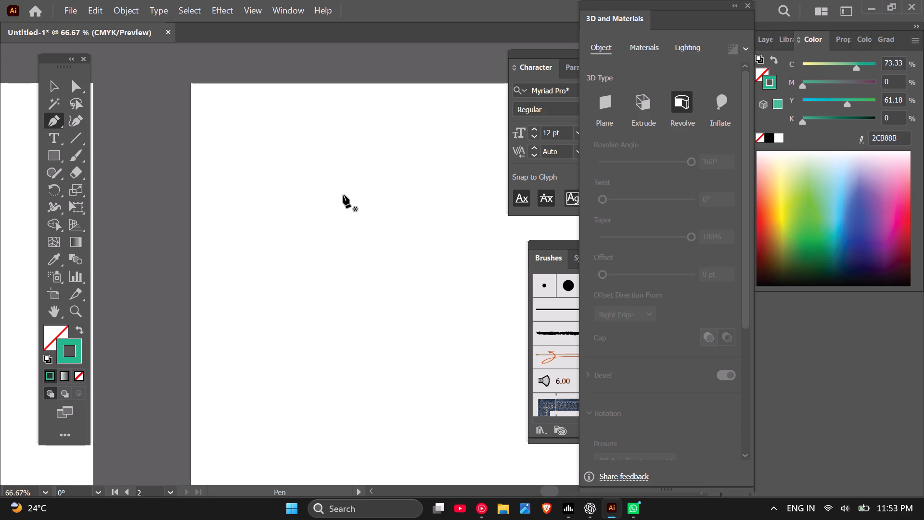
pyautogui.scroll(1, 351, 204)
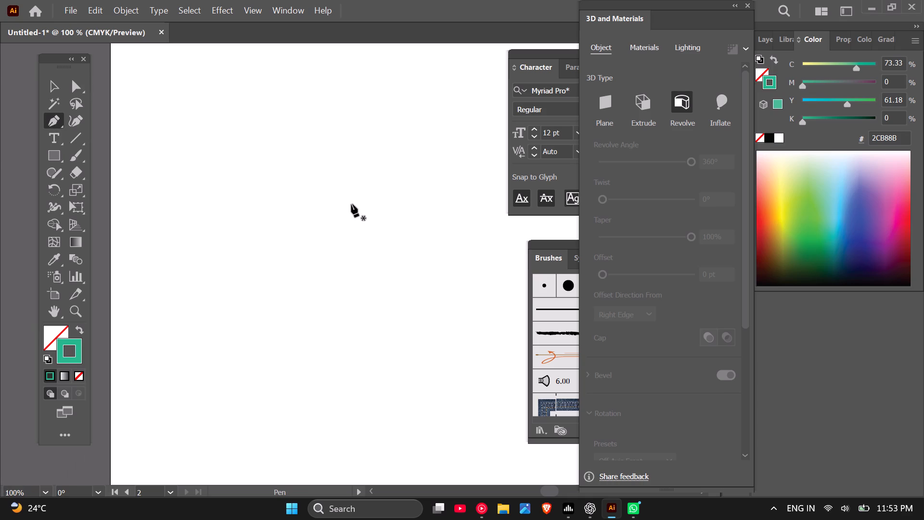
pyautogui.scroll(-2, 343, 208)
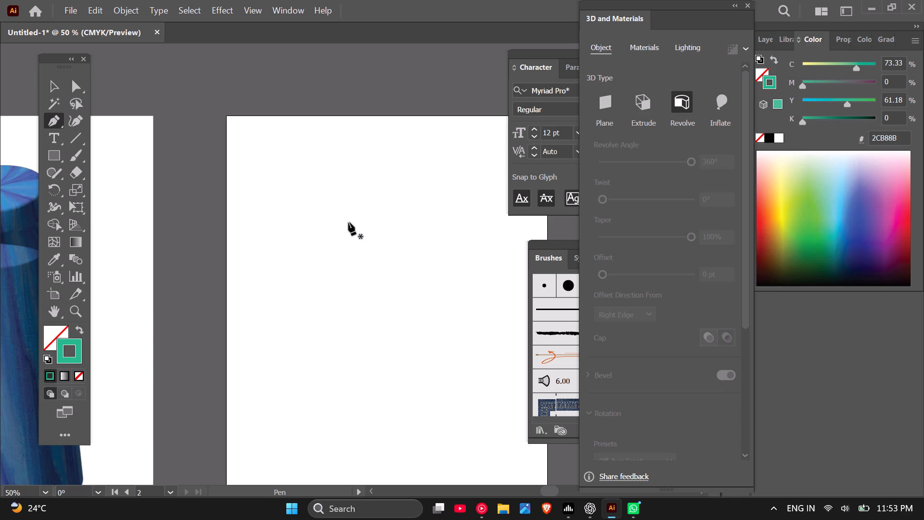
pyautogui.click(353, 222)
pyautogui.moveTo(352, 259); pyautogui.dragTo(342, 272)
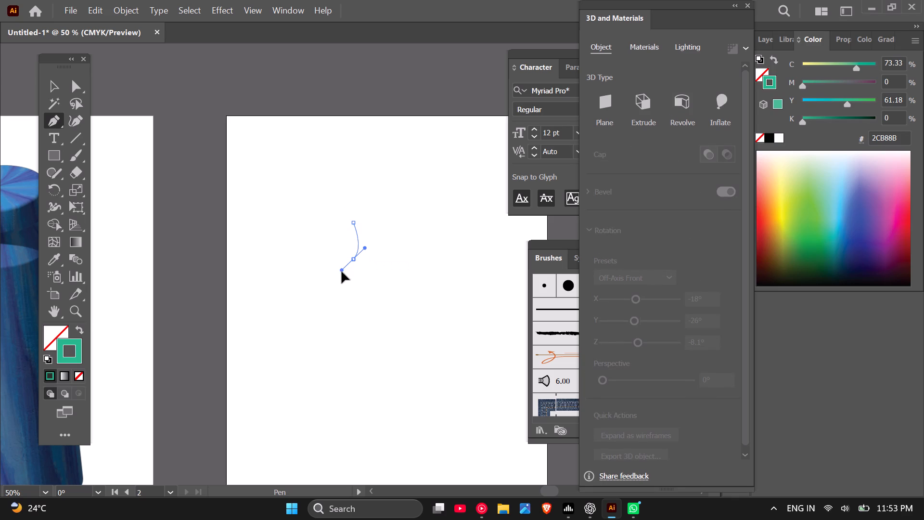
pyautogui.moveTo(342, 272); pyautogui.dragTo(340, 272)
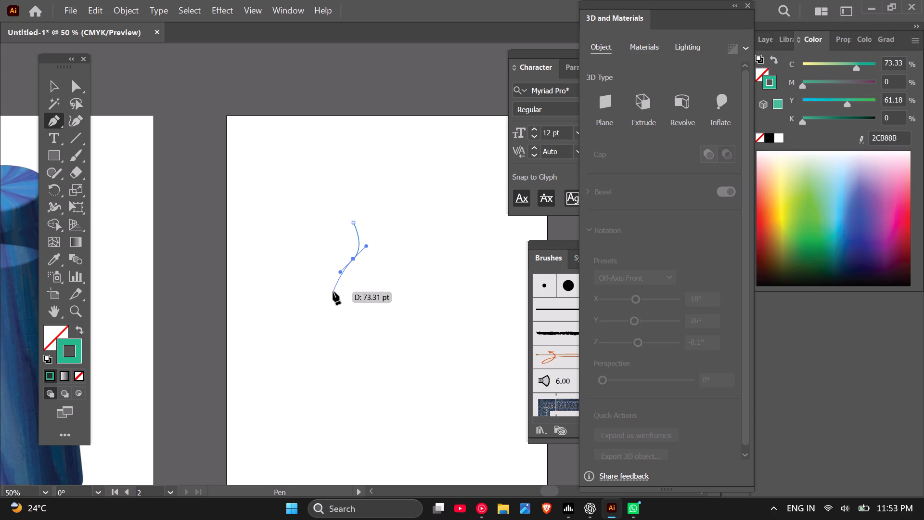
pyautogui.click(333, 293)
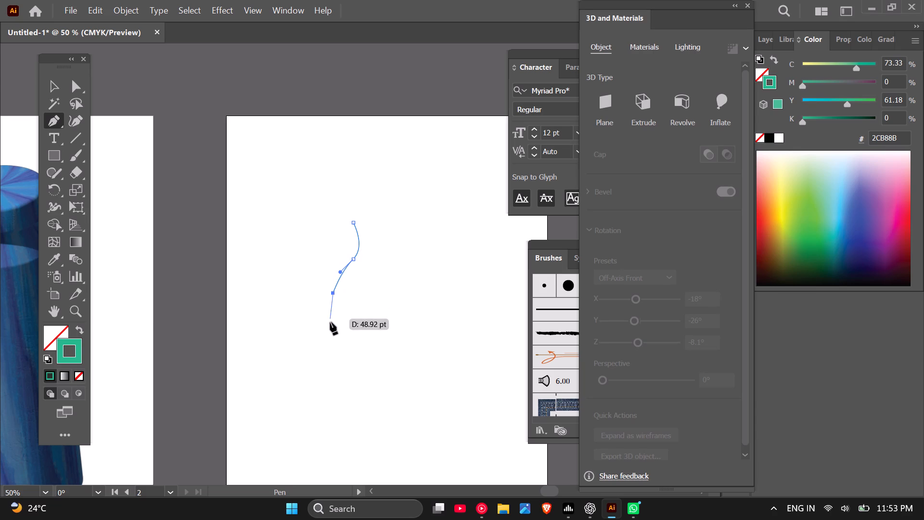
# Continue the profile with a straight vertical side about 140 pt long and a horizontal base line, ending the path open.
pyautogui.scroll(-3, 327, 337)
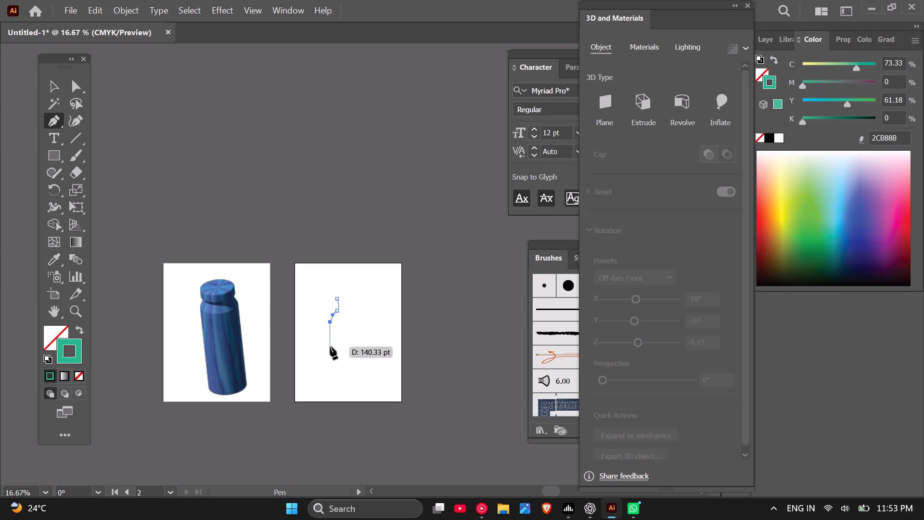
pyautogui.click(330, 347)
pyautogui.scroll(3, 330, 346)
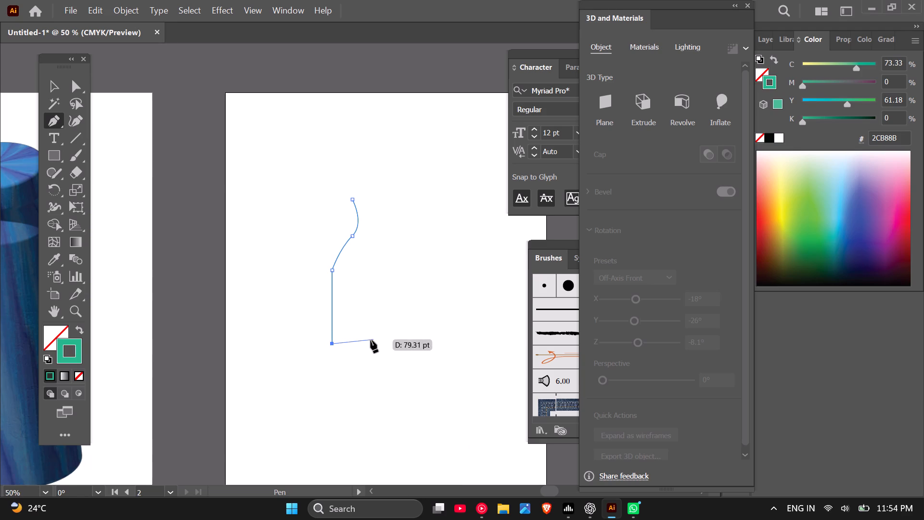
pyautogui.click(385, 345)
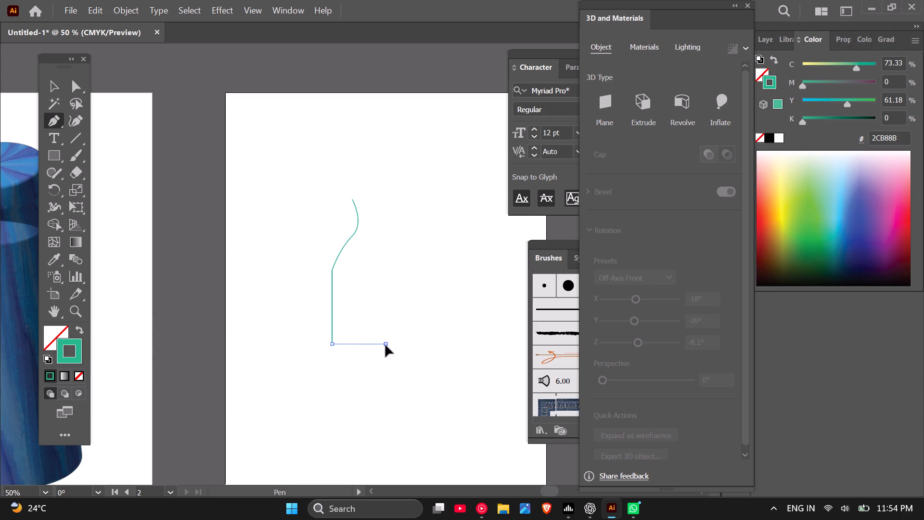
pyautogui.press('Return')
# Revolve the new profile into a 3D object with the offset direction from the Right Edge.
pyautogui.click(675, 102)
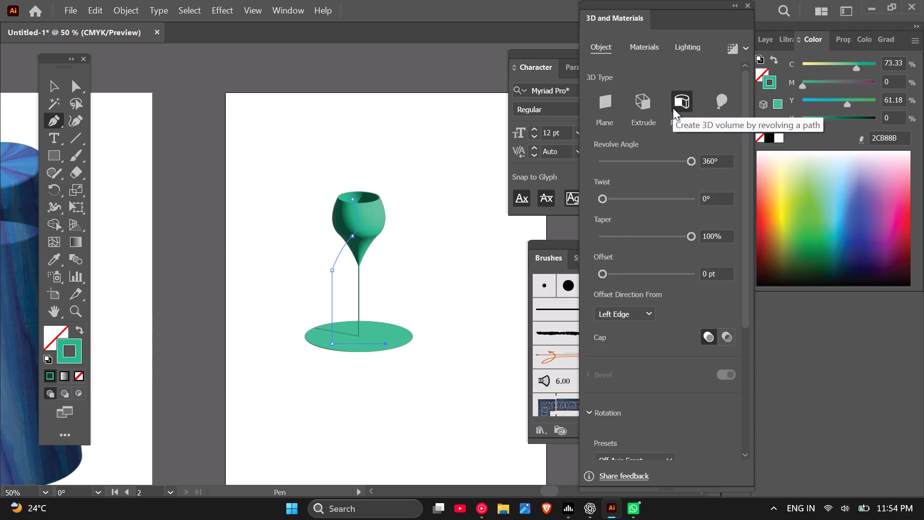
pyautogui.click(642, 310)
pyautogui.click(644, 344)
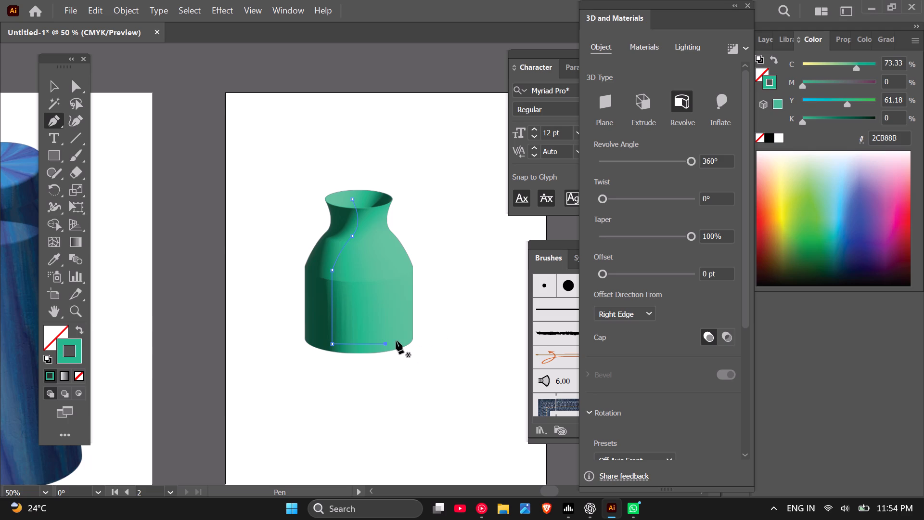
# Slim the bottle by moving the inner end anchor of the profile's base line horizontally toward the vertical side.
pyautogui.scroll(3, 394, 354)
pyautogui.scroll(-2, 362, 288)
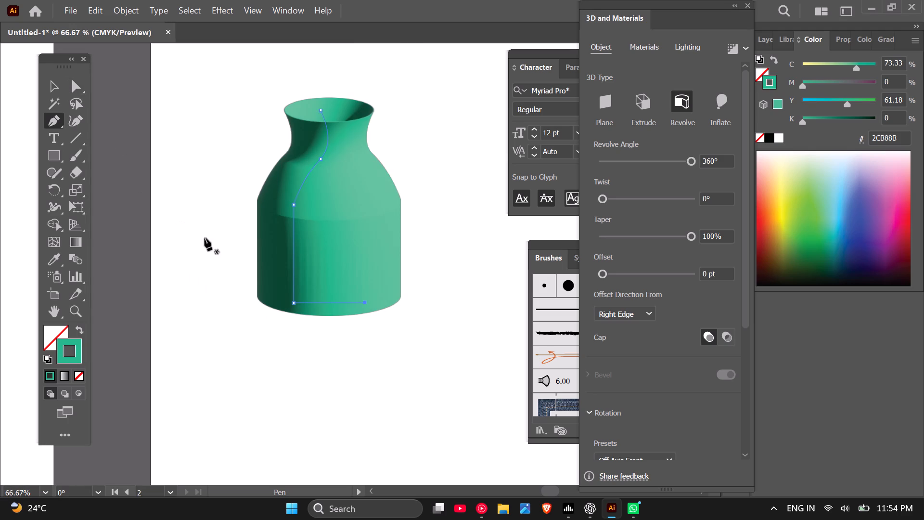
pyautogui.click(80, 79)
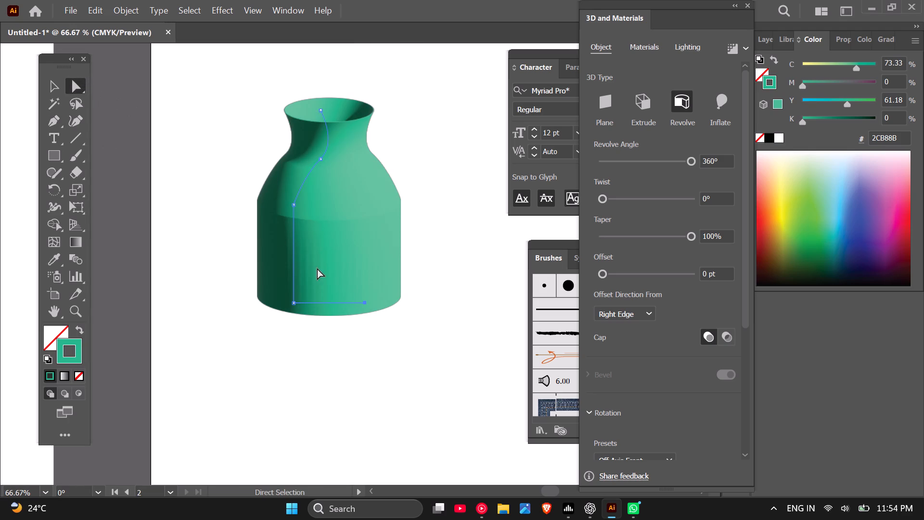
pyautogui.click(364, 304)
pyautogui.moveTo(365, 303); pyautogui.dragTo(338, 303)
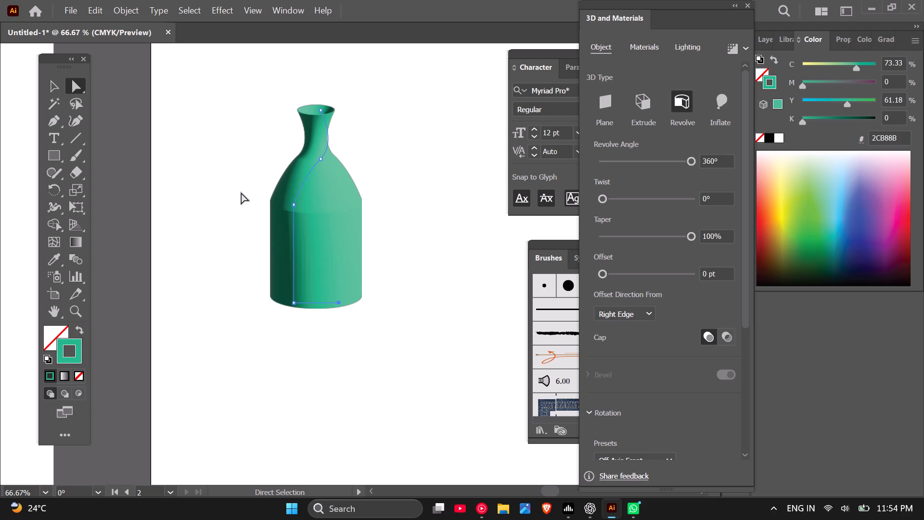
# Lengthen the bottle by moving the shoulder and base anchors down together, placing the shoulder anchor at about X 208 pt, Y 413 pt.
pyautogui.moveTo(241, 193); pyautogui.dragTo(369, 344)
pyautogui.moveTo(294, 302); pyautogui.dragTo(292, 374)
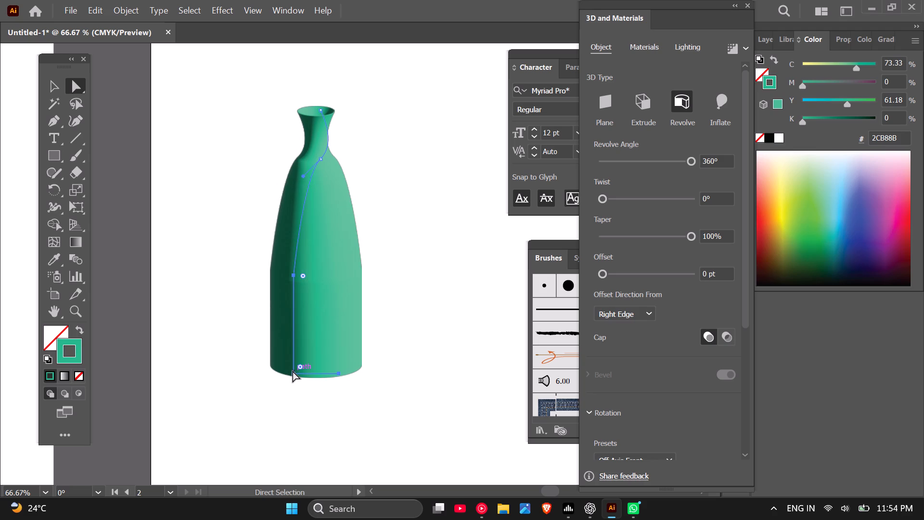
pyautogui.moveTo(294, 276); pyautogui.dragTo(295, 269)
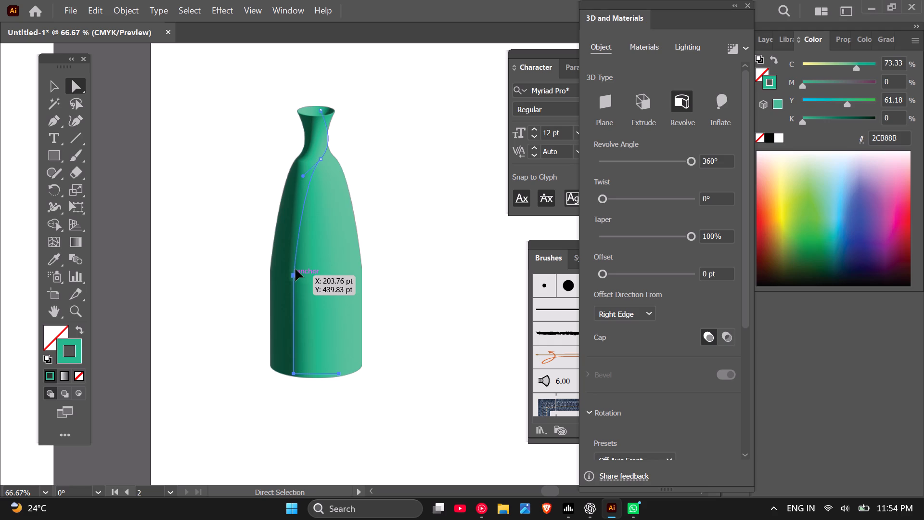
pyautogui.moveTo(295, 269); pyautogui.dragTo(296, 257)
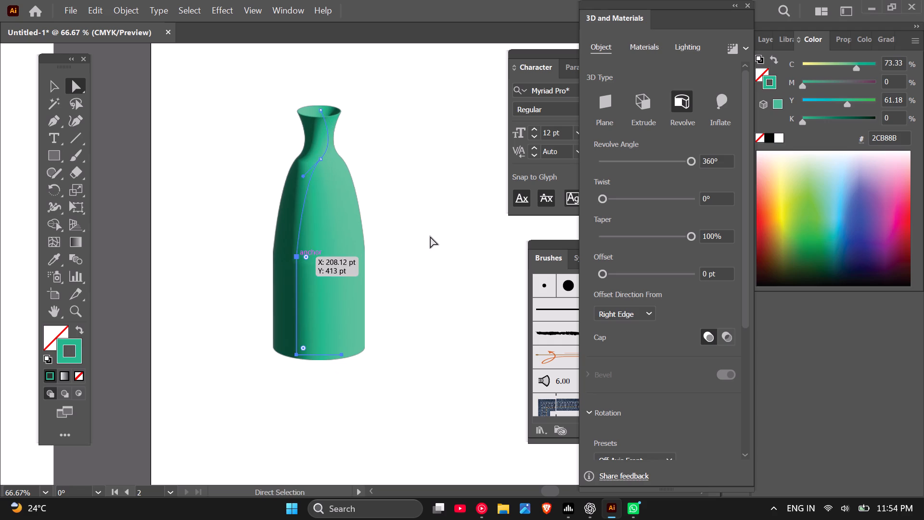
# Raise the shoulder by moving only the profile's shoulder anchor upward and slightly outward from the revolve axis.
pyautogui.click(430, 236)
pyautogui.click(295, 260)
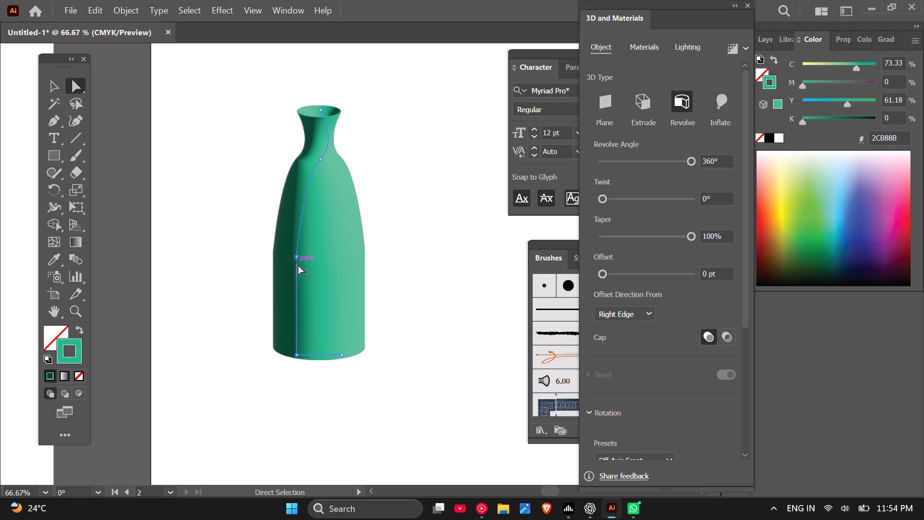
pyautogui.click(298, 256)
pyautogui.moveTo(298, 256); pyautogui.dragTo(302, 238)
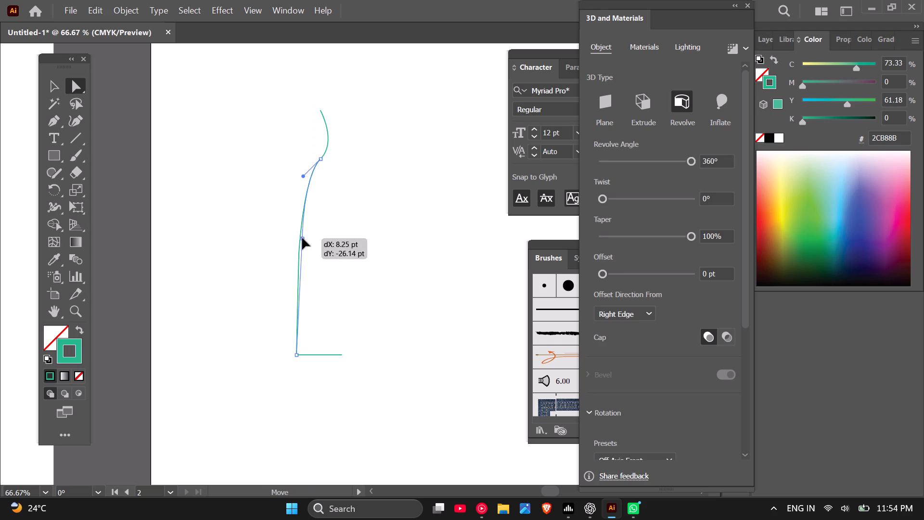
pyautogui.moveTo(302, 238); pyautogui.dragTo(295, 225)
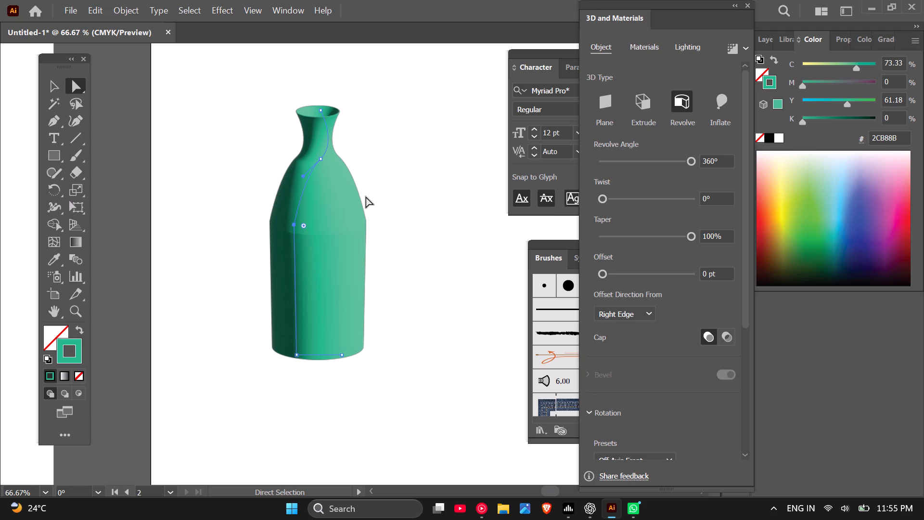
# Round the profile's shoulder corner slightly by pulling its live corner widget inward.
pyautogui.scroll(-1, 361, 360)
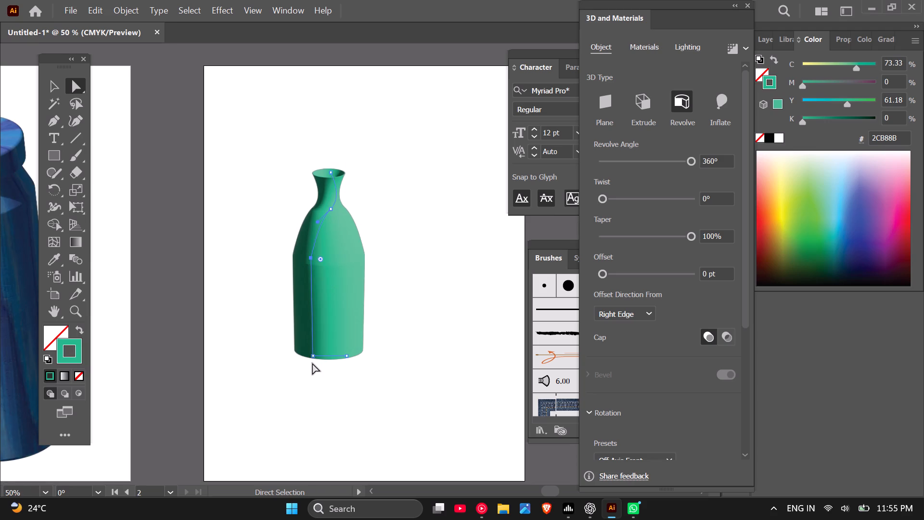
pyautogui.scroll(1, 312, 363)
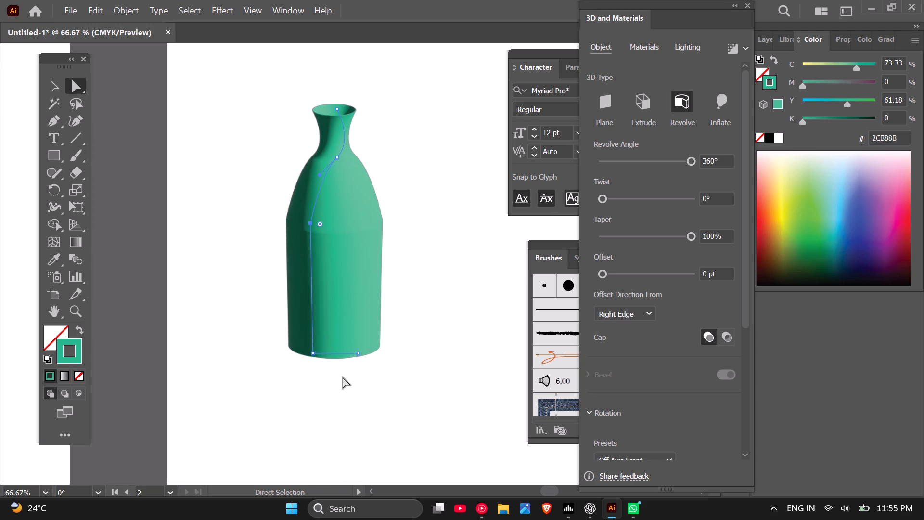
pyautogui.scroll(3, 325, 234)
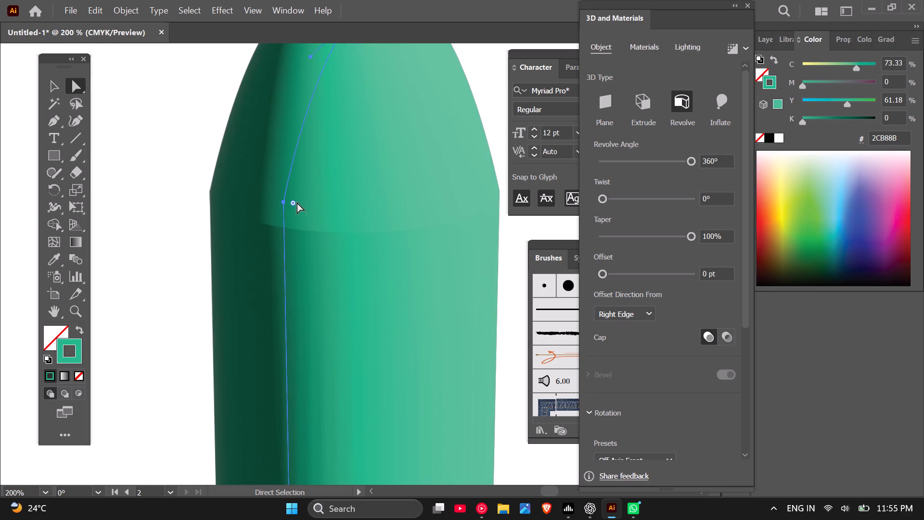
pyautogui.click(293, 201)
pyautogui.moveTo(293, 201); pyautogui.dragTo(296, 202)
pyautogui.moveTo(296, 202); pyautogui.dragTo(322, 203)
# Round the profile's shoulder corner further by pulling its live corner widget farther toward the revolve axis.
pyautogui.scroll(-2, 316, 251)
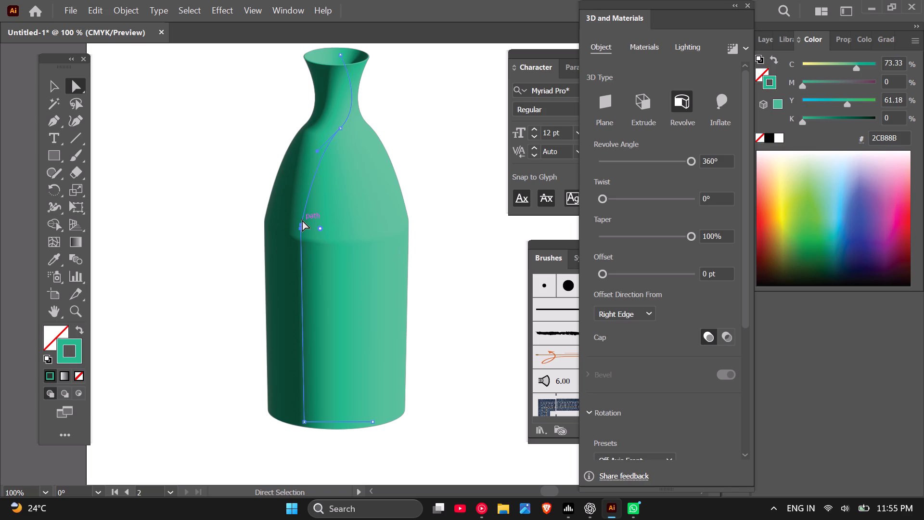
pyautogui.scroll(4, 318, 229)
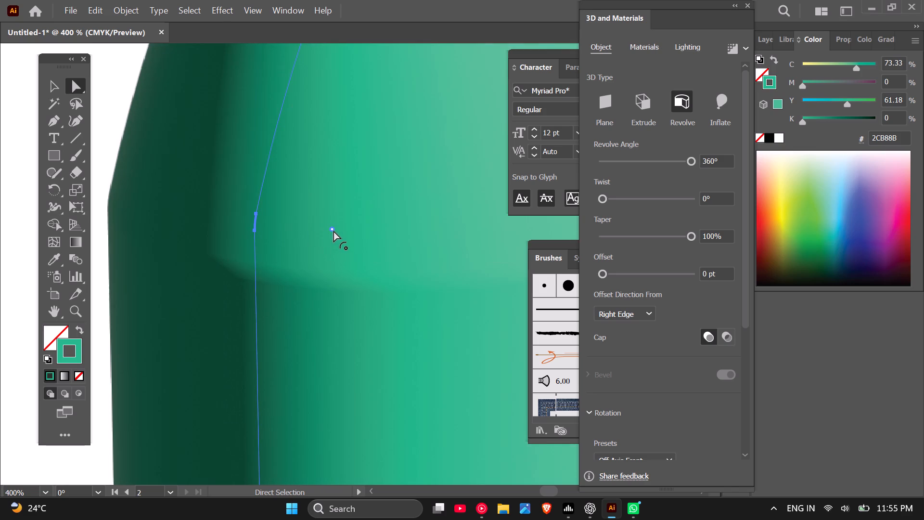
pyautogui.click(334, 231)
pyautogui.click(332, 230)
pyautogui.doubleClick(332, 230)
pyautogui.click(487, 300)
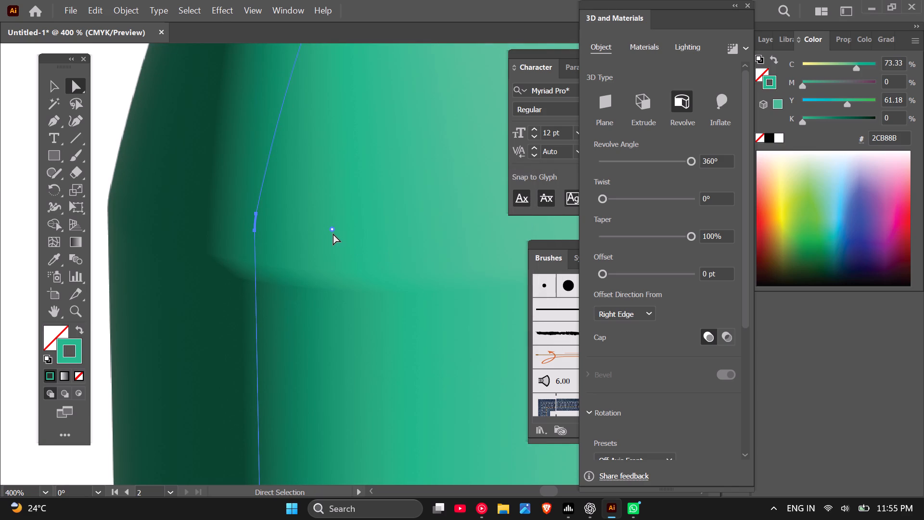
pyautogui.click(333, 229)
pyautogui.moveTo(333, 229); pyautogui.dragTo(369, 229)
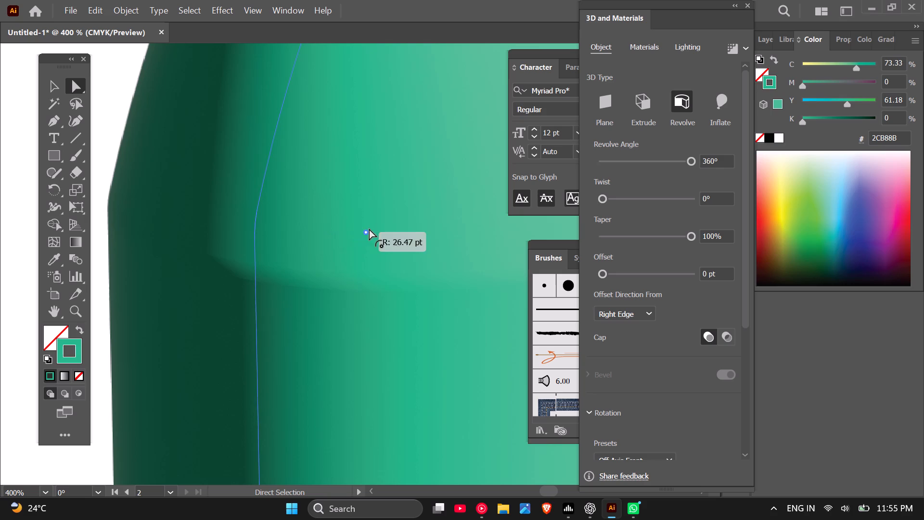
pyautogui.moveTo(369, 229); pyautogui.dragTo(433, 233)
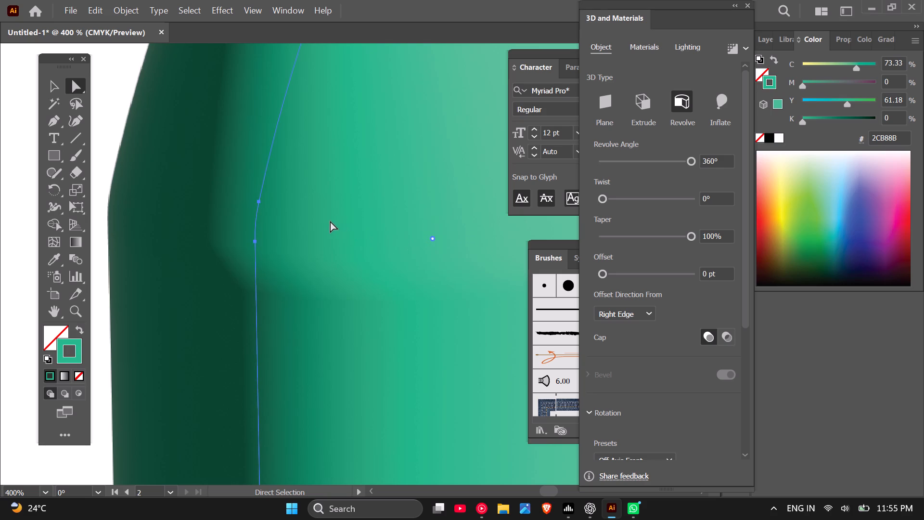
pyautogui.scroll(-6, 330, 221)
pyautogui.click(420, 231)
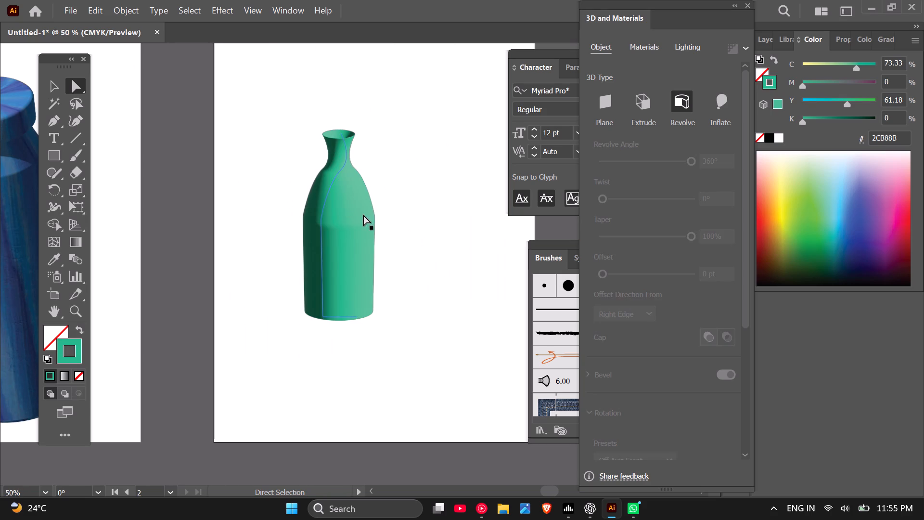
# Narrow the bottle's mouth by moving the profile's top anchor horizontally toward the revolve axis.
pyautogui.scroll(4, 342, 116)
pyautogui.scroll(-2, 358, 198)
pyautogui.scroll(2, 348, 189)
pyautogui.click(342, 186)
pyautogui.moveTo(342, 186); pyautogui.dragTo(345, 186)
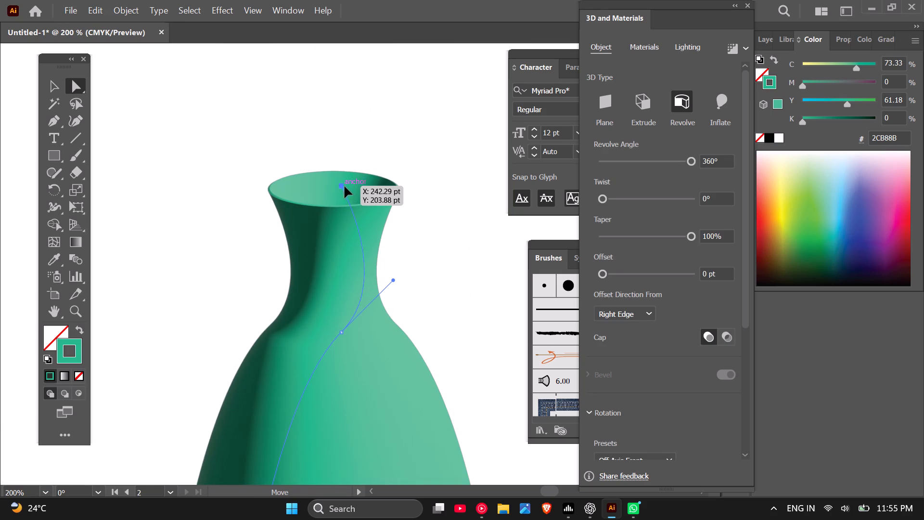
pyautogui.moveTo(345, 186); pyautogui.dragTo(361, 186)
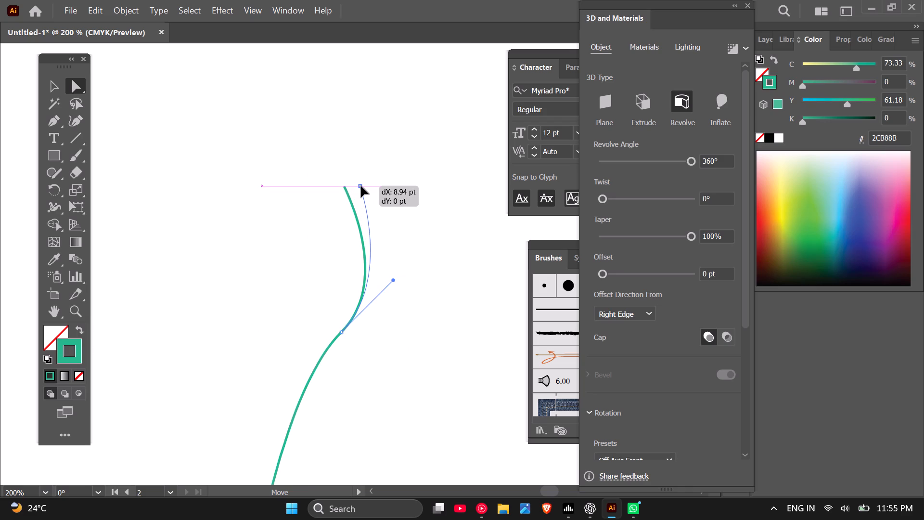
pyautogui.moveTo(361, 186); pyautogui.dragTo(366, 186)
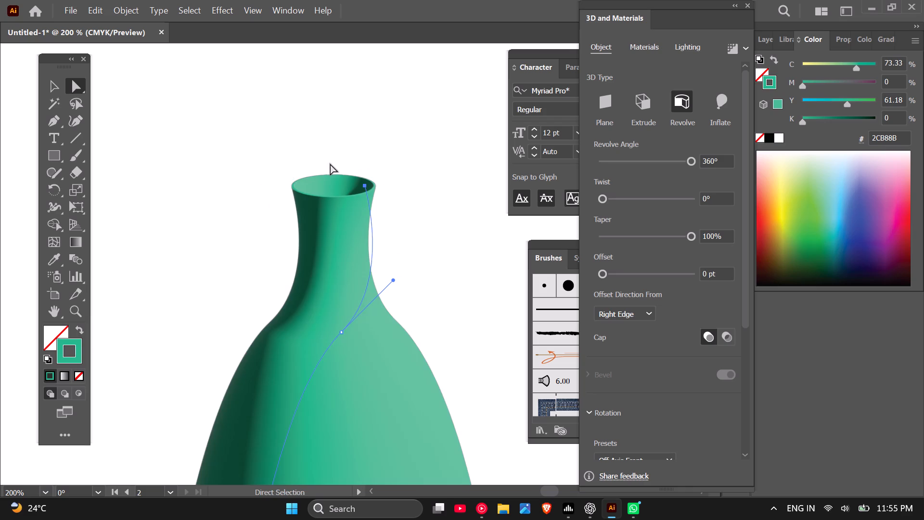
pyautogui.scroll(-4, 380, 159)
pyautogui.click(428, 324)
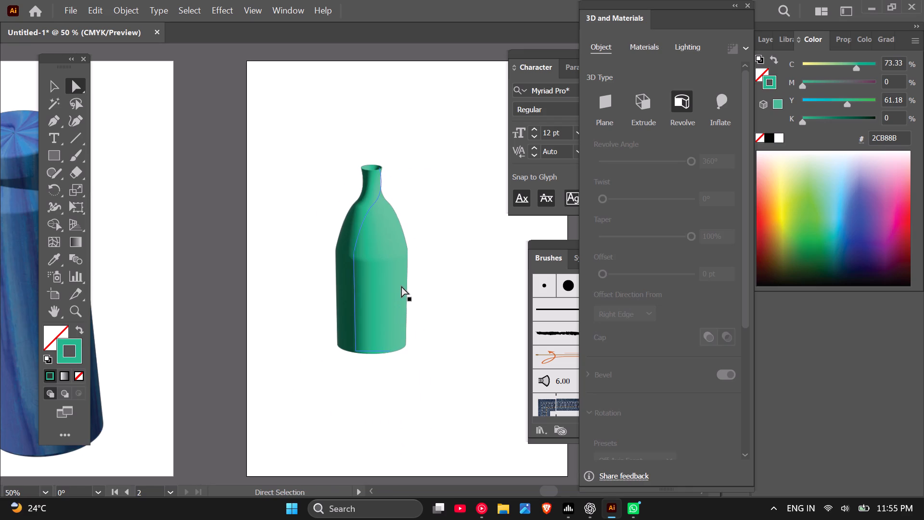
# Slim the bottle by moving the inner end anchor of the profile's base line toward the vertical side.
pyautogui.scroll(2, 391, 277)
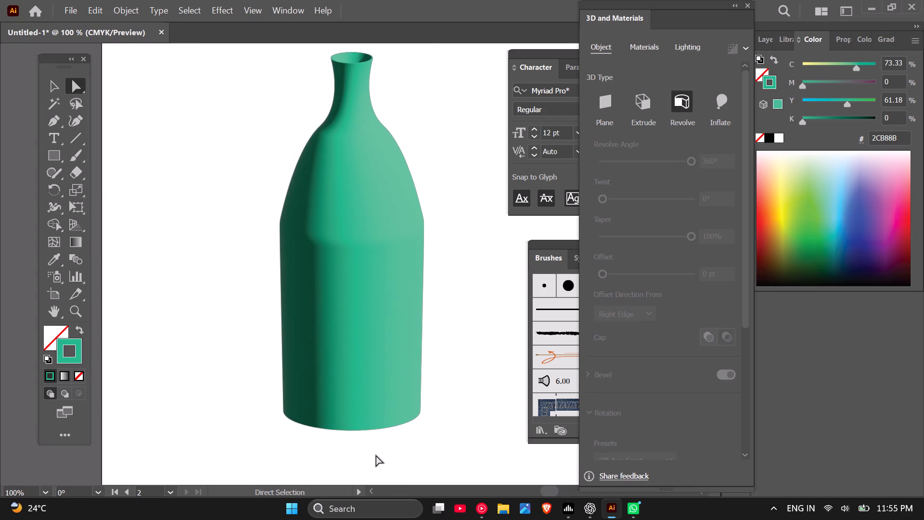
pyautogui.scroll(1, 376, 455)
pyautogui.scroll(-2, 380, 443)
pyautogui.scroll(2, 381, 427)
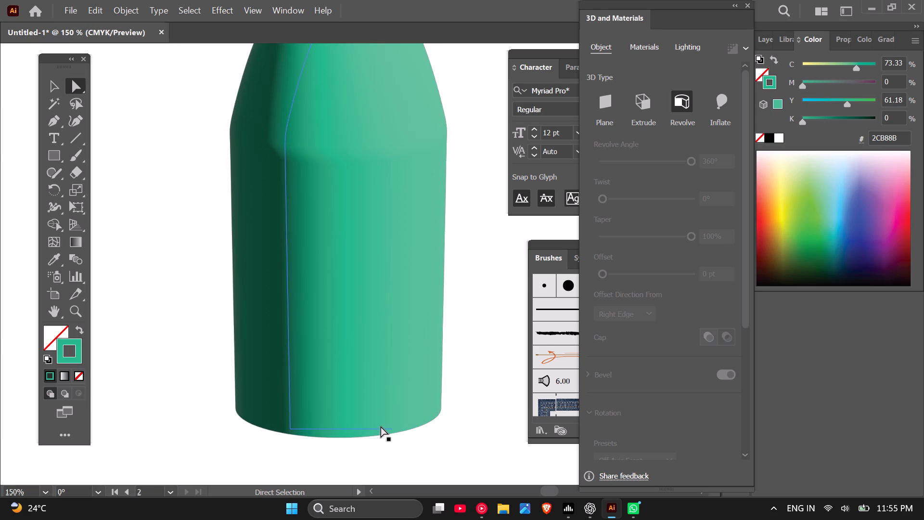
pyautogui.click(392, 430)
pyautogui.moveTo(392, 430); pyautogui.dragTo(376, 432)
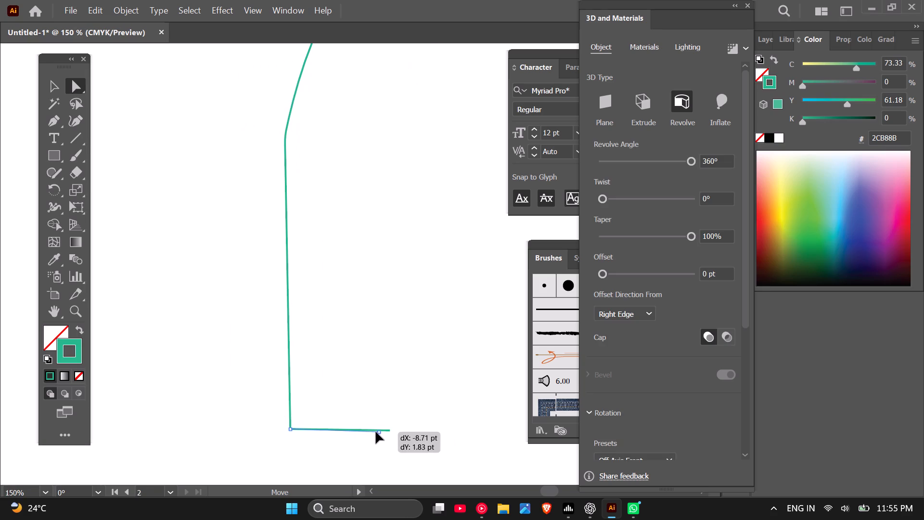
pyautogui.moveTo(376, 432); pyautogui.dragTo(361, 431)
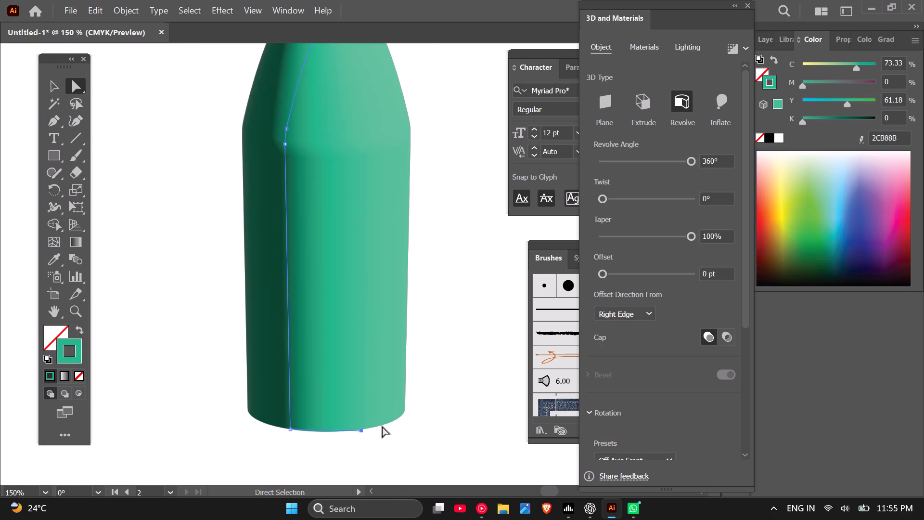
pyautogui.click(426, 408)
pyautogui.scroll(-3, 426, 408)
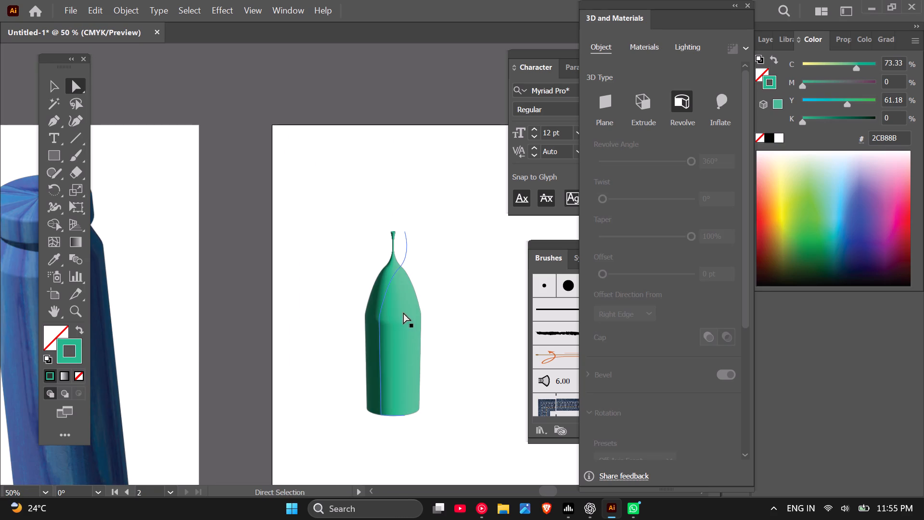
# Flare the bottle's mouth by moving the profile's top anchor outward, away from the revolve axis.
pyautogui.scroll(5, 407, 244)
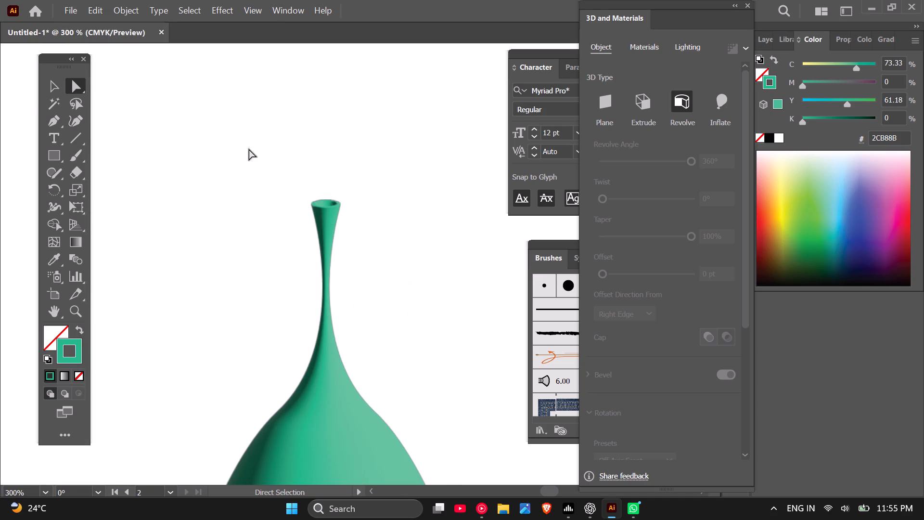
pyautogui.moveTo(249, 149); pyautogui.dragTo(448, 405)
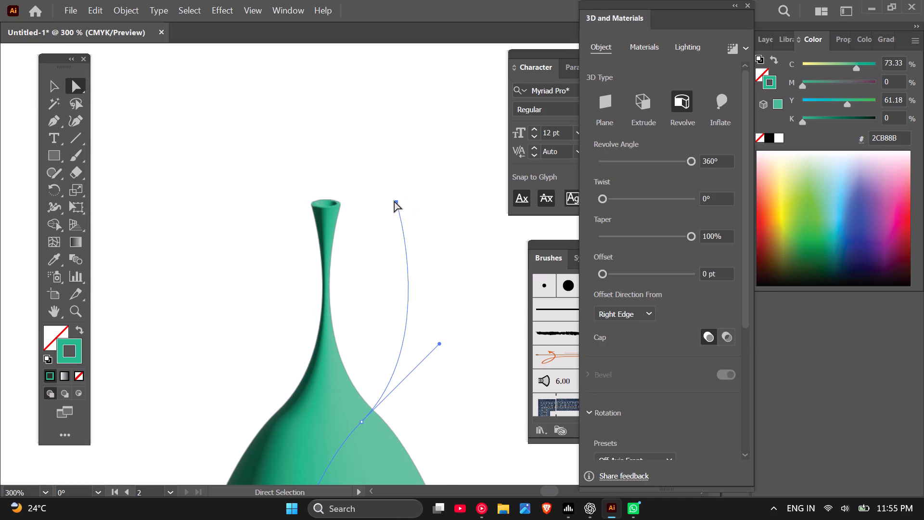
pyautogui.moveTo(396, 202); pyautogui.dragTo(367, 205)
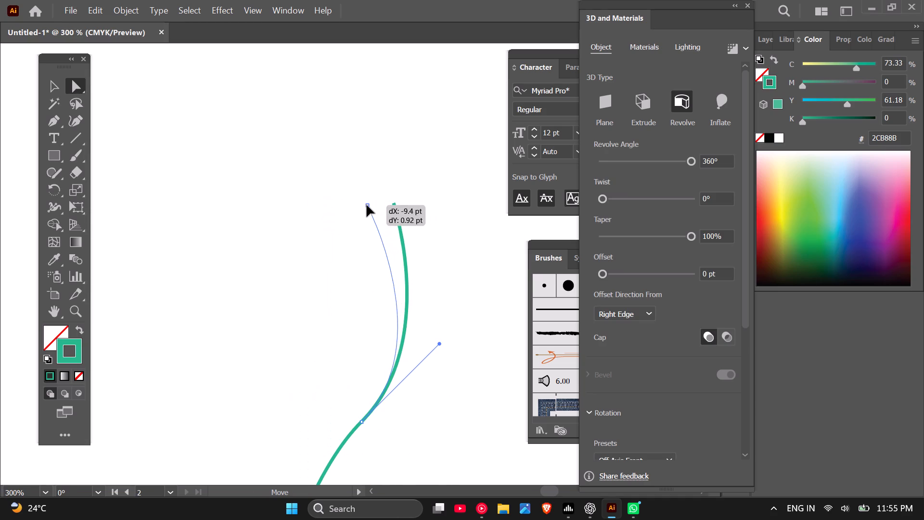
pyautogui.moveTo(367, 205); pyautogui.dragTo(358, 205)
# Shift the whole green bottle slightly rightward and downward on the artboard.
pyautogui.moveTo(319, 399); pyautogui.dragTo(361, 435)
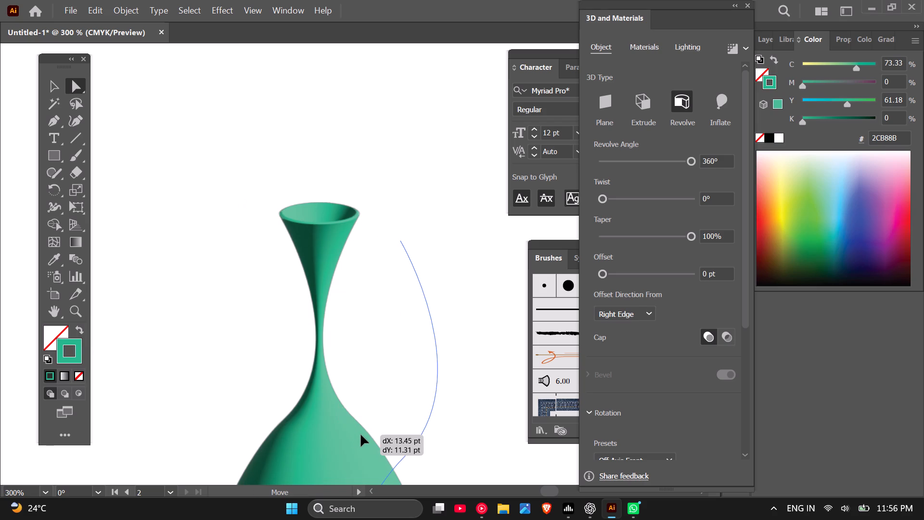
pyautogui.moveTo(361, 435); pyautogui.dragTo(345, 420)
# Thicken the pinched neck by moving only the anchor at the neck's base horizontally outward from the revolve axis.
pyautogui.scroll(-2, 383, 311)
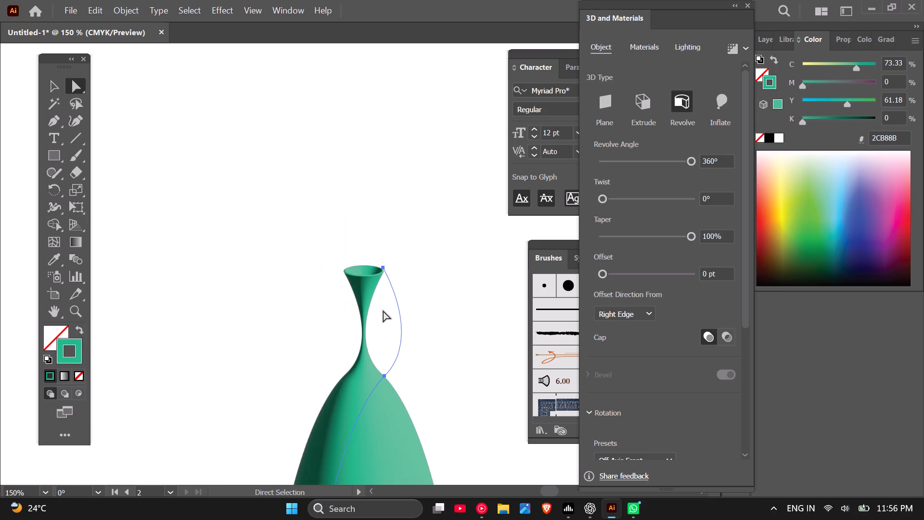
pyautogui.scroll(2, 404, 390)
pyautogui.moveTo(416, 376); pyautogui.dragTo(335, 354)
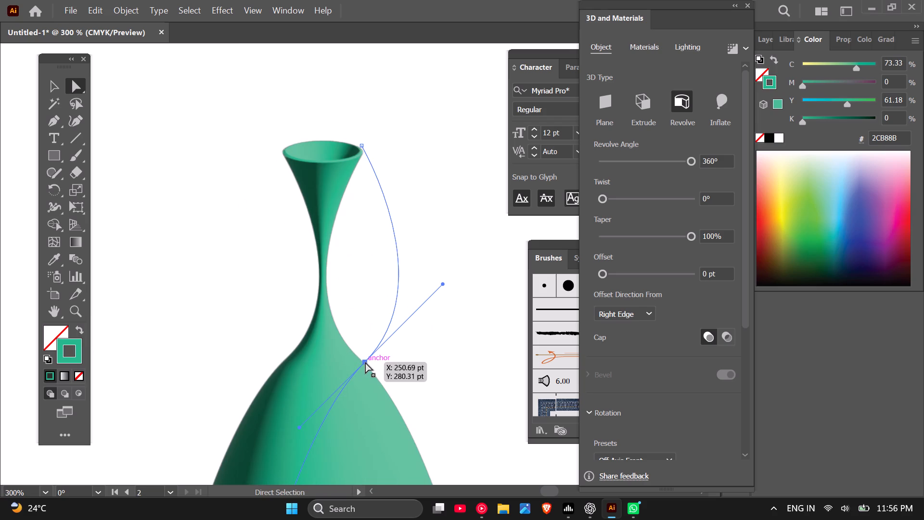
pyautogui.moveTo(365, 362); pyautogui.dragTo(331, 361)
pyautogui.scroll(-4, 398, 360)
pyautogui.scroll(-1, 427, 330)
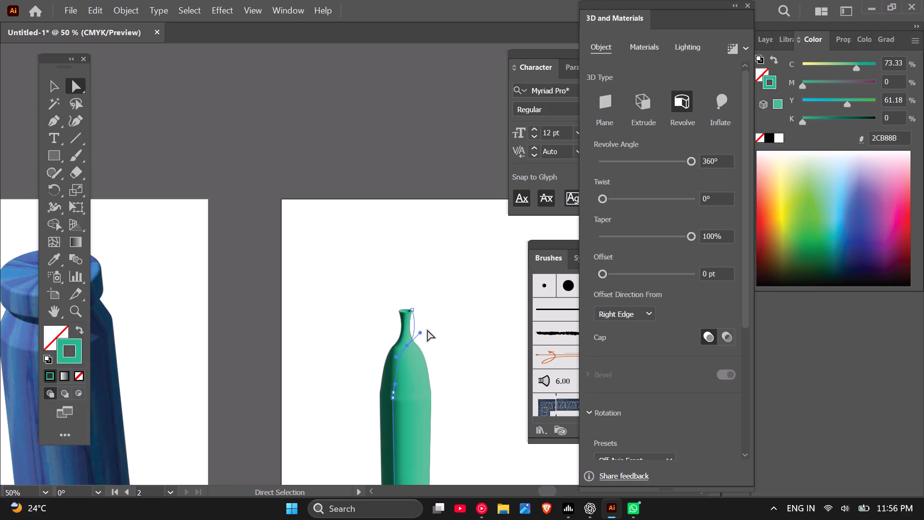
# Widen the neck and upper body by moving the neck-base anchor about 5.7 pt farther outward horizontally.
pyautogui.scroll(2, 436, 428)
pyautogui.scroll(-3, 425, 325)
pyautogui.scroll(2, 424, 375)
pyautogui.scroll(3, 406, 236)
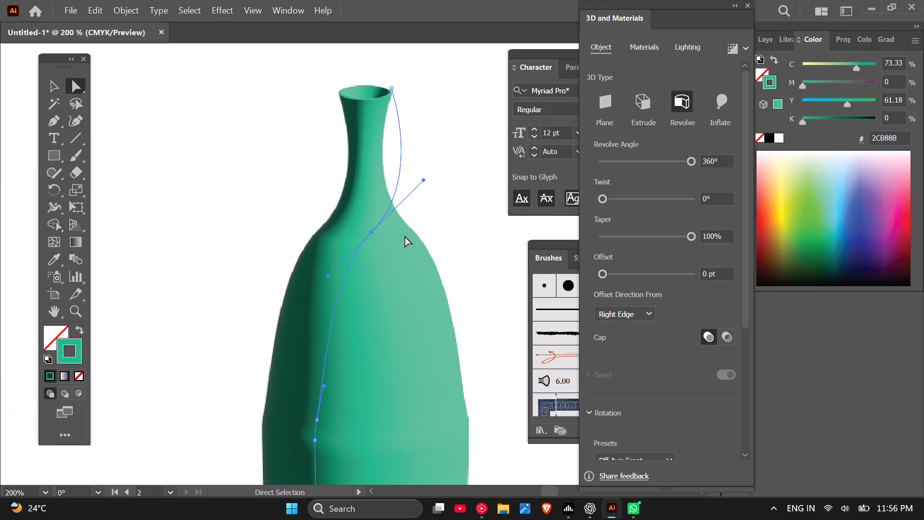
pyautogui.moveTo(372, 232); pyautogui.dragTo(367, 232)
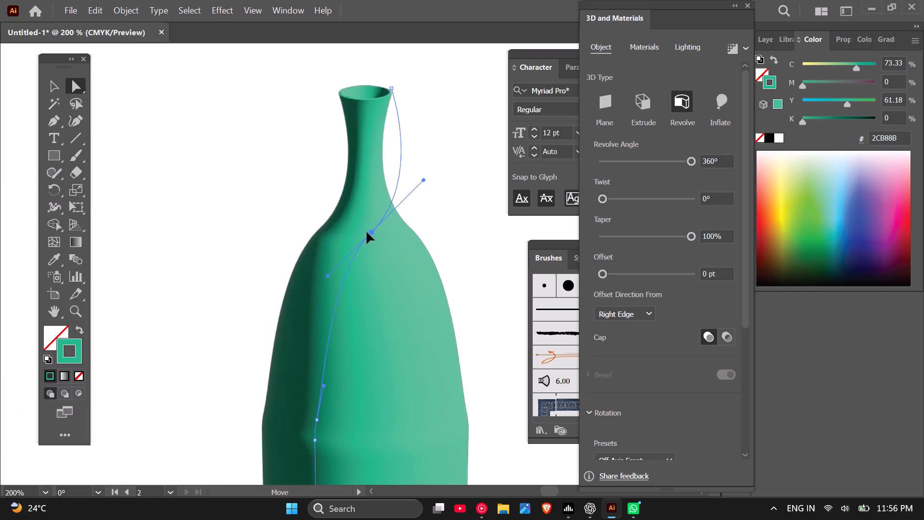
pyautogui.moveTo(367, 232); pyautogui.dragTo(359, 232)
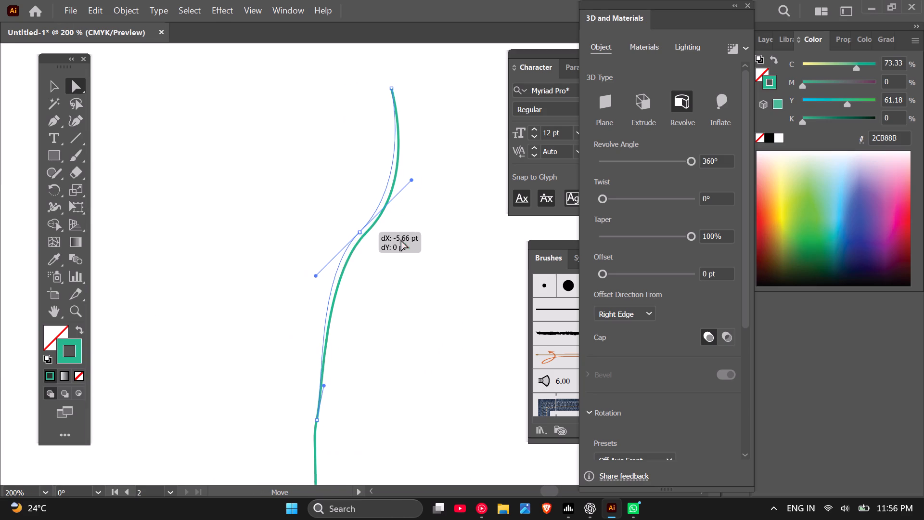
pyautogui.click(453, 216)
pyautogui.scroll(-5, 374, 246)
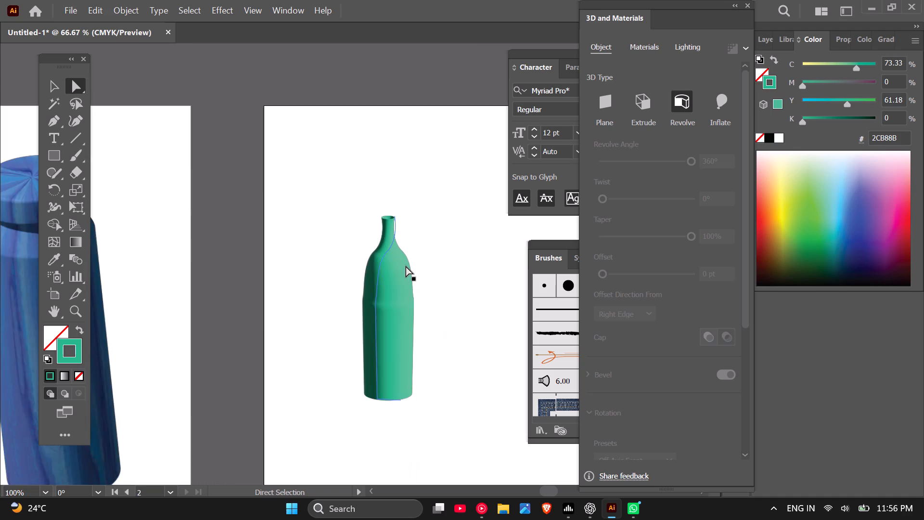
pyautogui.click(437, 357)
# Shorten the bottle by moving both anchors of the profile's base line straight up together.
pyautogui.scroll(2, 370, 230)
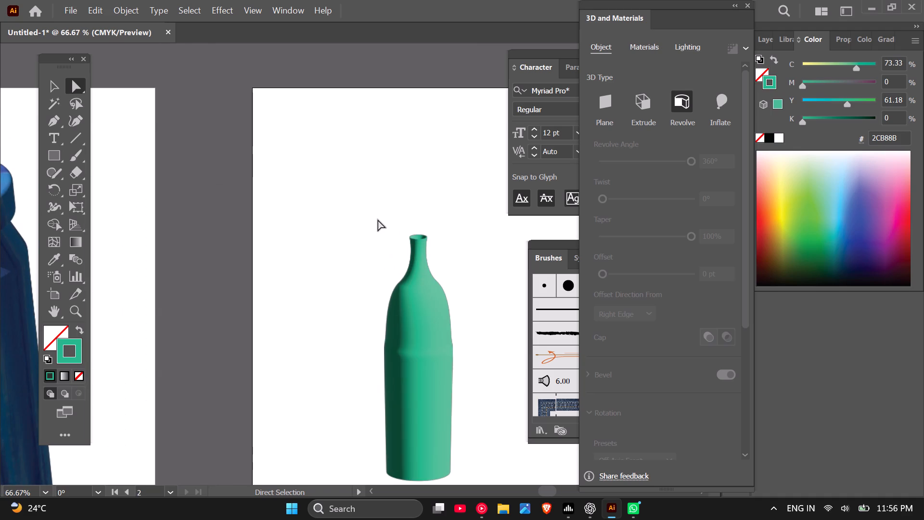
pyautogui.scroll(-2, 378, 226)
pyautogui.scroll(2, 423, 378)
pyautogui.moveTo(318, 273); pyautogui.dragTo(430, 367)
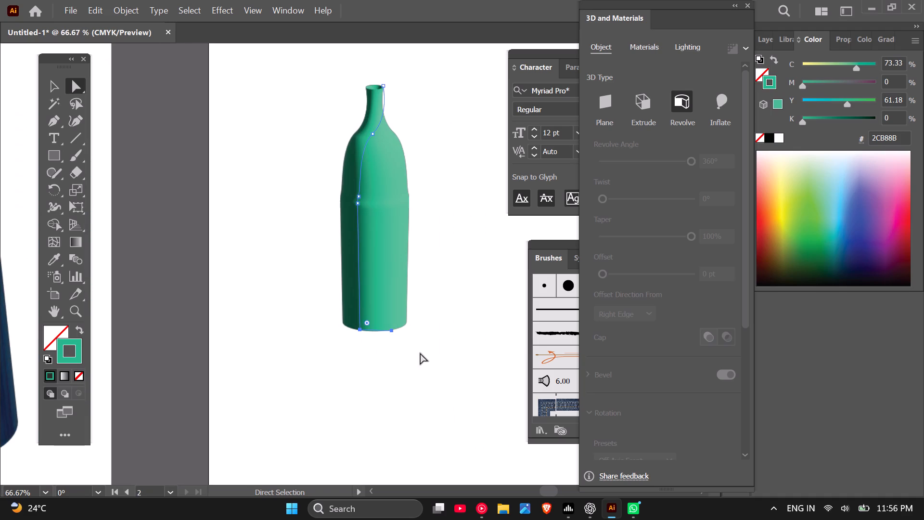
pyautogui.moveTo(361, 328); pyautogui.dragTo(361, 304)
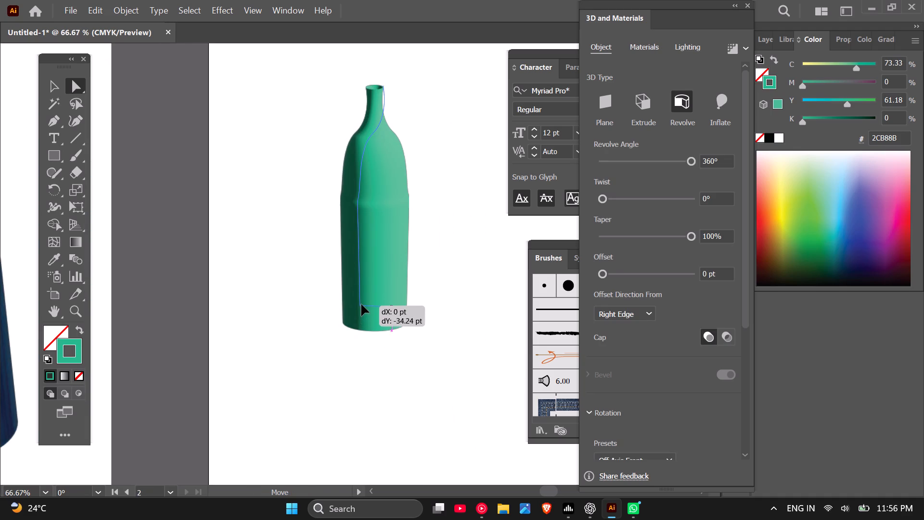
pyautogui.moveTo(361, 304); pyautogui.dragTo(360, 285)
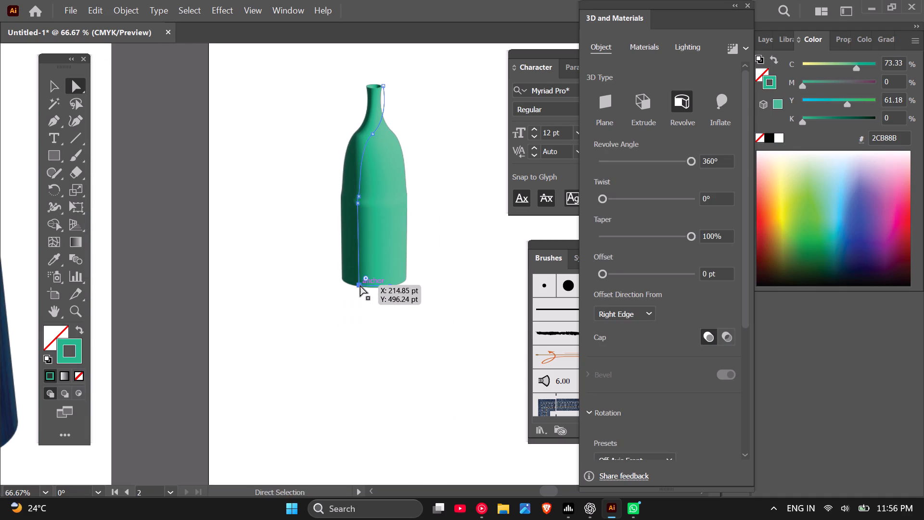
pyautogui.moveTo(359, 286); pyautogui.dragTo(359, 274)
pyautogui.moveTo(359, 274); pyautogui.dragTo(359, 256)
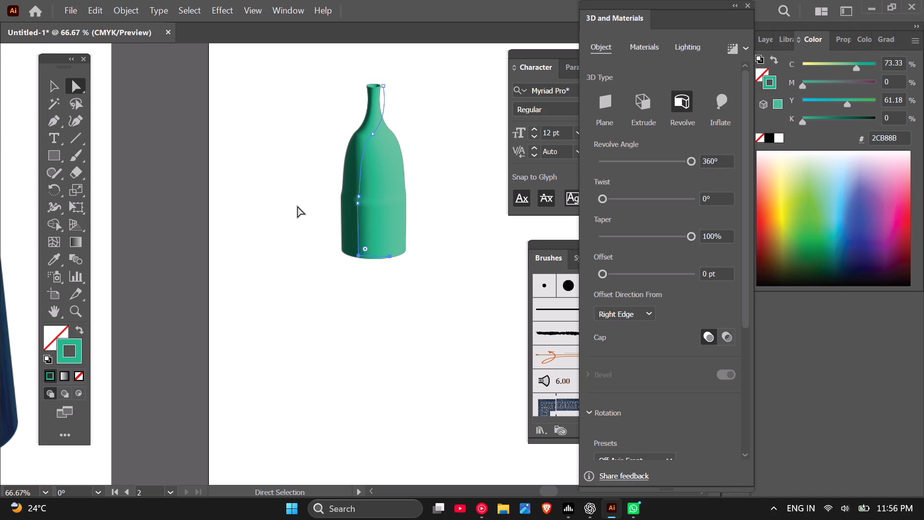
# Narrow the bottle by moving only the free end anchor of the profile's base line horizontally toward its outer corner.
pyautogui.scroll(1, 379, 235)
pyautogui.scroll(-4, 383, 265)
pyautogui.scroll(3, 365, 257)
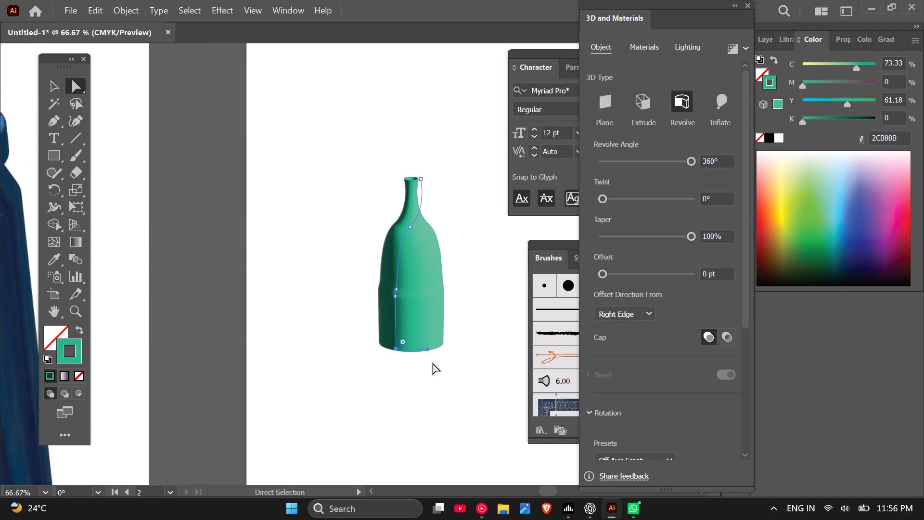
pyautogui.scroll(2, 431, 364)
pyautogui.moveTo(399, 299); pyautogui.dragTo(429, 351)
pyautogui.moveTo(468, 421); pyautogui.dragTo(422, 352)
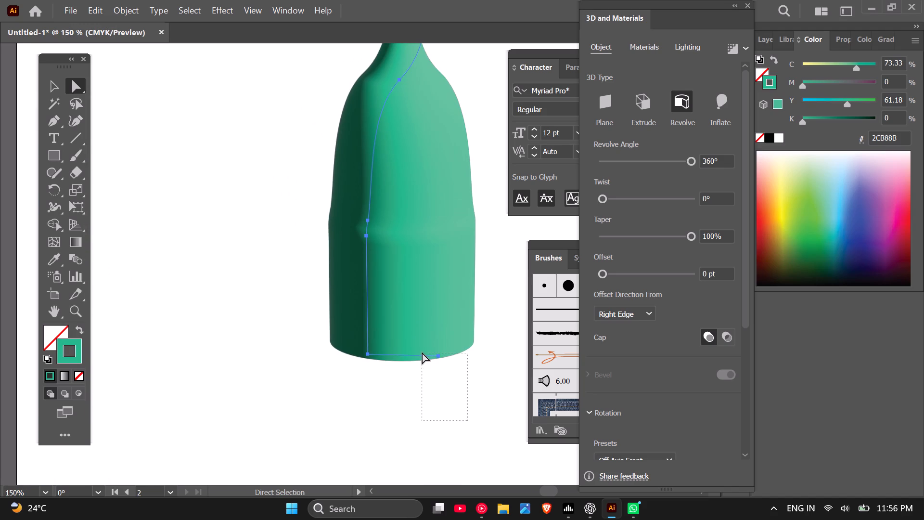
pyautogui.moveTo(422, 352); pyautogui.dragTo(422, 344)
pyautogui.moveTo(439, 356); pyautogui.dragTo(416, 354)
pyautogui.click(410, 393)
pyautogui.scroll(-1, 410, 393)
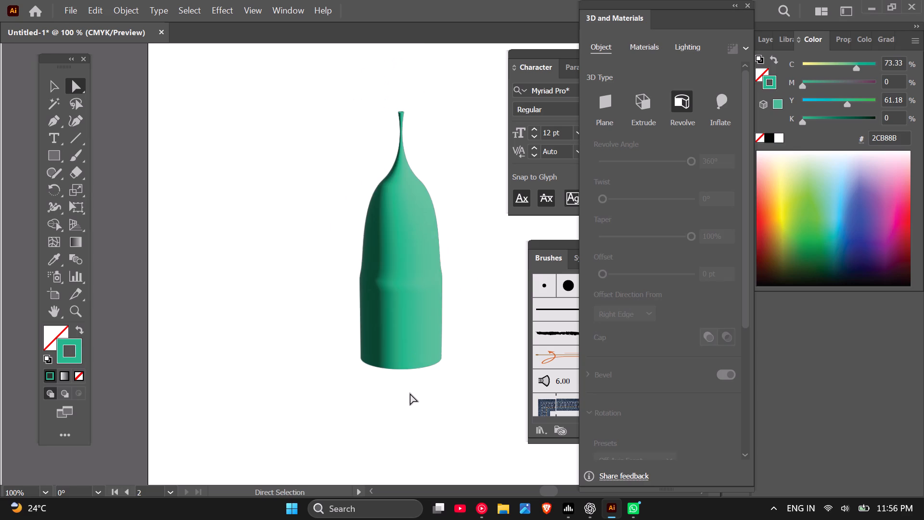
# Slim the bottle further by moving the base line's free end anchor again toward the outer corner, shortening the base line.
pyautogui.scroll(1, 411, 382)
pyautogui.moveTo(413, 407); pyautogui.dragTo(426, 332)
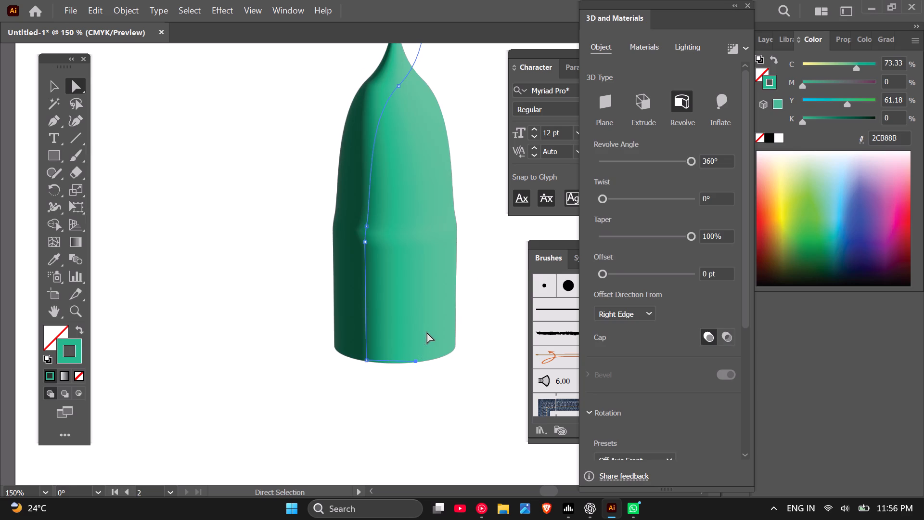
pyautogui.moveTo(416, 360); pyautogui.dragTo(398, 363)
pyautogui.scroll(-2, 416, 390)
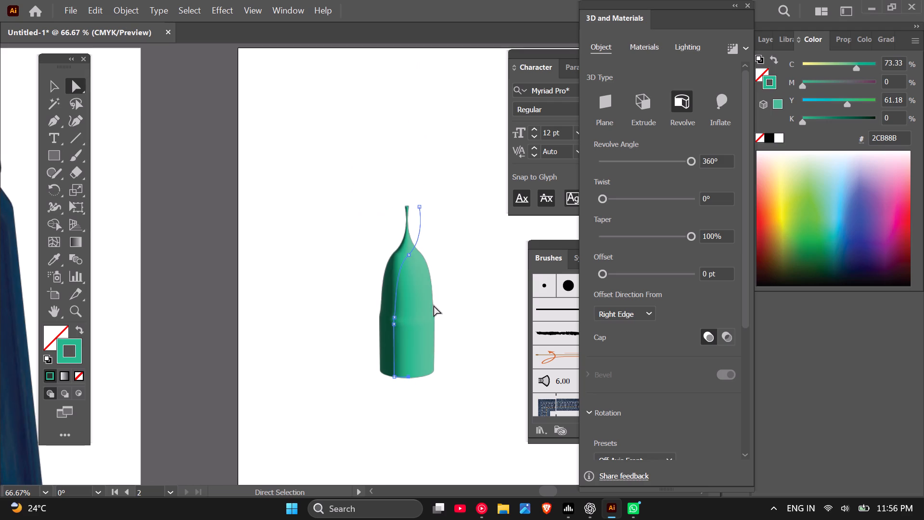
pyautogui.scroll(2, 426, 224)
pyautogui.scroll(-1, 426, 223)
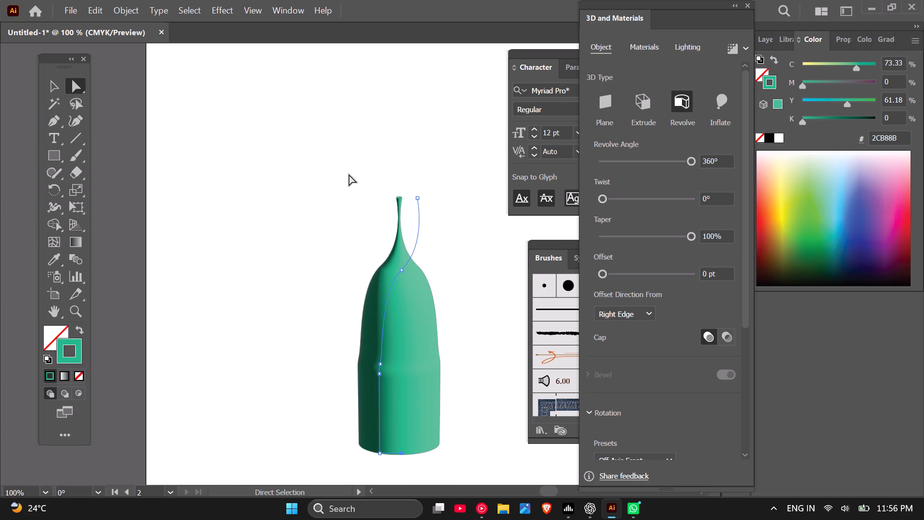
# Move the profile's mouth and shoulder anchors together about 10.7 pt leftward and about 1.7 pt down.
pyautogui.moveTo(349, 174); pyautogui.dragTo(462, 296)
pyautogui.moveTo(417, 200); pyautogui.dragTo(408, 201)
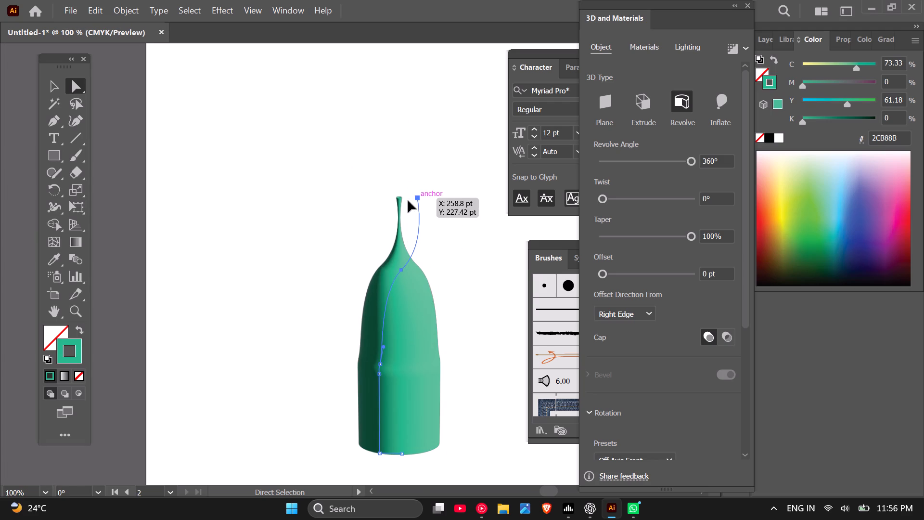
pyautogui.moveTo(408, 201); pyautogui.dragTo(405, 200)
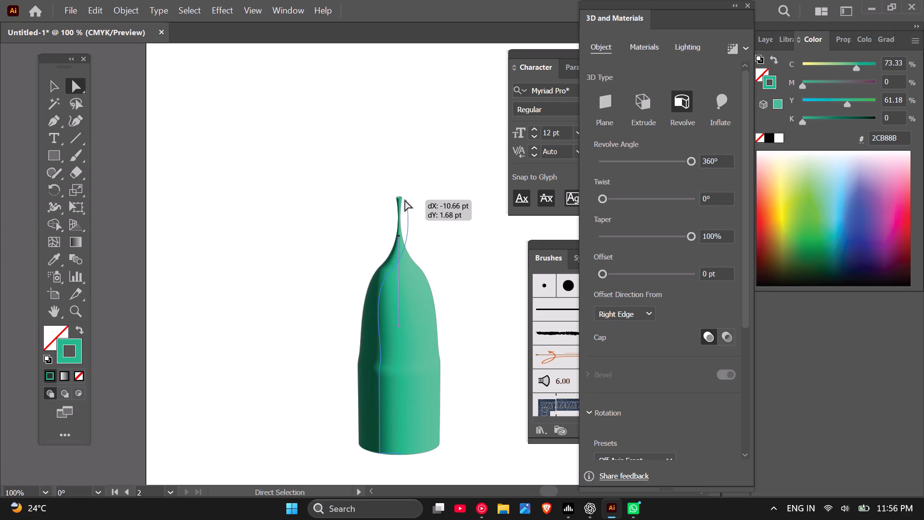
pyautogui.click(447, 268)
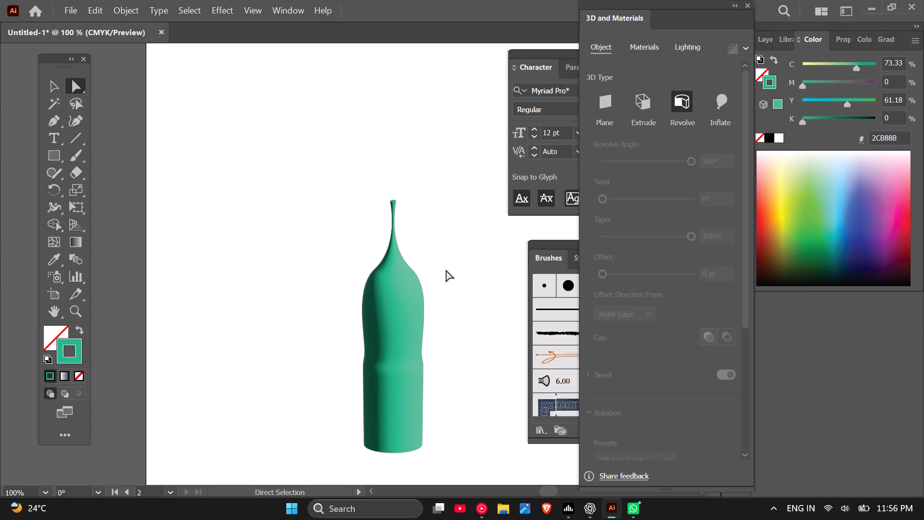
# Move only the profile's top mouth anchor horizontally about 12.4 pt leftward, keeping its height.
pyautogui.scroll(-1, 455, 304)
pyautogui.scroll(2, 421, 334)
pyautogui.scroll(-1, 376, 327)
pyautogui.scroll(2, 403, 182)
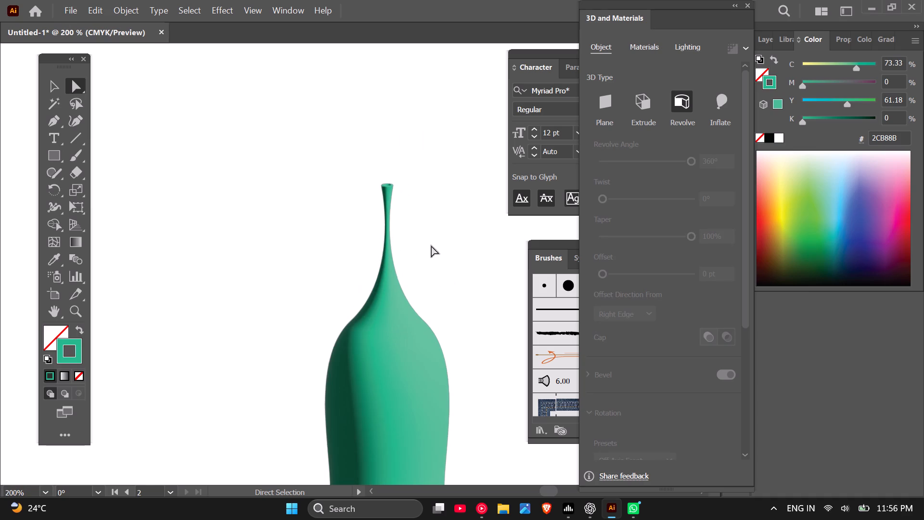
pyautogui.click(414, 223)
pyautogui.scroll(-2, 419, 241)
pyautogui.moveTo(356, 195); pyautogui.dragTo(473, 274)
pyautogui.moveTo(416, 211); pyautogui.dragTo(404, 210)
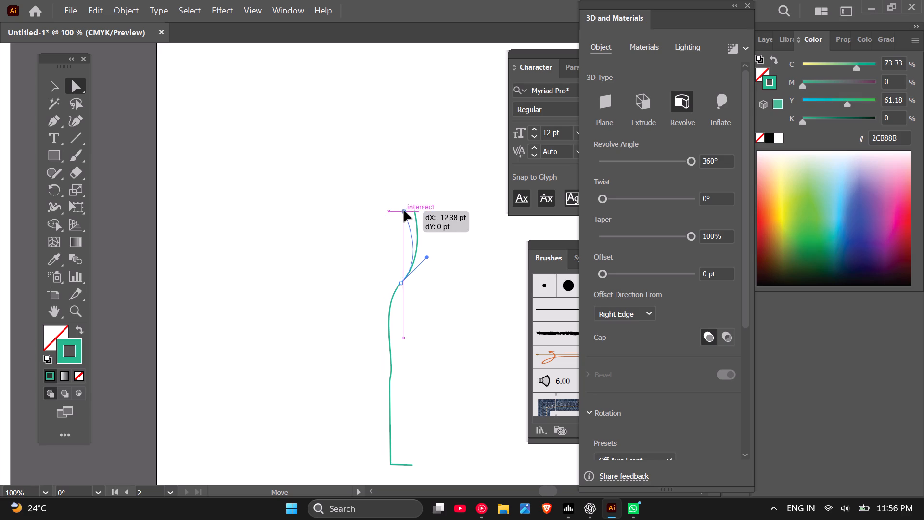
pyautogui.moveTo(404, 210); pyautogui.dragTo(403, 210)
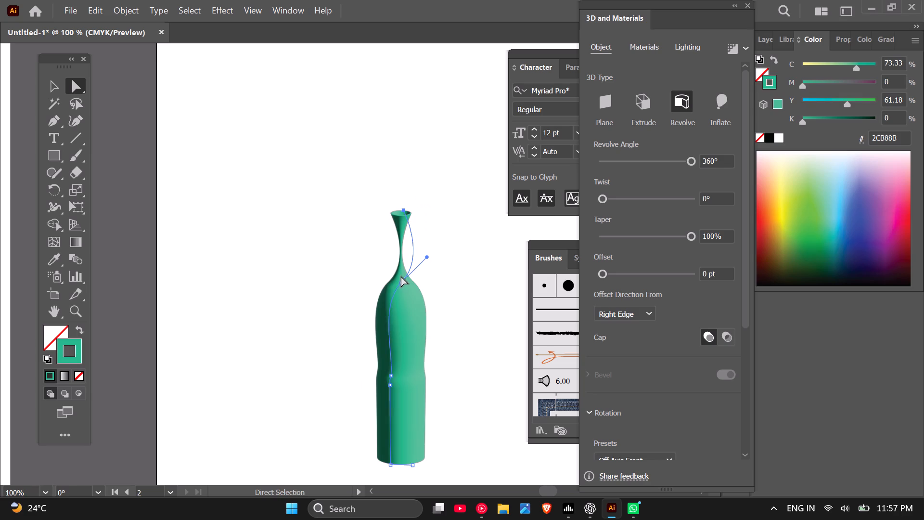
# Thicken the pinched neck by moving the profile's shoulder anchor about 9.3 pt outward from the revolve axis.
pyautogui.scroll(2, 401, 276)
pyautogui.moveTo(356, 251); pyautogui.dragTo(405, 300)
pyautogui.moveTo(399, 291); pyautogui.dragTo(398, 291)
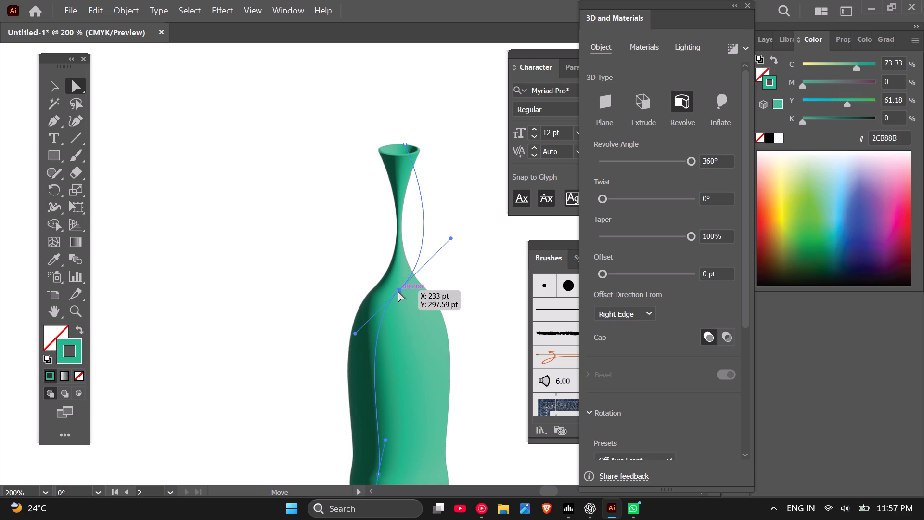
pyautogui.moveTo(398, 291); pyautogui.dragTo(379, 289)
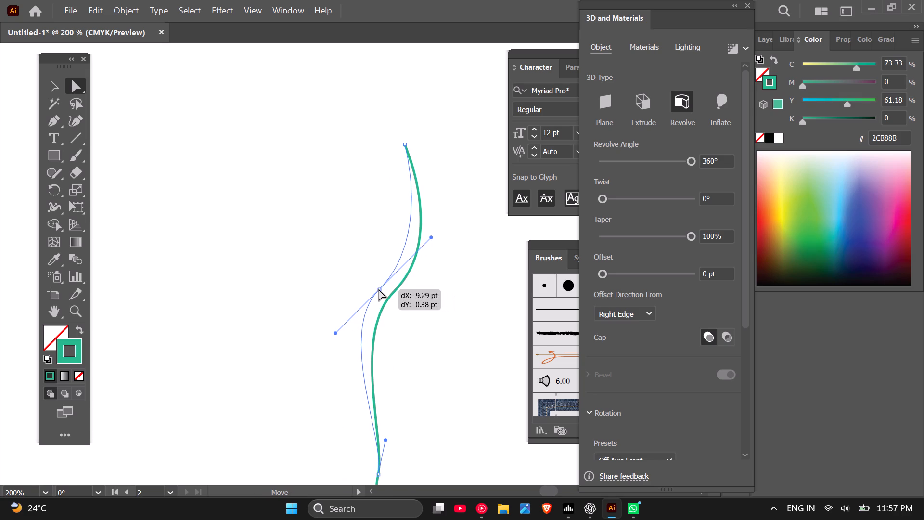
# Smooth the shoulder into a gentler slope by rotating the shoulder anchor's lower direction handle inward to a steeper angle.
pyautogui.moveTo(336, 331); pyautogui.dragTo(340, 337)
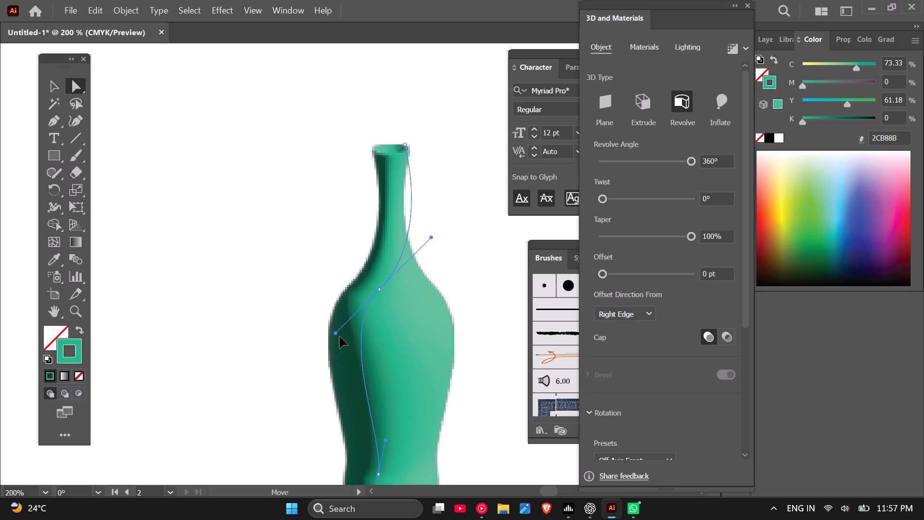
pyautogui.moveTo(340, 337); pyautogui.dragTo(359, 346)
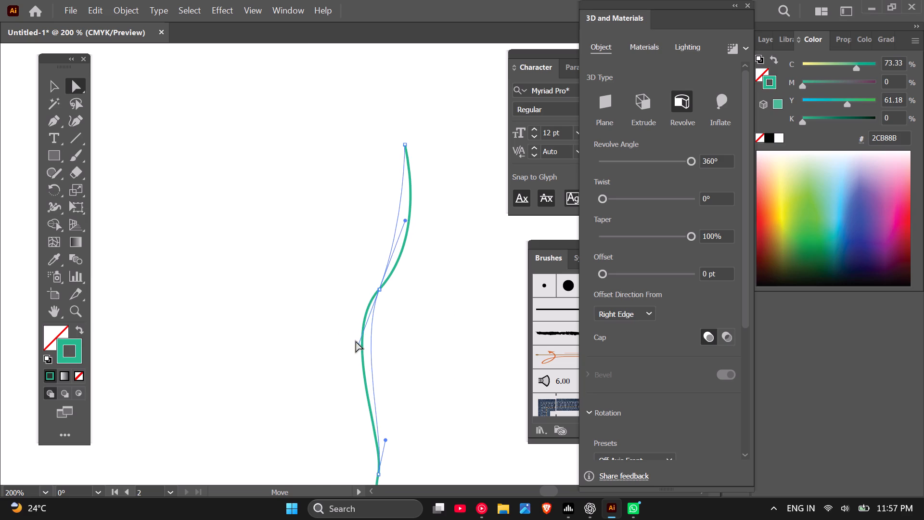
pyautogui.click(289, 264)
pyautogui.scroll(-3, 316, 214)
pyautogui.scroll(1, 282, 264)
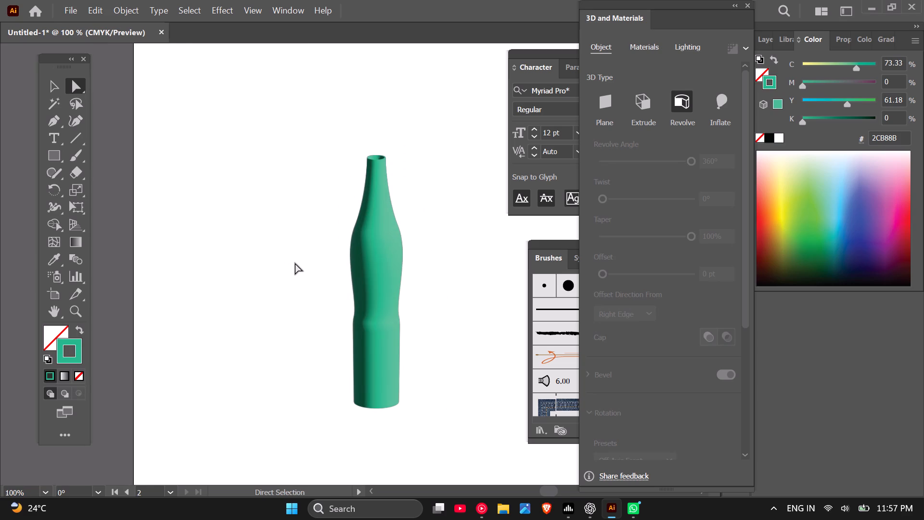
# Flare the bottle's lower body by moving the profile's outer base corner anchor about 8.4 pt outward.
pyautogui.scroll(2, 353, 330)
pyautogui.scroll(-2, 348, 322)
pyautogui.moveTo(326, 377); pyautogui.dragTo(402, 439)
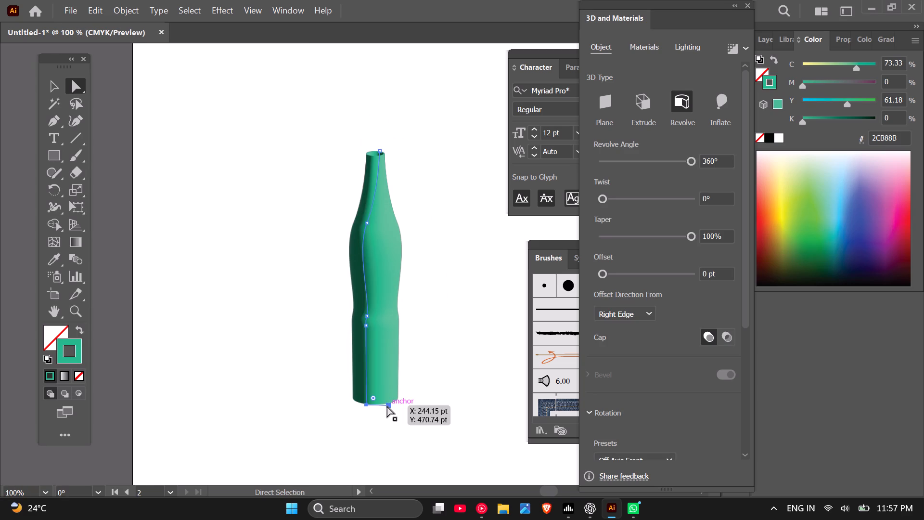
pyautogui.click(331, 392)
pyautogui.moveTo(349, 400); pyautogui.dragTo(369, 412)
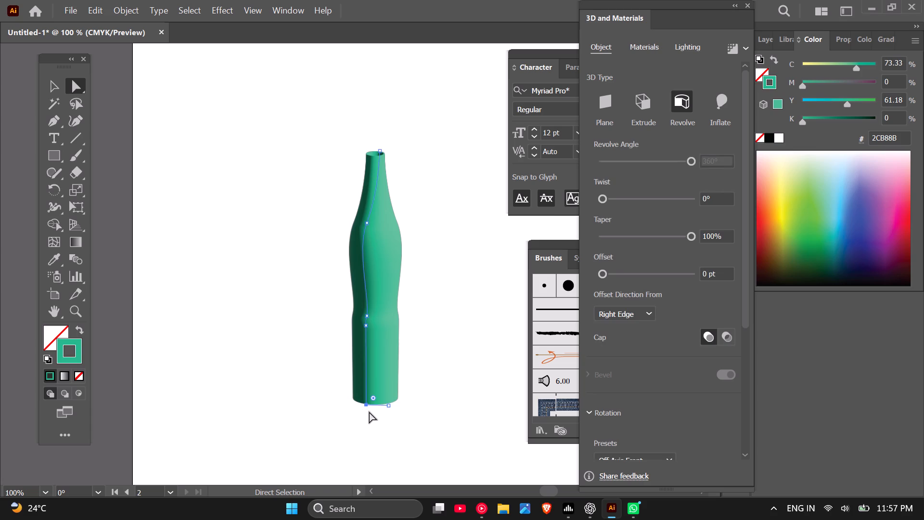
pyautogui.moveTo(366, 406); pyautogui.dragTo(358, 406)
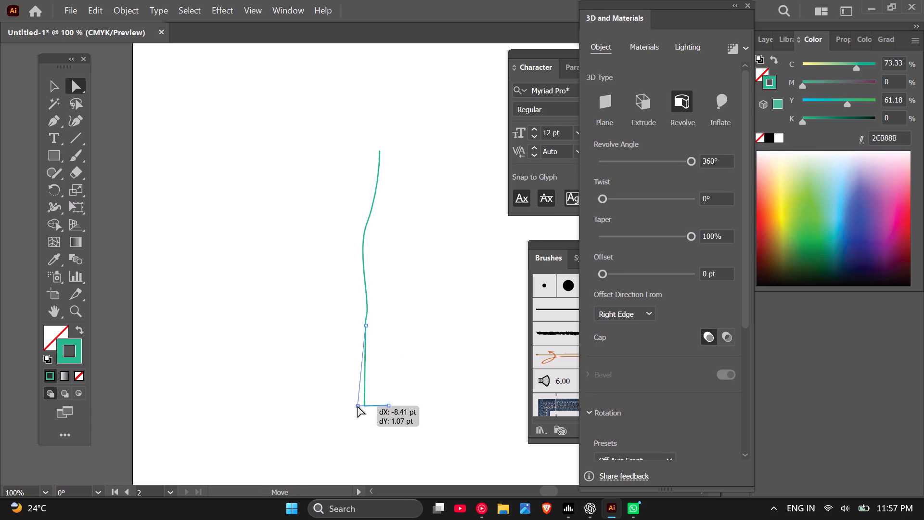
pyautogui.click(426, 332)
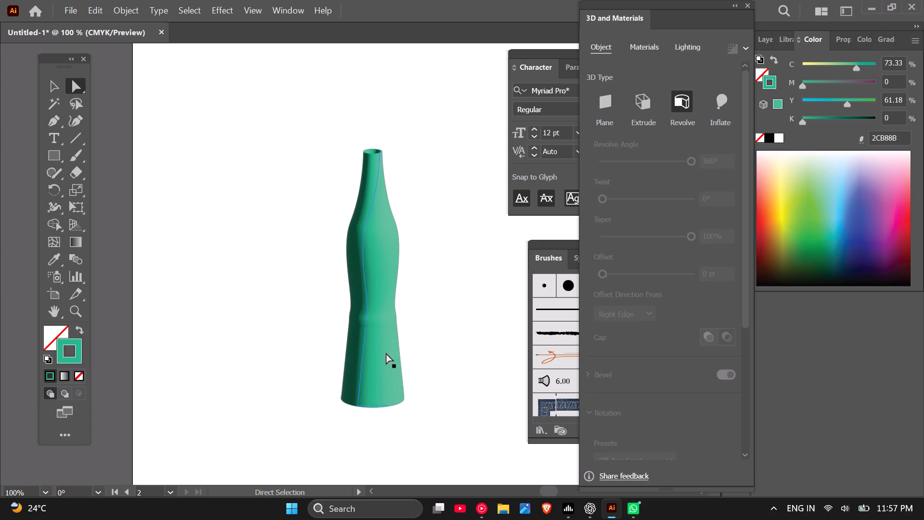
# Examine the reshaped bottle as a whole and up close around its waist.
pyautogui.scroll(-1, 386, 353)
pyautogui.scroll(2, 462, 258)
pyautogui.scroll(-3, 439, 236)
pyautogui.scroll(2, 398, 352)
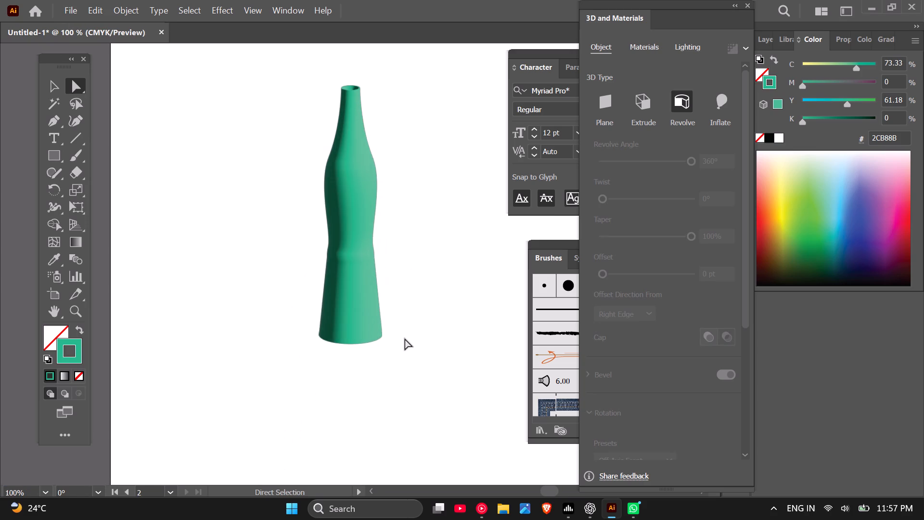
pyautogui.scroll(-1, 404, 339)
pyautogui.scroll(3, 383, 250)
pyautogui.scroll(-2, 379, 267)
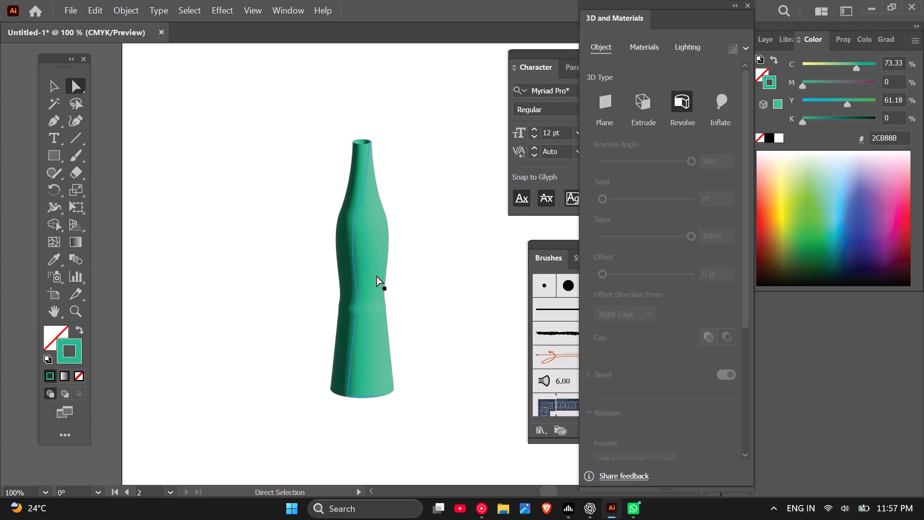
pyautogui.scroll(1, 364, 295)
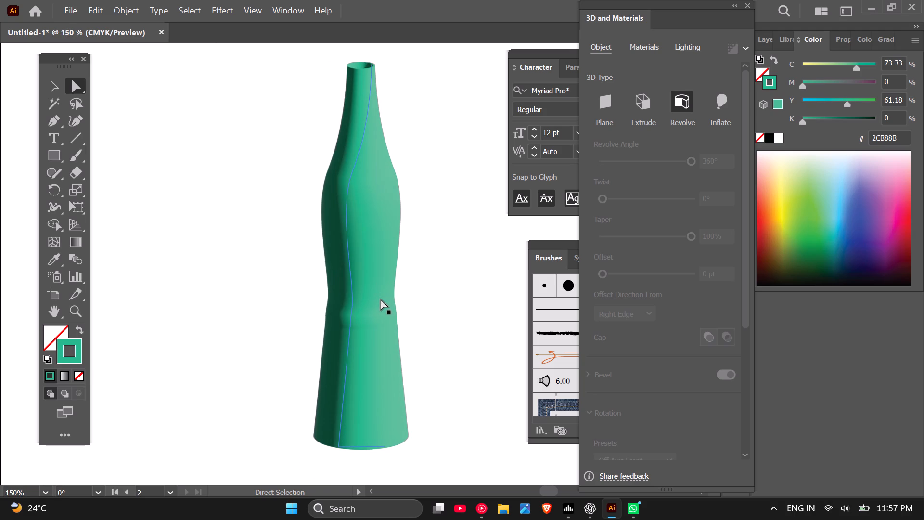
pyautogui.scroll(2, 362, 261)
pyautogui.scroll(-1, 353, 295)
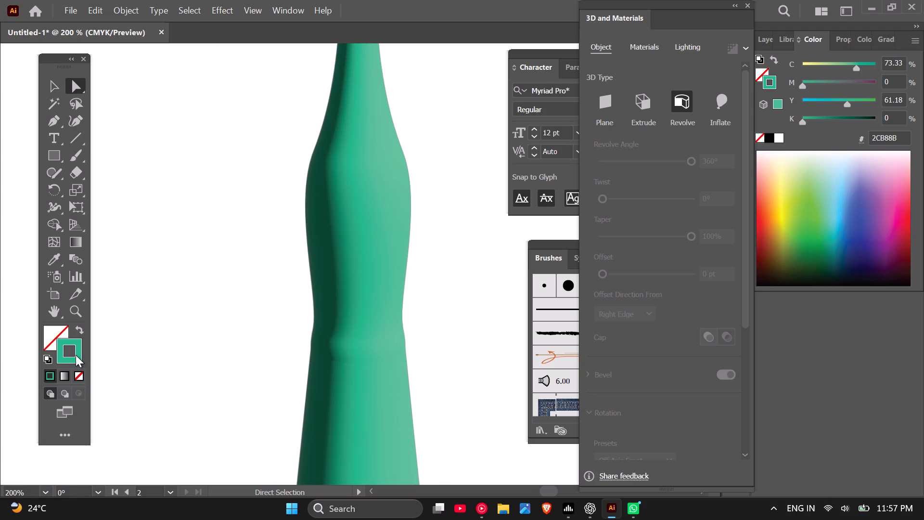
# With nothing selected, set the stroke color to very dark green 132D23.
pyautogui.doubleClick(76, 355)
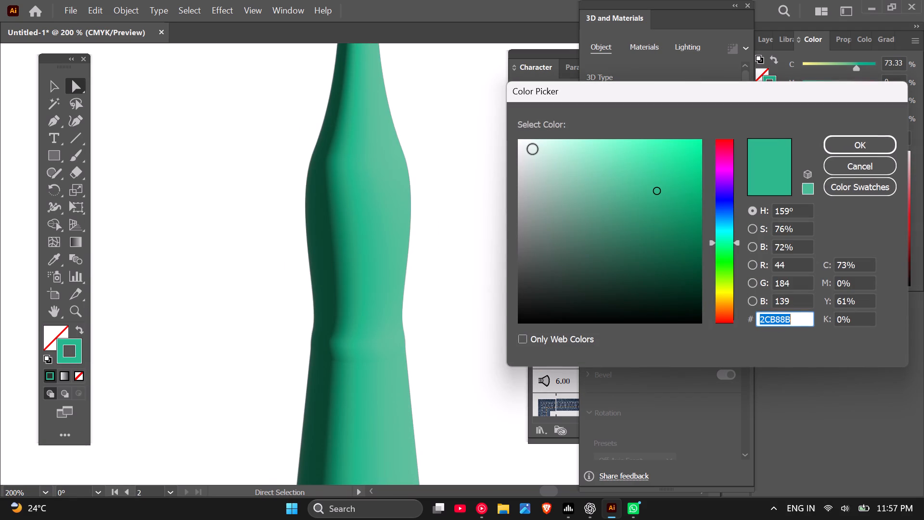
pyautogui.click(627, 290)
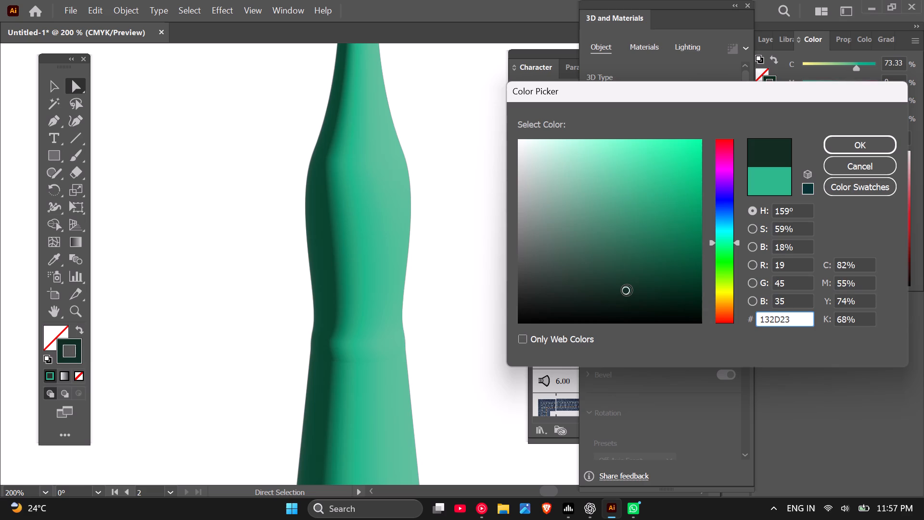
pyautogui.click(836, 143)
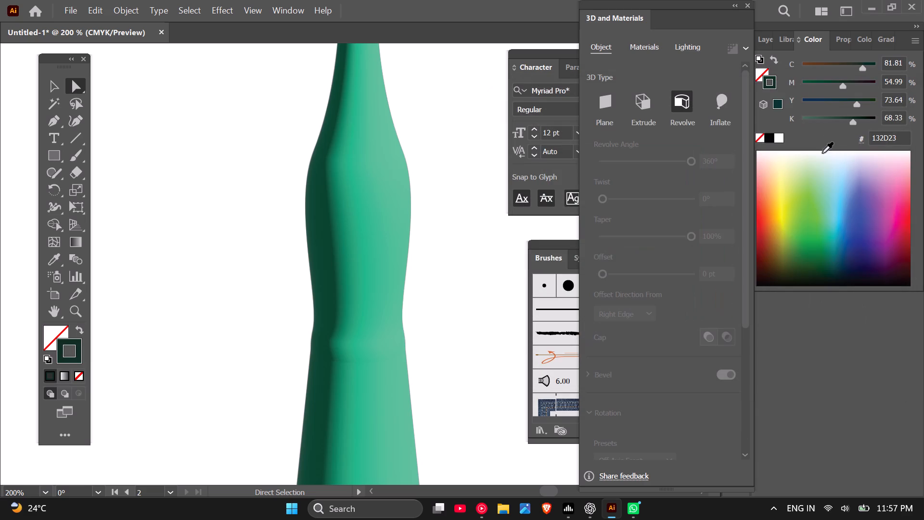
# Select the bottle and set its stroke color to muted dark green 344F45.
pyautogui.scroll(-1, 394, 273)
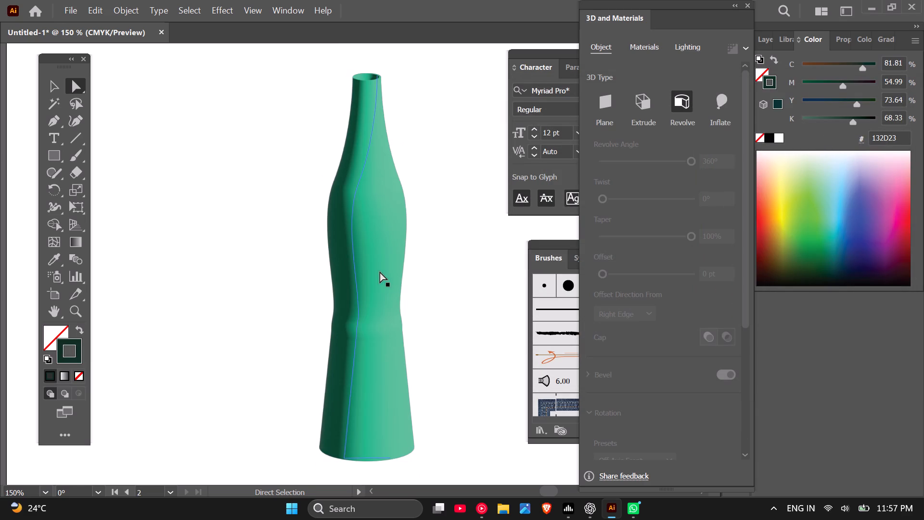
pyautogui.click(371, 270)
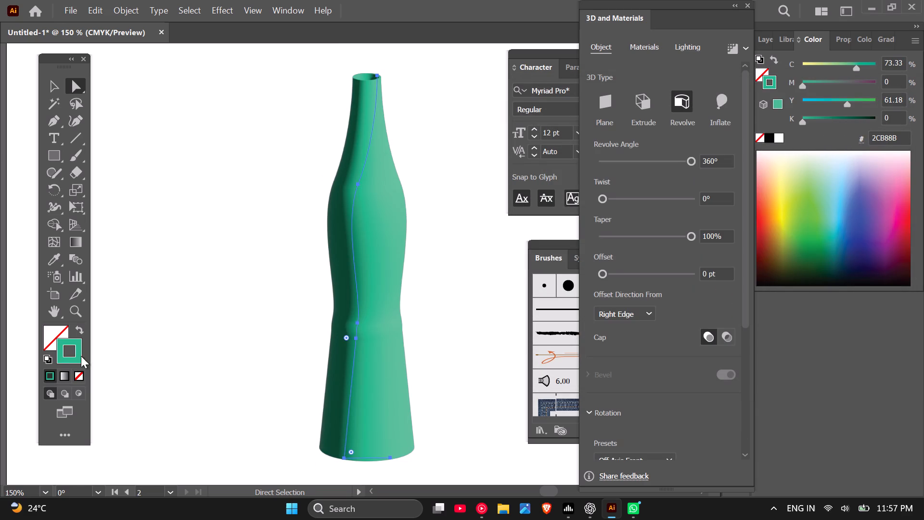
pyautogui.click(75, 358)
pyautogui.doubleClick(75, 358)
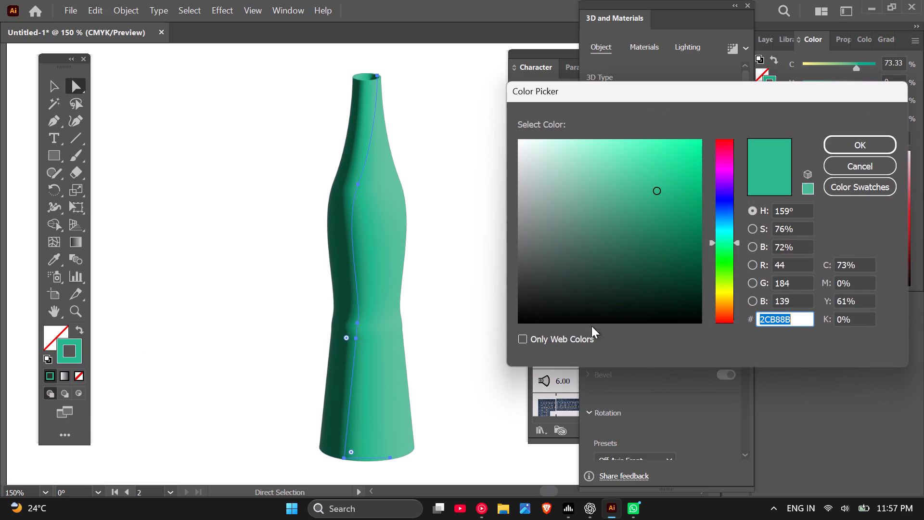
pyautogui.click(580, 266)
pyautogui.click(843, 144)
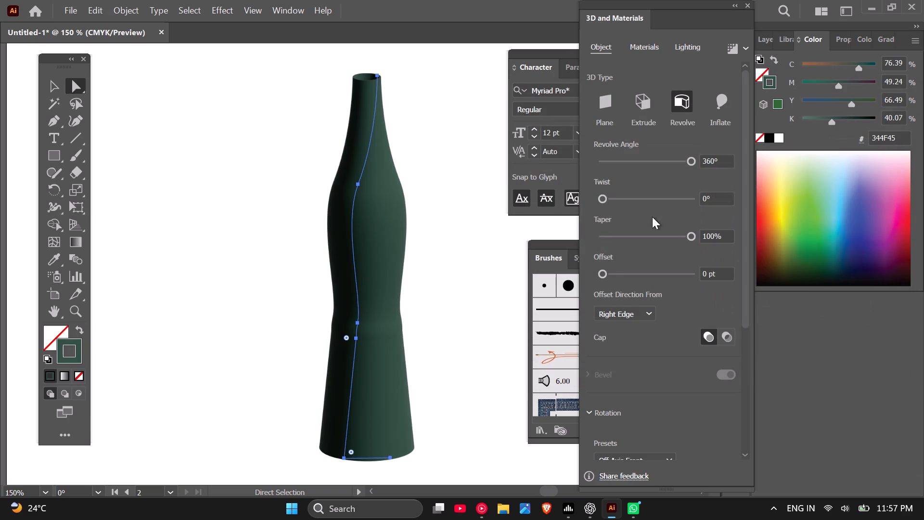
# Set the bottle's stroke color to bright blue 337FDB and deselect it.
pyautogui.doubleClick(79, 343)
pyautogui.click(724, 214)
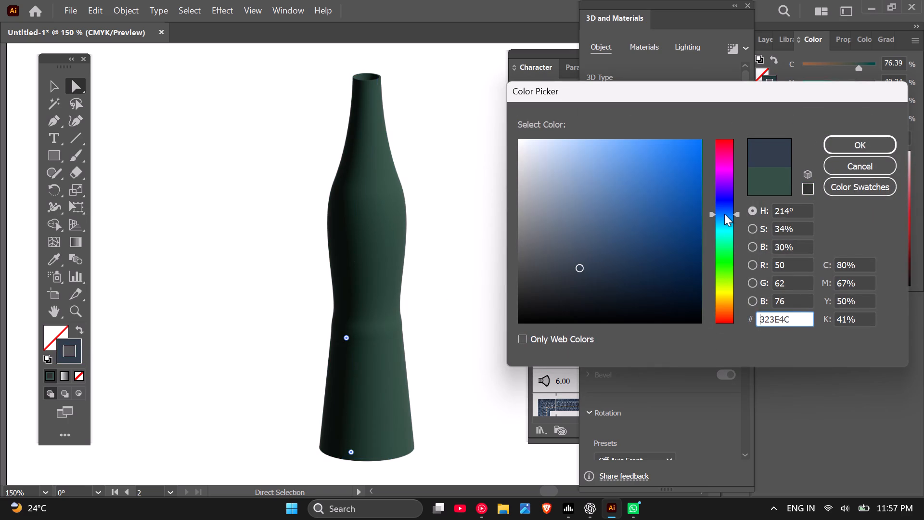
pyautogui.click(660, 165)
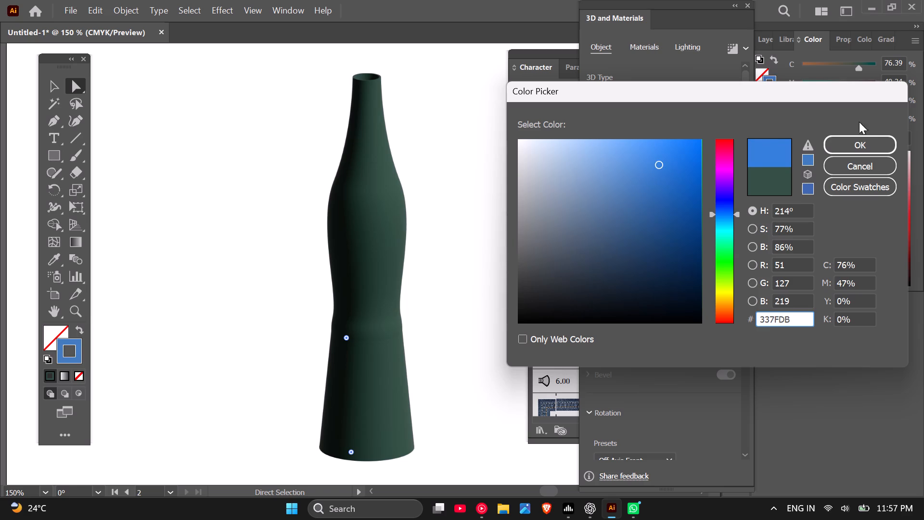
pyautogui.click(870, 142)
pyautogui.click(422, 294)
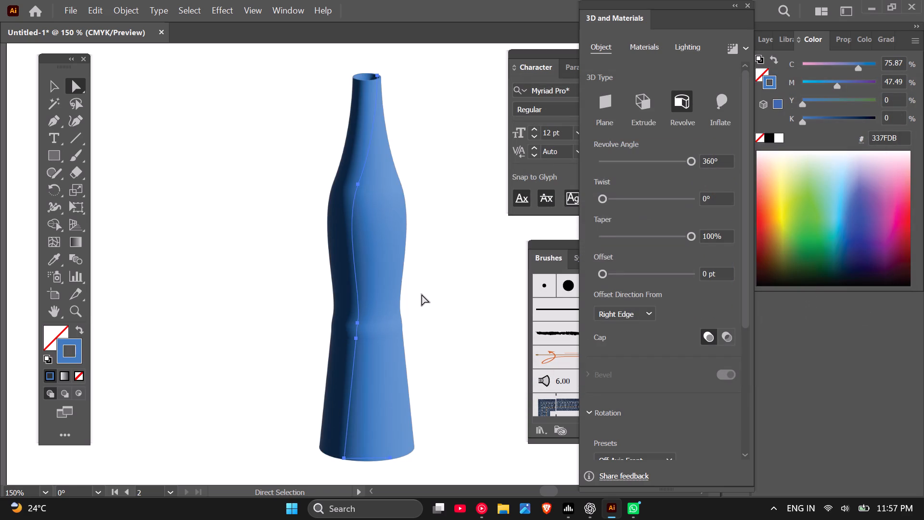
# Straighten the bottle's flared lower body by moving the profile's outer base corner anchor inward along the base line.
pyautogui.scroll(-2, 410, 155)
pyautogui.scroll(2, 399, 293)
pyautogui.scroll(-1, 407, 291)
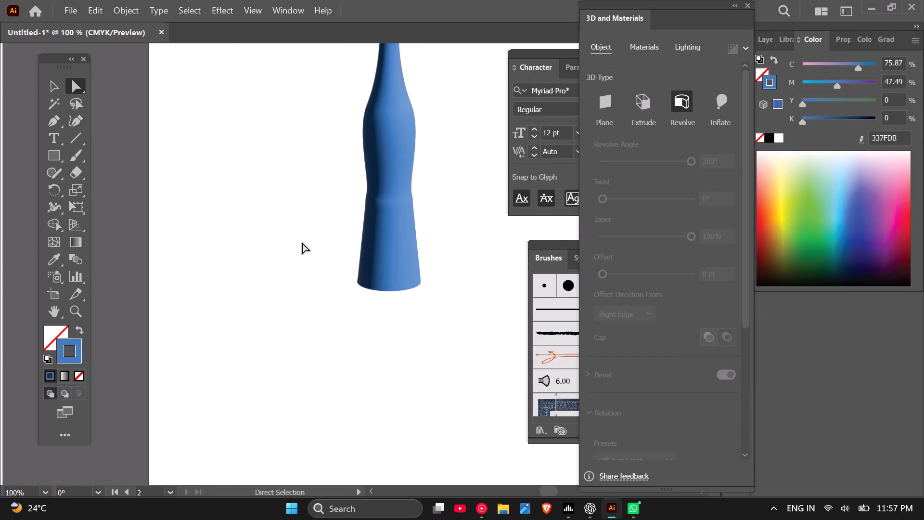
pyautogui.scroll(3, 343, 271)
pyautogui.moveTo(351, 271); pyautogui.dragTo(442, 343)
pyautogui.scroll(-2, 371, 324)
pyautogui.scroll(3, 431, 324)
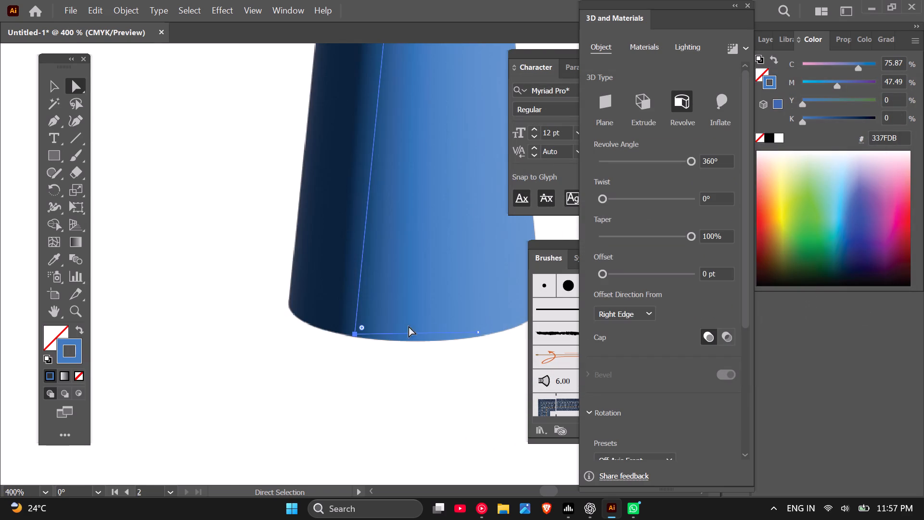
pyautogui.moveTo(354, 334); pyautogui.dragTo(379, 332)
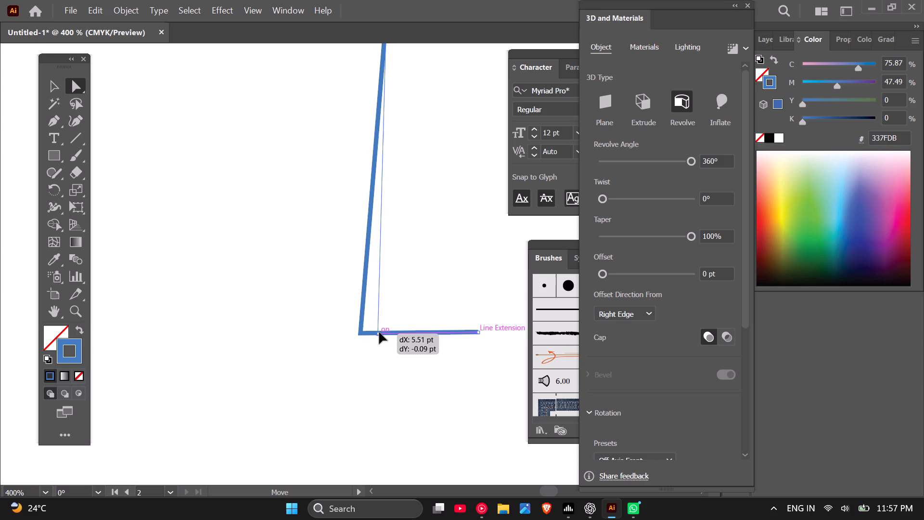
pyautogui.moveTo(379, 332); pyautogui.dragTo(392, 332)
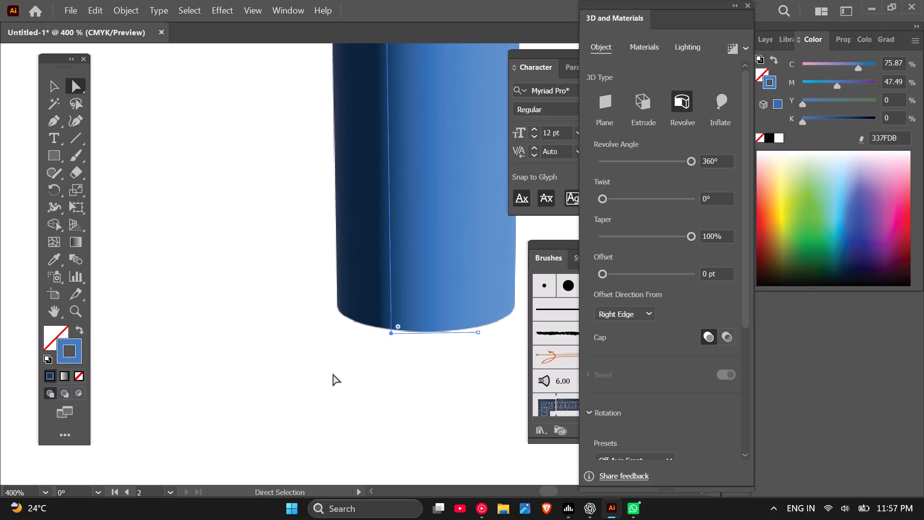
pyautogui.click(314, 377)
# Slim the bottle's shoulder by moving the profile's shoulder anchor about 3.8 pt inward.
pyautogui.scroll(-6, 314, 377)
pyautogui.scroll(3, 322, 317)
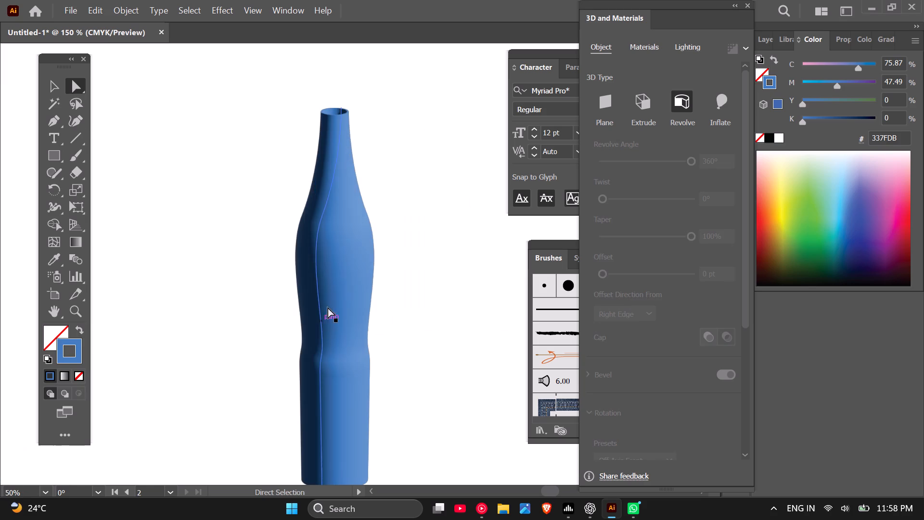
pyautogui.scroll(-1, 382, 220)
pyautogui.scroll(2, 376, 308)
pyautogui.scroll(-2, 396, 293)
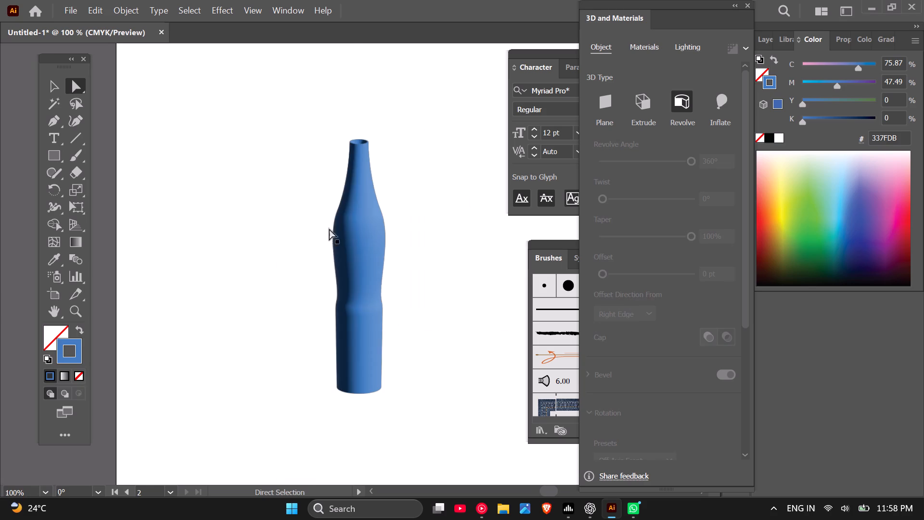
pyautogui.scroll(2, 268, 179)
pyautogui.click(372, 239)
pyautogui.click(464, 283)
pyautogui.scroll(-1, 385, 259)
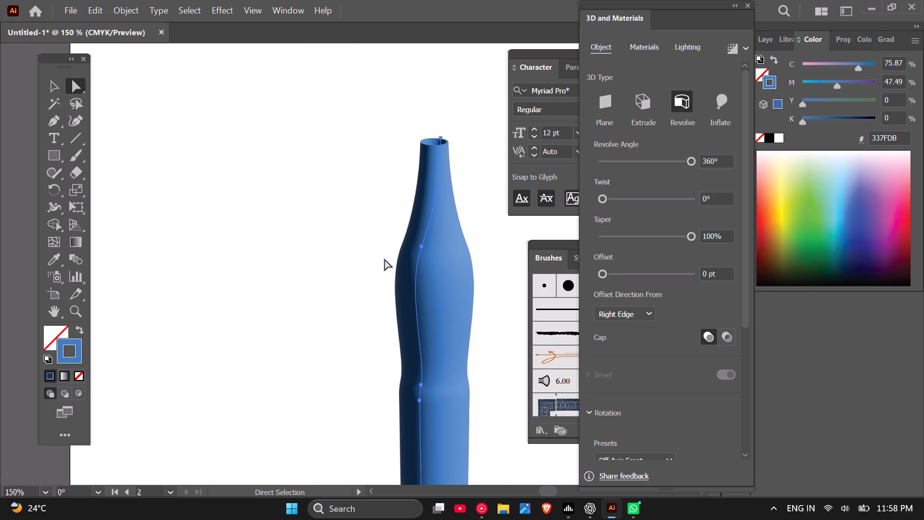
pyautogui.scroll(1, 430, 351)
pyautogui.scroll(1, 415, 199)
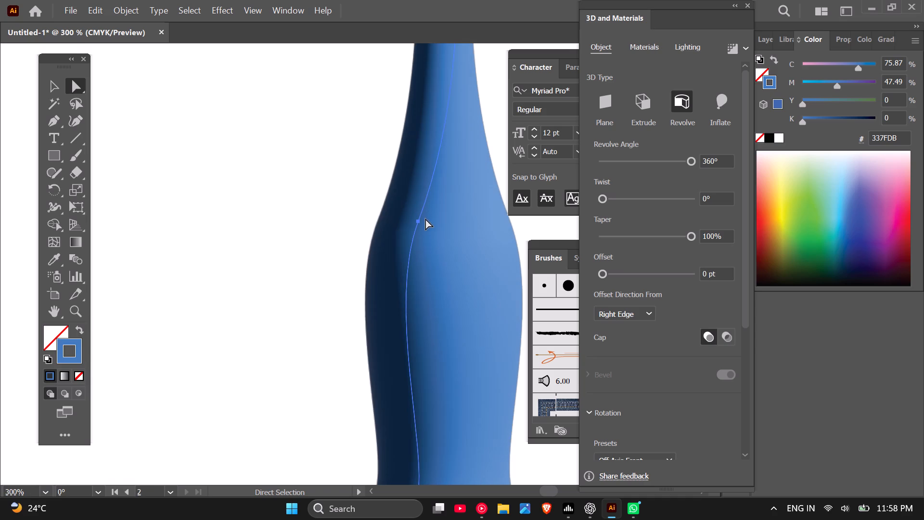
pyautogui.click(420, 220)
pyautogui.moveTo(420, 220); pyautogui.dragTo(423, 220)
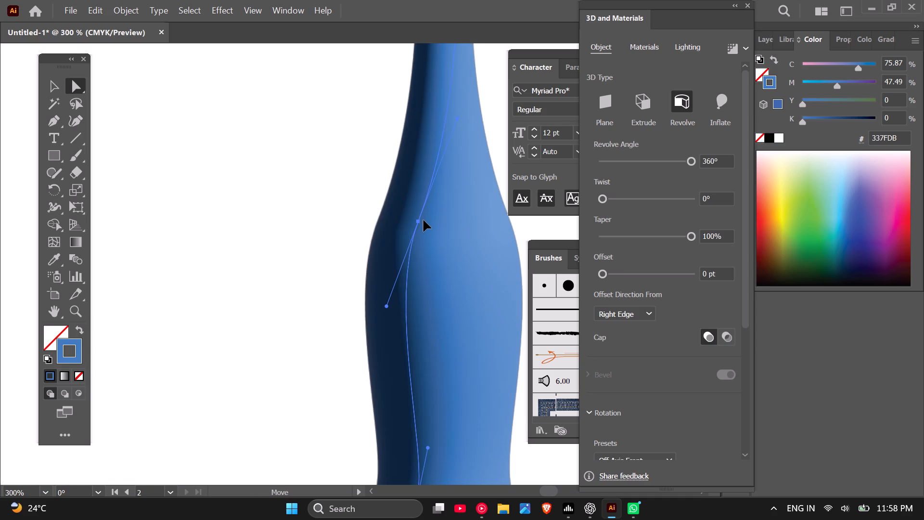
pyautogui.moveTo(423, 220); pyautogui.dragTo(431, 220)
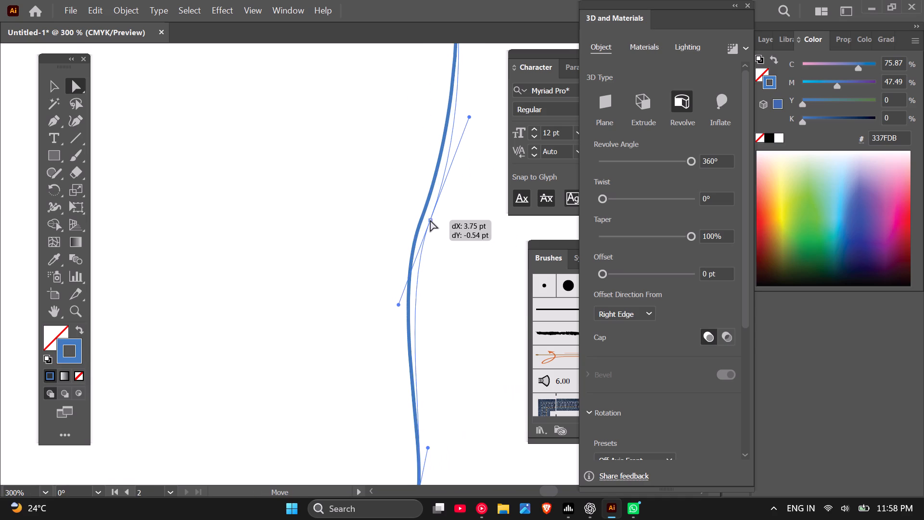
pyautogui.click(366, 215)
# Shorten the bottle's neck by moving the profile's top rim anchor down toward the shoulder.
pyautogui.scroll(-3, 388, 202)
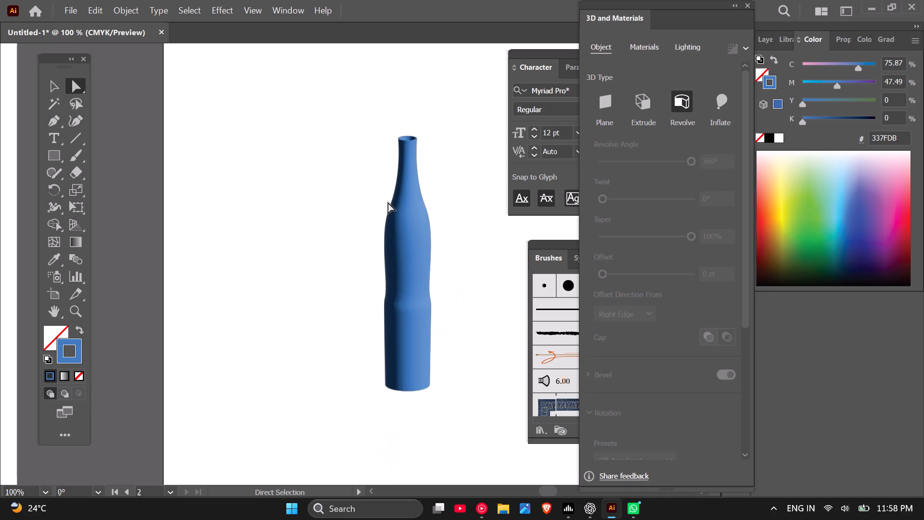
pyautogui.scroll(3, 434, 142)
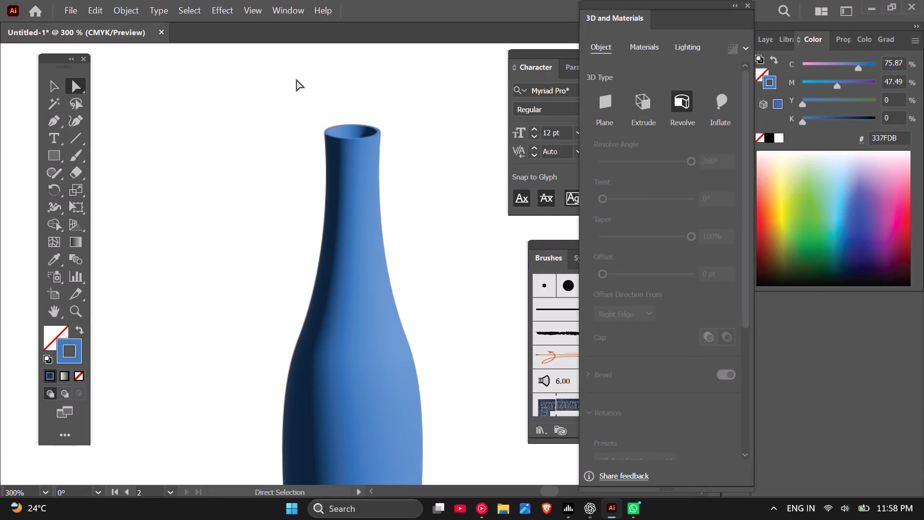
pyautogui.moveTo(280, 90); pyautogui.dragTo(437, 193)
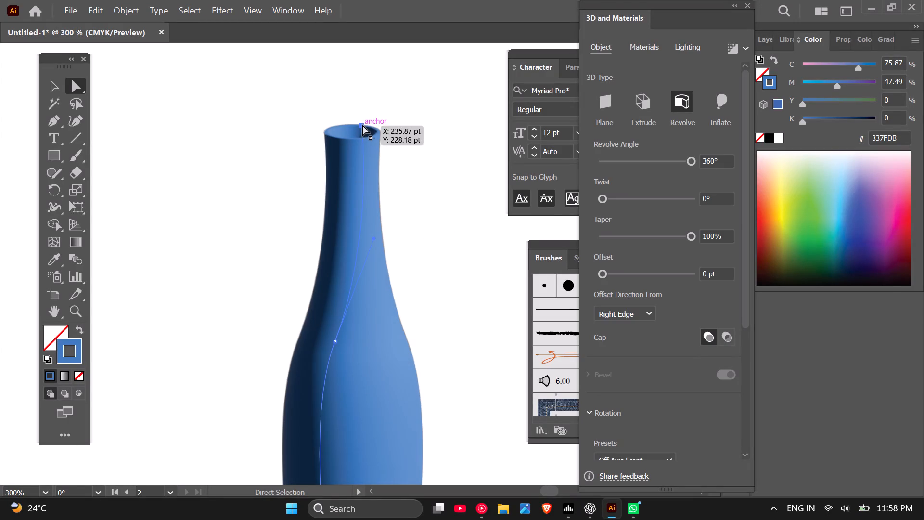
pyautogui.moveTo(362, 124); pyautogui.dragTo(365, 208)
pyautogui.scroll(-5, 375, 185)
pyautogui.scroll(1, 350, 212)
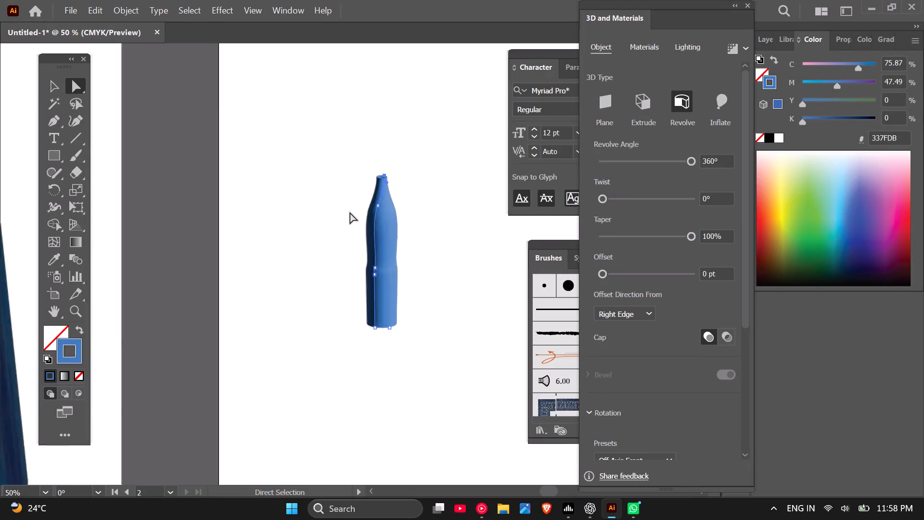
pyautogui.scroll(2, 350, 212)
pyautogui.click(350, 212)
# Widen the whole bottle and its mouth by moving the base line's inner end anchor away from the profile wall.
pyautogui.scroll(-1, 338, 211)
pyautogui.scroll(1, 391, 303)
pyautogui.scroll(-2, 340, 270)
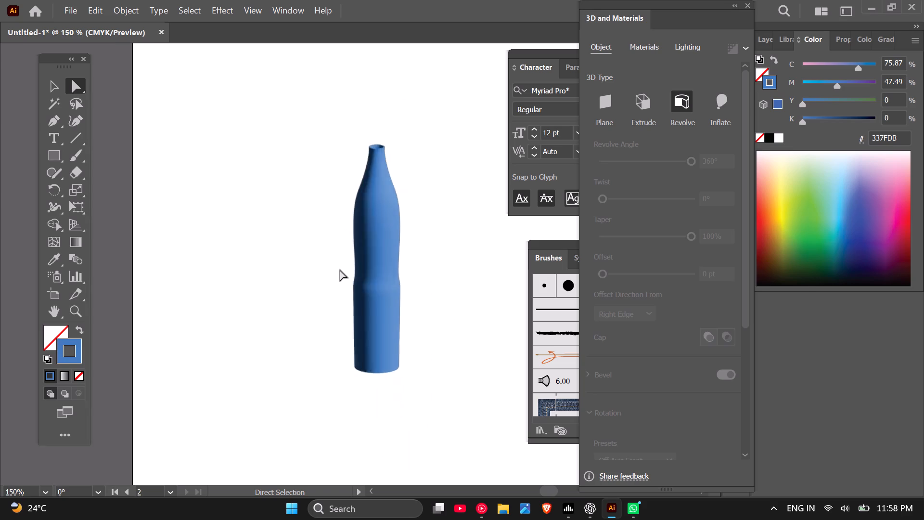
pyautogui.scroll(2, 353, 256)
pyautogui.moveTo(393, 468); pyautogui.dragTo(410, 408)
pyautogui.moveTo(397, 444); pyautogui.dragTo(408, 444)
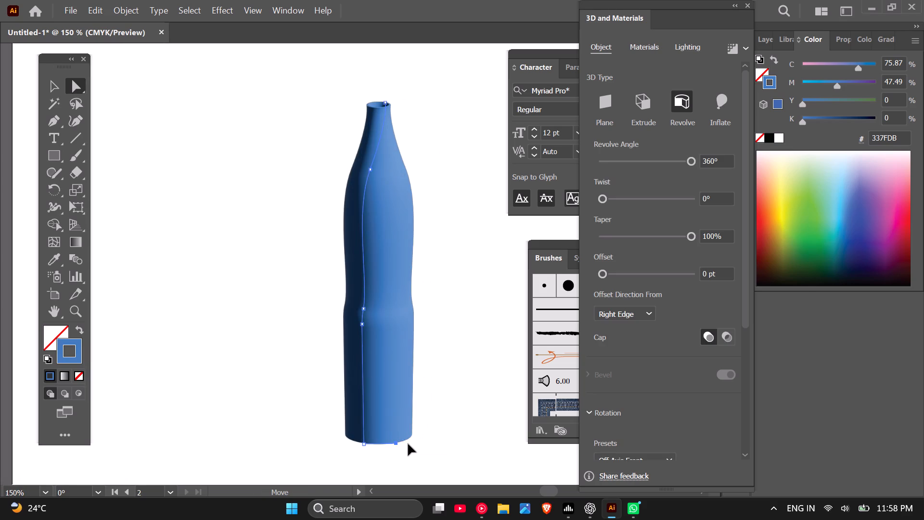
pyautogui.moveTo(408, 444); pyautogui.dragTo(421, 444)
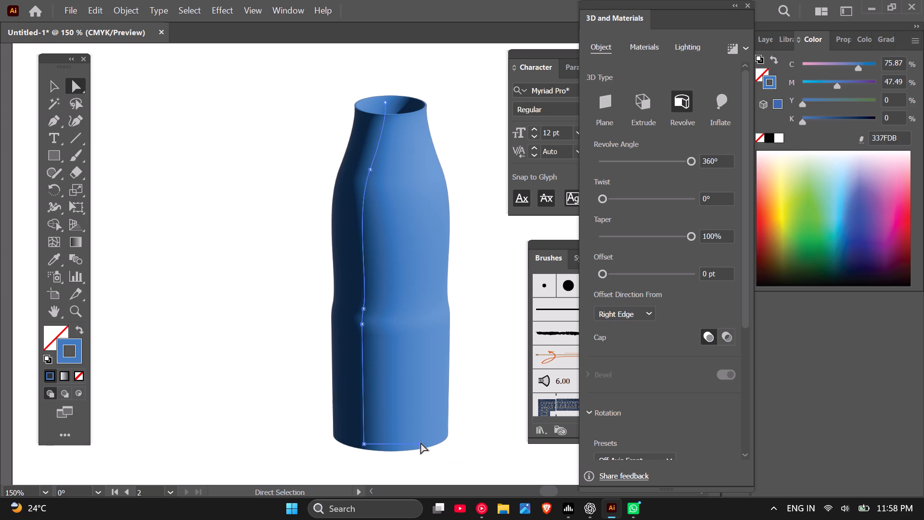
pyautogui.moveTo(420, 444); pyautogui.dragTo(413, 445)
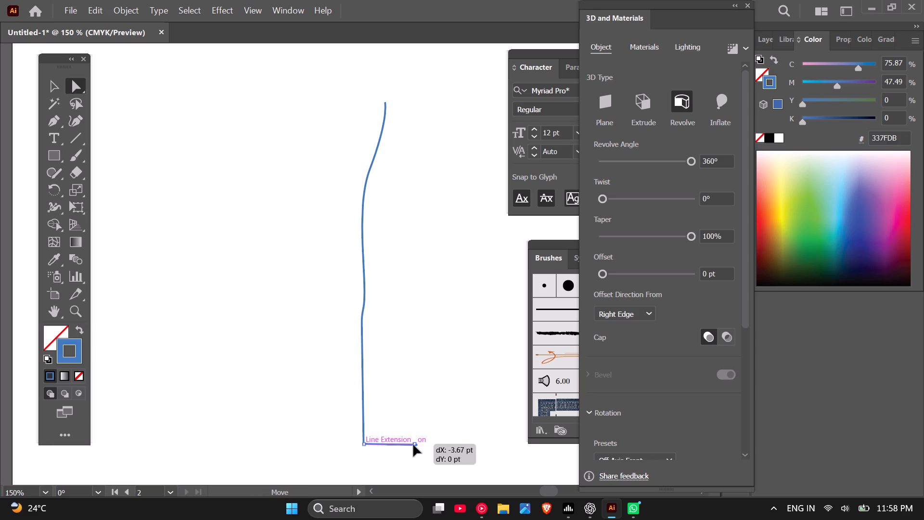
pyautogui.moveTo(413, 445); pyautogui.dragTo(411, 445)
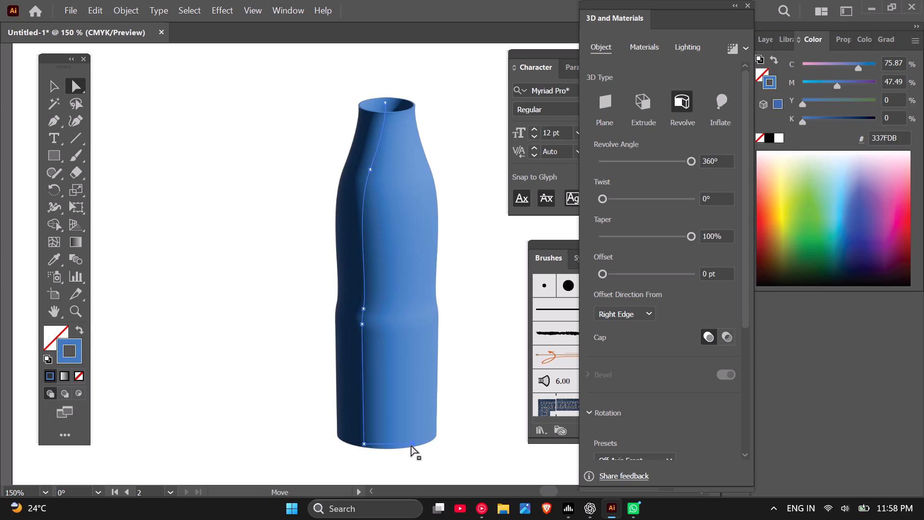
pyautogui.moveTo(411, 445); pyautogui.dragTo(407, 445)
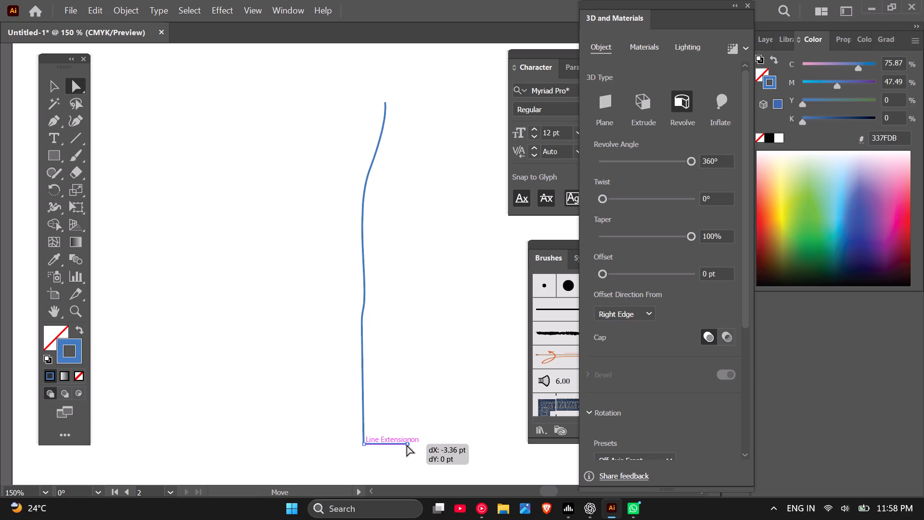
pyautogui.click(312, 404)
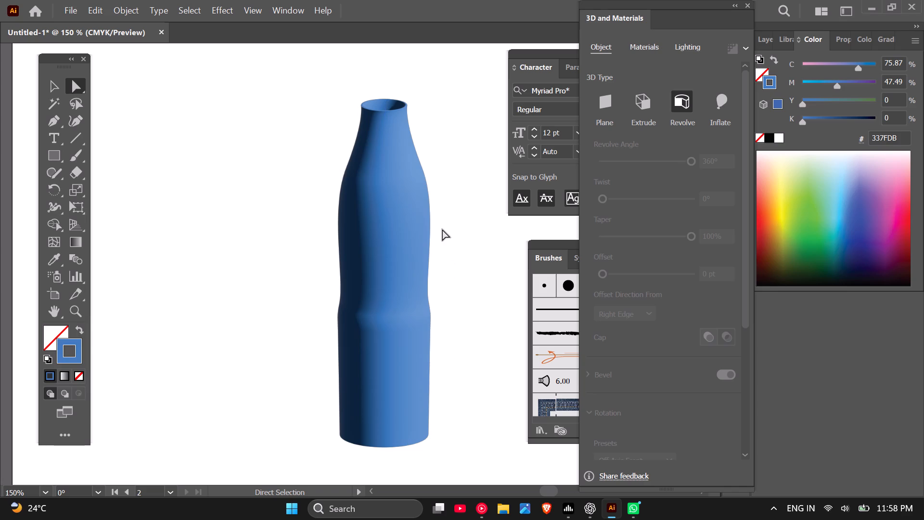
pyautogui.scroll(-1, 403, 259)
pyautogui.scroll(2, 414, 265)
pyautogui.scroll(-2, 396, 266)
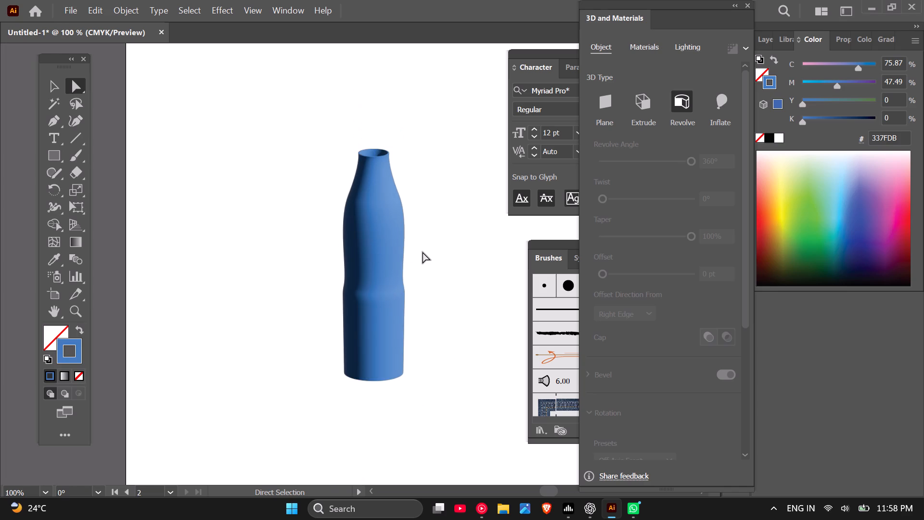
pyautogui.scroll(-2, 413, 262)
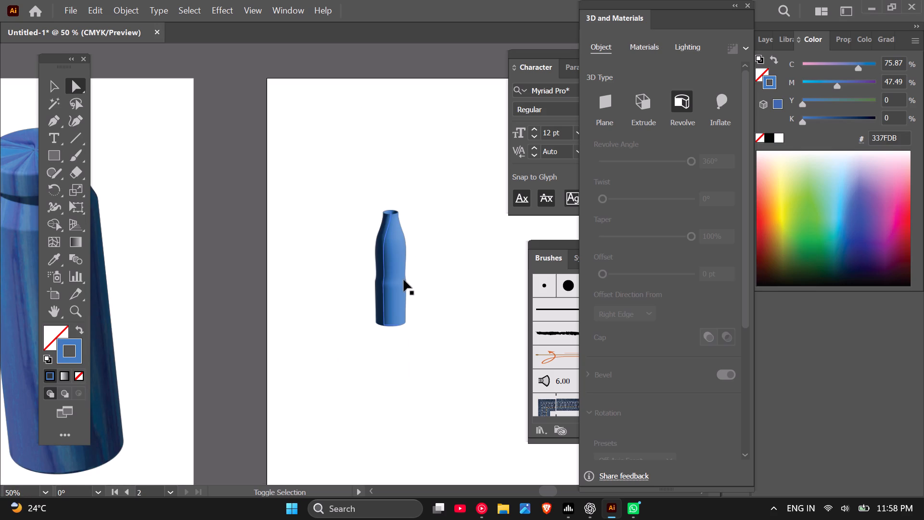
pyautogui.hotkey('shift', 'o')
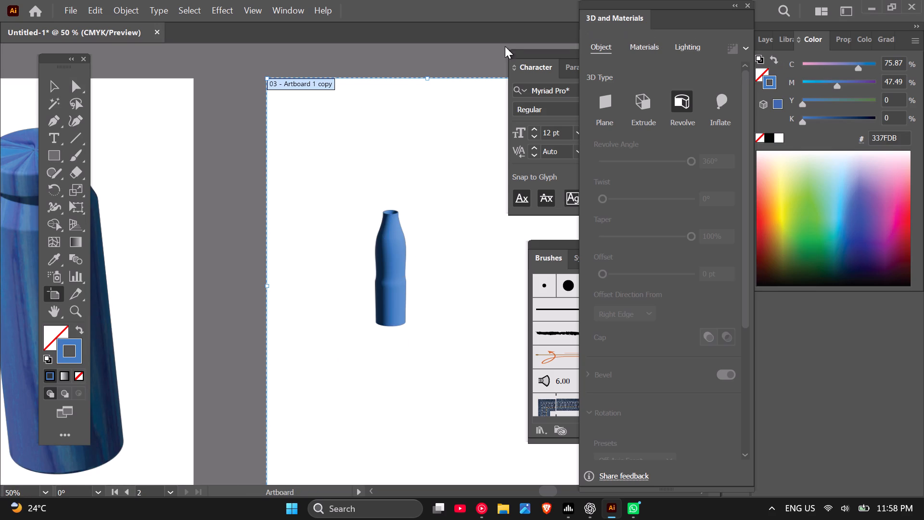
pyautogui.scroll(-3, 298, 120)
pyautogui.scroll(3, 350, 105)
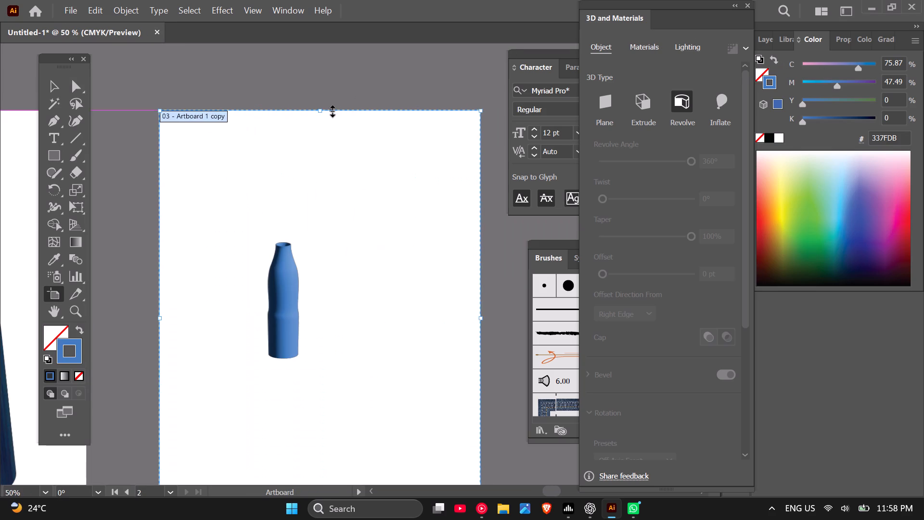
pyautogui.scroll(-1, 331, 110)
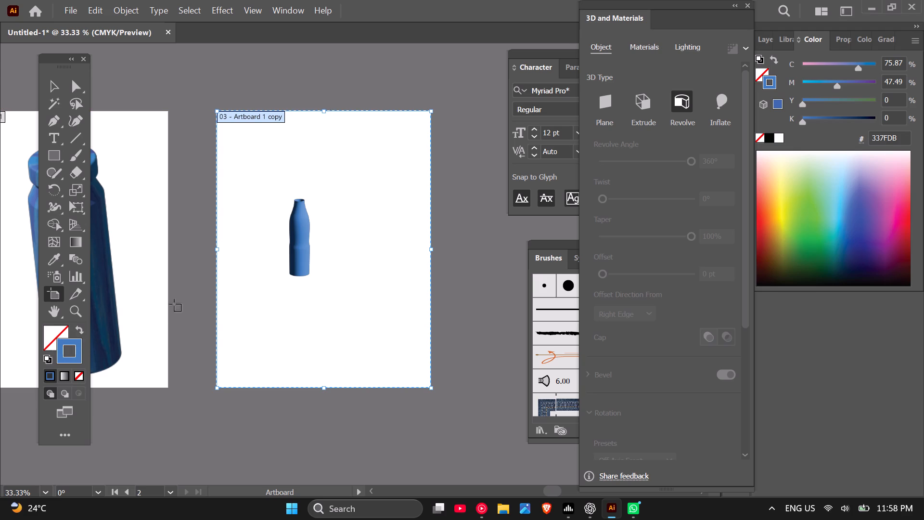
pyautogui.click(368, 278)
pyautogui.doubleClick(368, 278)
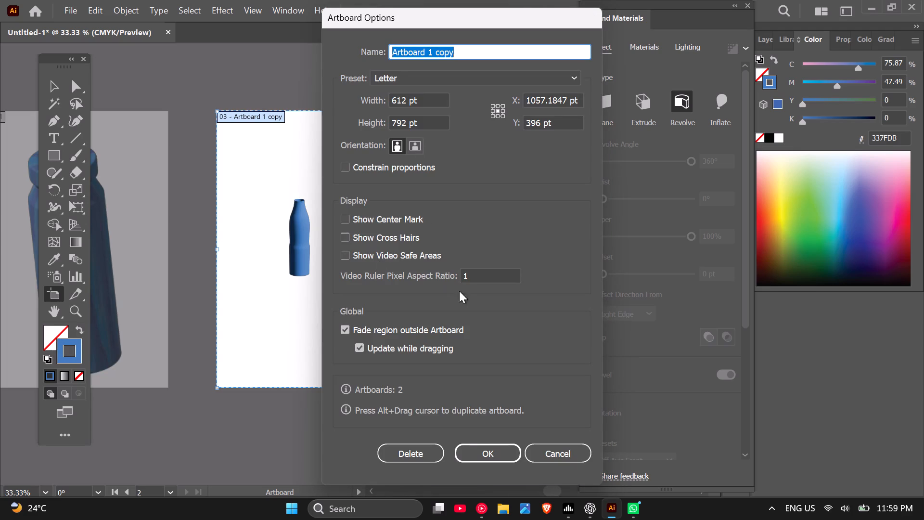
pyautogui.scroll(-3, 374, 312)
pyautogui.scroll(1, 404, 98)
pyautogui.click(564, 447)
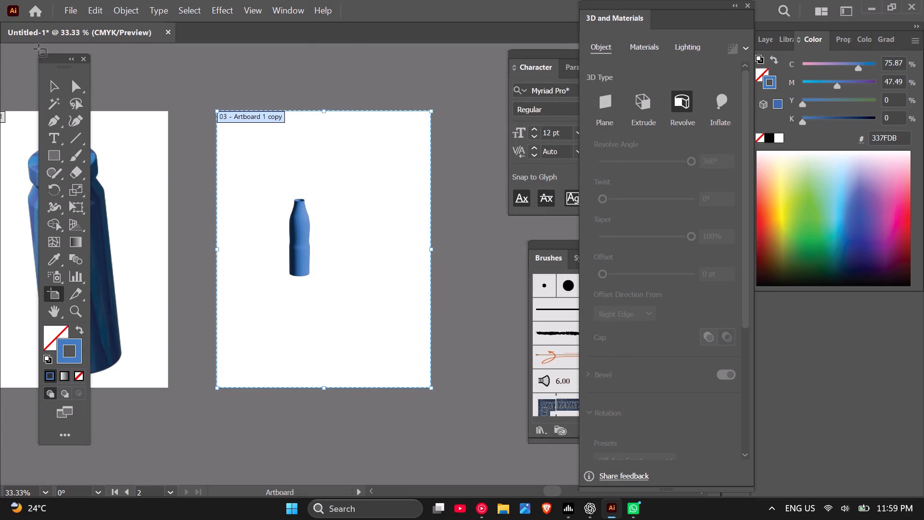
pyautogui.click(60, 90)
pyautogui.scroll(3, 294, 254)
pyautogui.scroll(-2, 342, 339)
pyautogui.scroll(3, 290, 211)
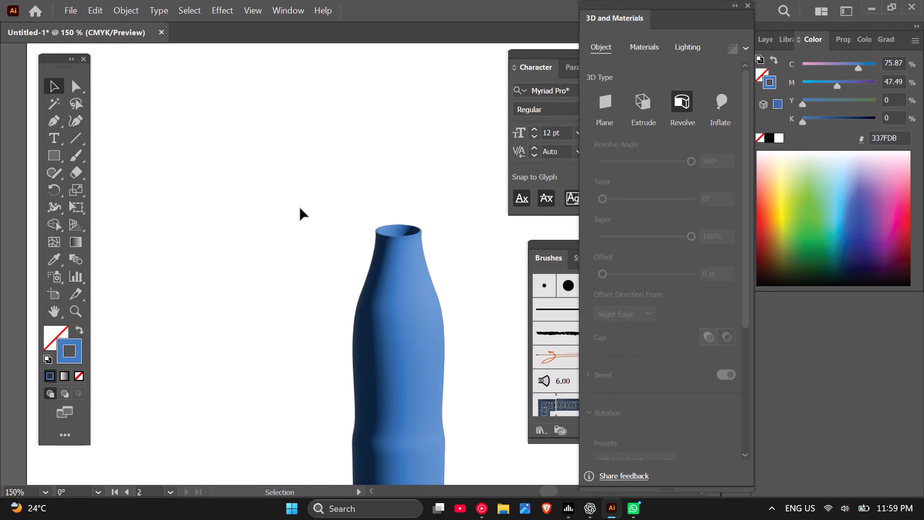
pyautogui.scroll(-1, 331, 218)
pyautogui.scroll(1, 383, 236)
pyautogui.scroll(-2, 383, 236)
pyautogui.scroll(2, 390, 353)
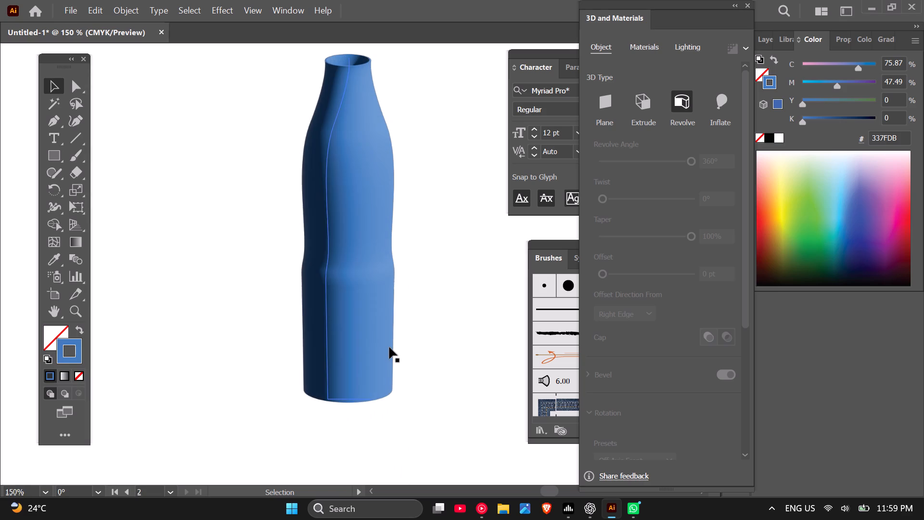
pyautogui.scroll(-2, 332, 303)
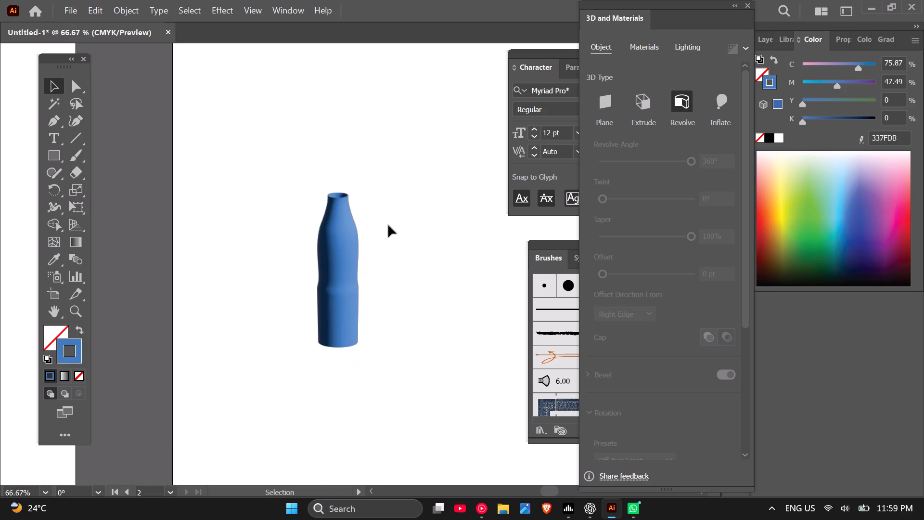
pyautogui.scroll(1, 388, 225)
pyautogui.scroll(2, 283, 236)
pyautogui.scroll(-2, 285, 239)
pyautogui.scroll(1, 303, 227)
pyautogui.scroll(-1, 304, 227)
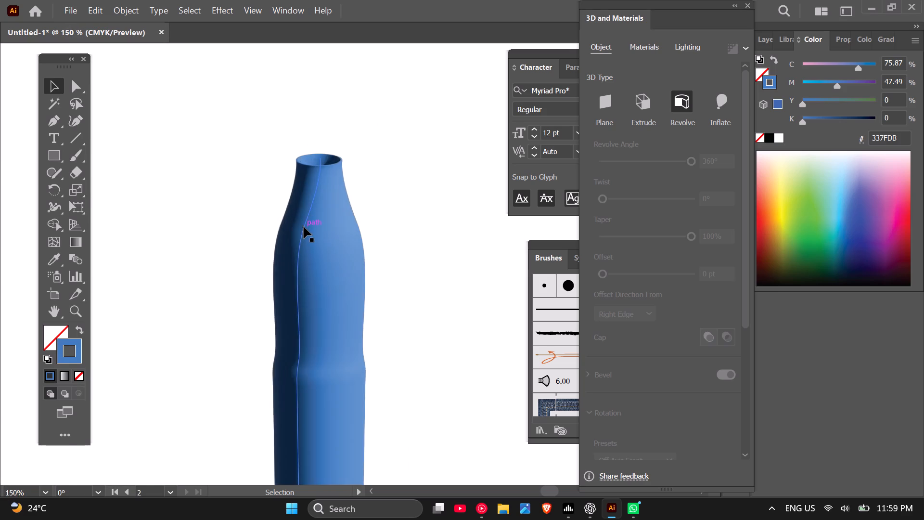
# Set the stroke colour for new artwork to orange-red D85B35.
pyautogui.doubleClick(65, 338)
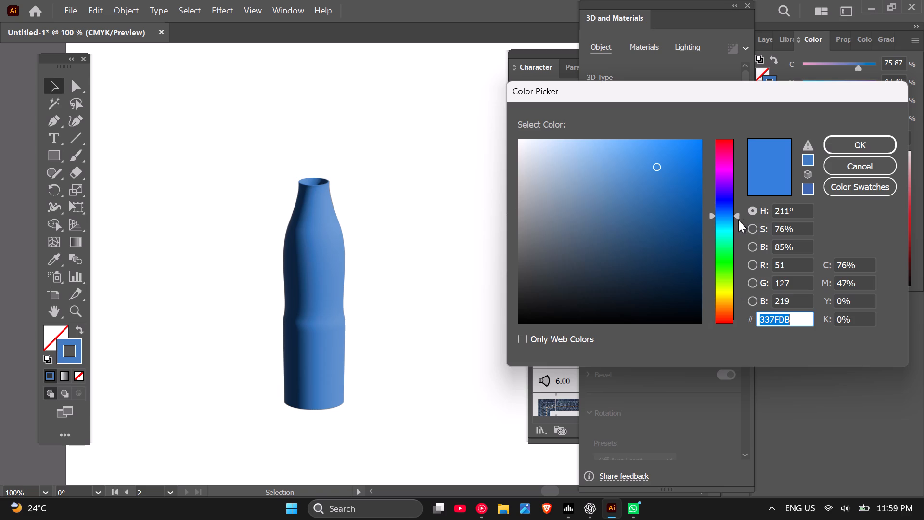
pyautogui.click(725, 305)
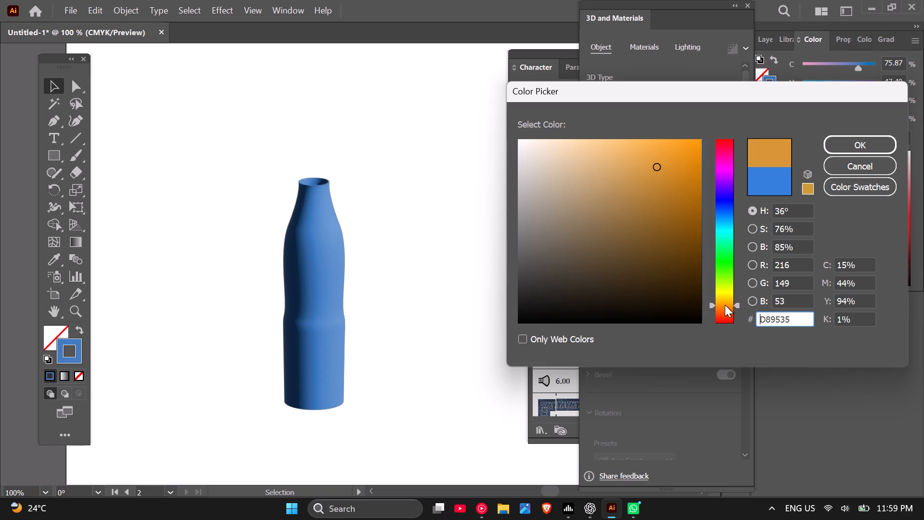
pyautogui.click(722, 315)
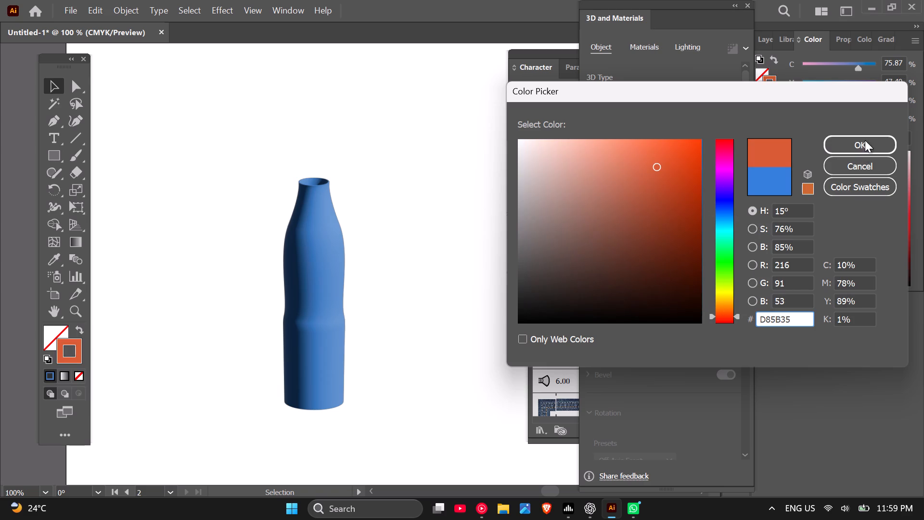
pyautogui.click(865, 140)
# With the Pen tool, draw a vertical line about 14 pt long beside the bottle's mouth and extend its top with a short horizontal segment away from the bottle.
pyautogui.scroll(1, 332, 207)
pyautogui.scroll(-1, 316, 218)
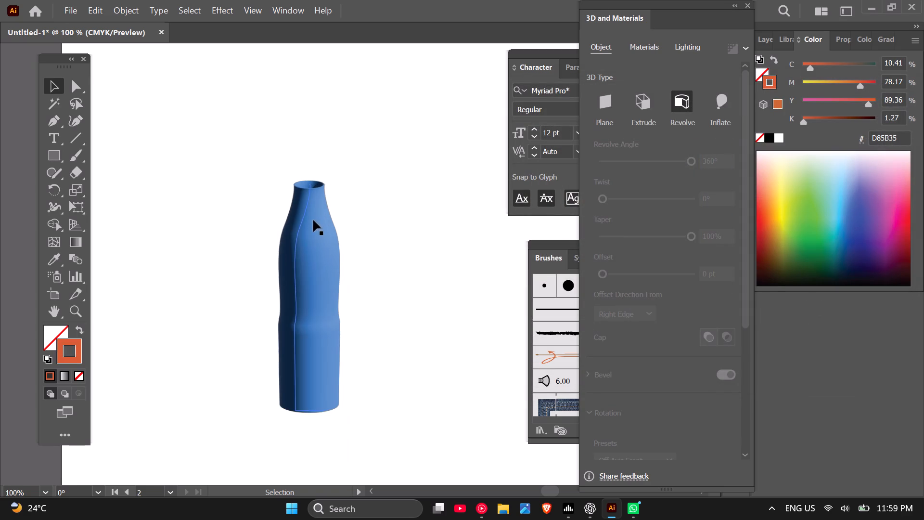
pyautogui.scroll(2, 356, 189)
pyautogui.scroll(1, 295, 144)
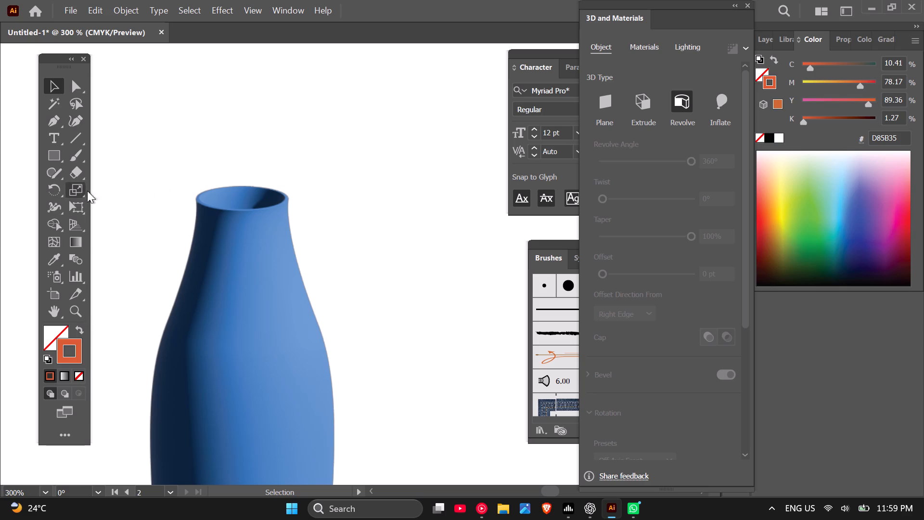
pyautogui.click(54, 119)
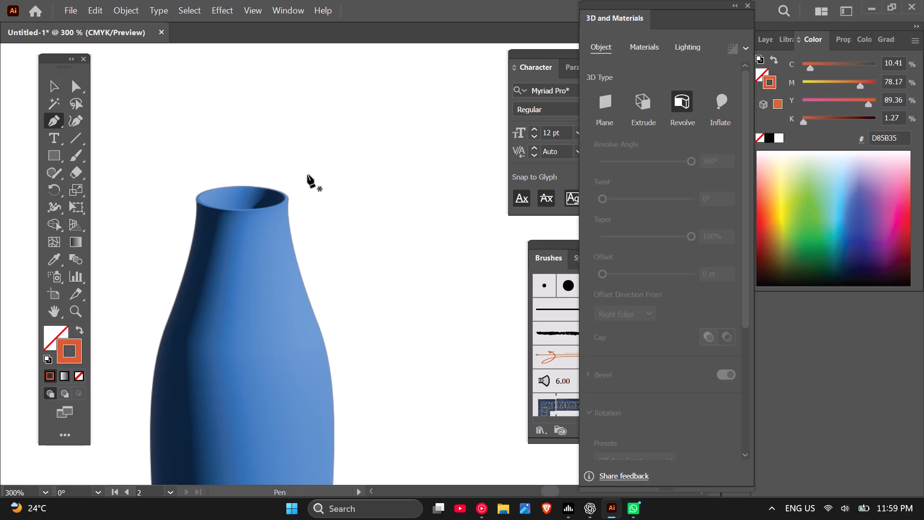
pyautogui.click(308, 175)
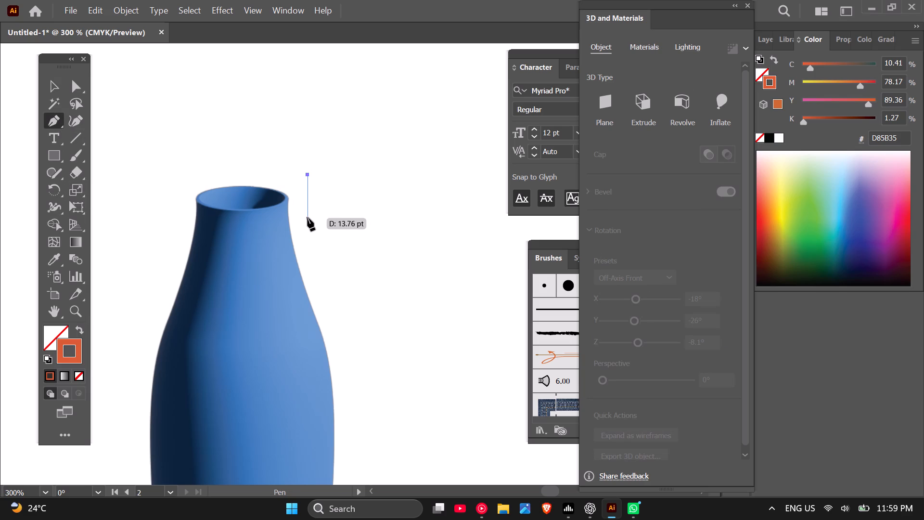
pyautogui.keyDown('shift'); pyautogui.click(308, 218); pyautogui.keyUp('shift')
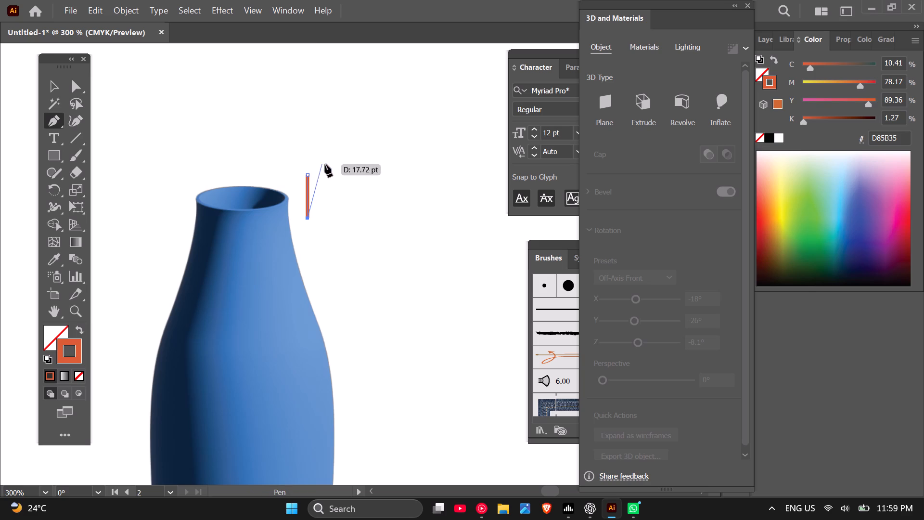
pyautogui.press('Return')
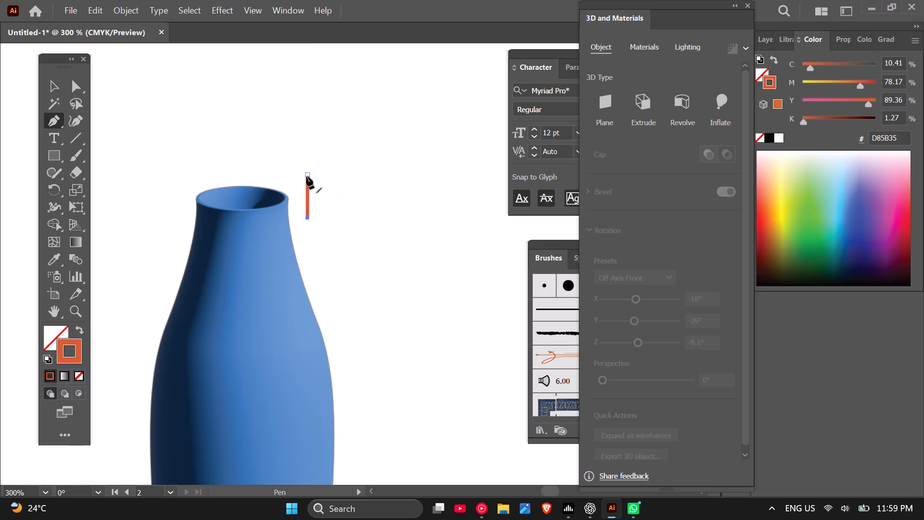
pyautogui.click(307, 175)
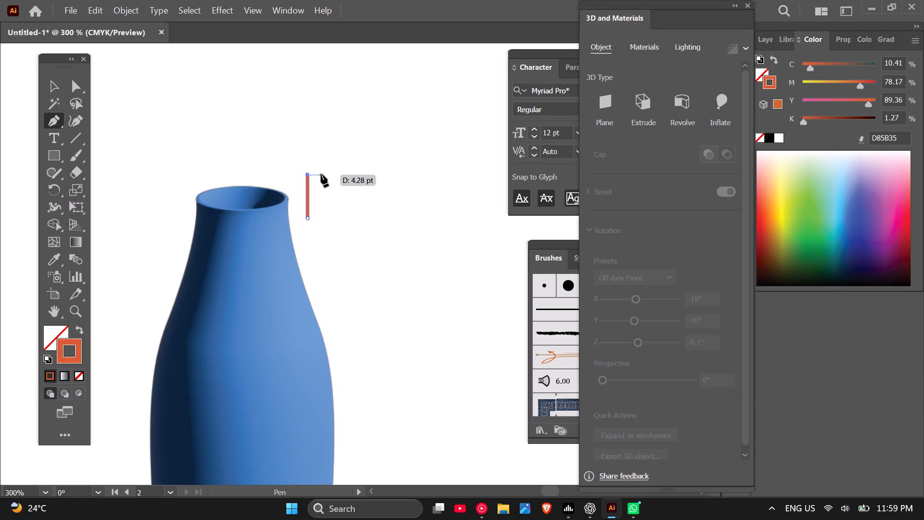
pyautogui.keyDown('shift'); pyautogui.click(323, 174); pyautogui.keyUp('shift')
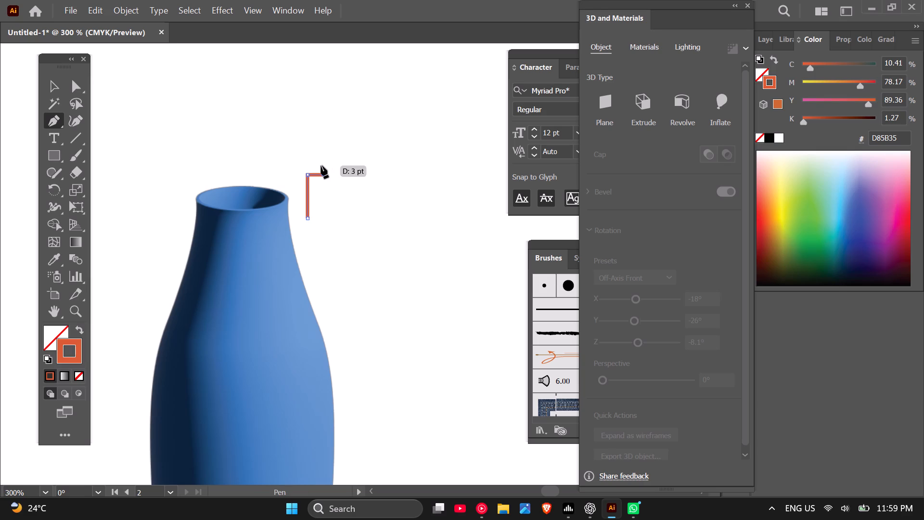
# Continue the cap profile upward with a riser about 1.9 pt high, a small inward curve, a short neck and an outward-slanting tip.
pyautogui.scroll(3, 322, 158)
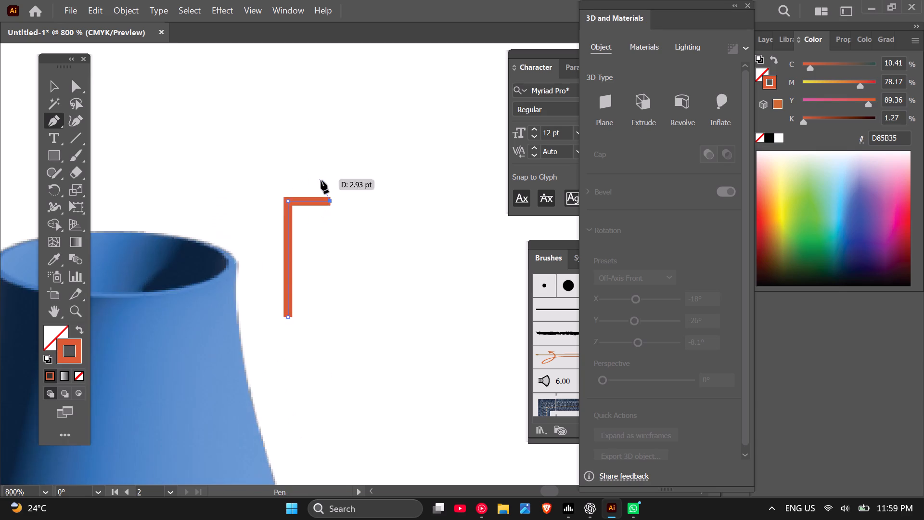
pyautogui.scroll(3, 321, 181)
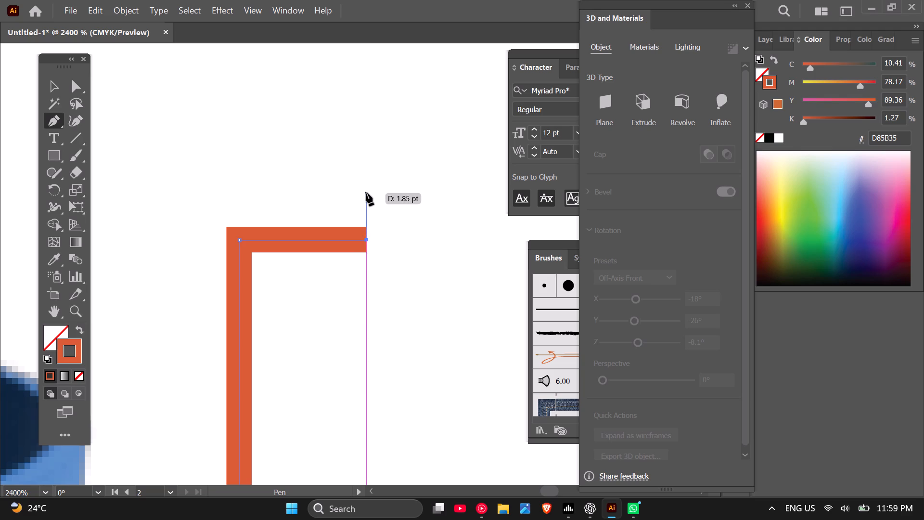
pyautogui.click(366, 193)
pyautogui.moveTo(348, 175); pyautogui.dragTo(364, 171)
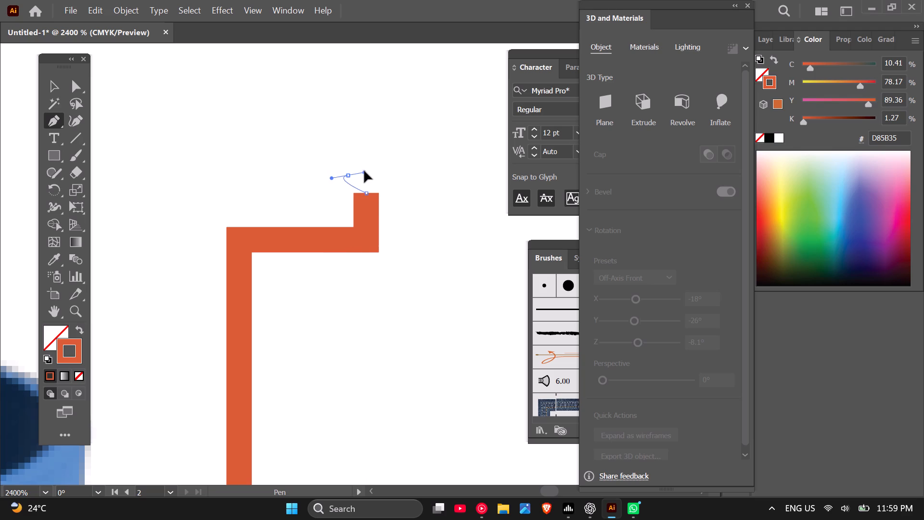
pyautogui.moveTo(364, 171); pyautogui.dragTo(365, 170)
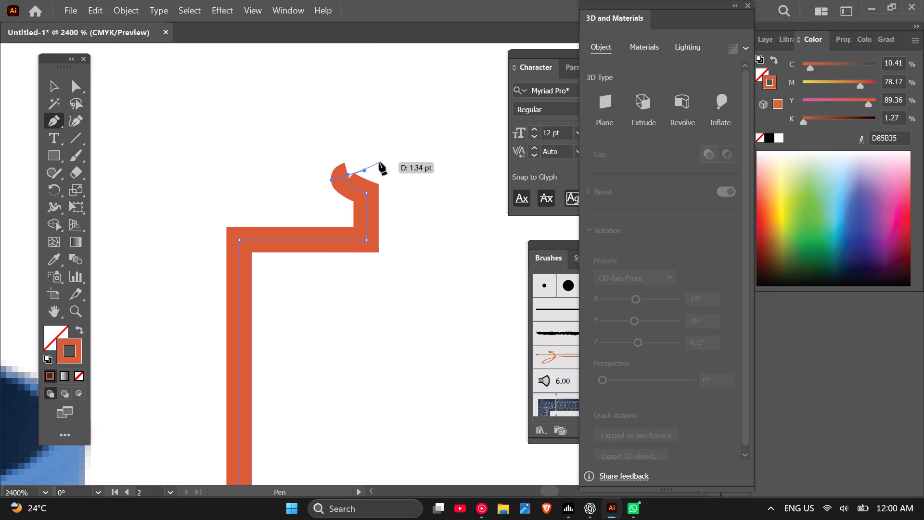
pyautogui.click(374, 142)
pyautogui.scroll(-2, 374, 137)
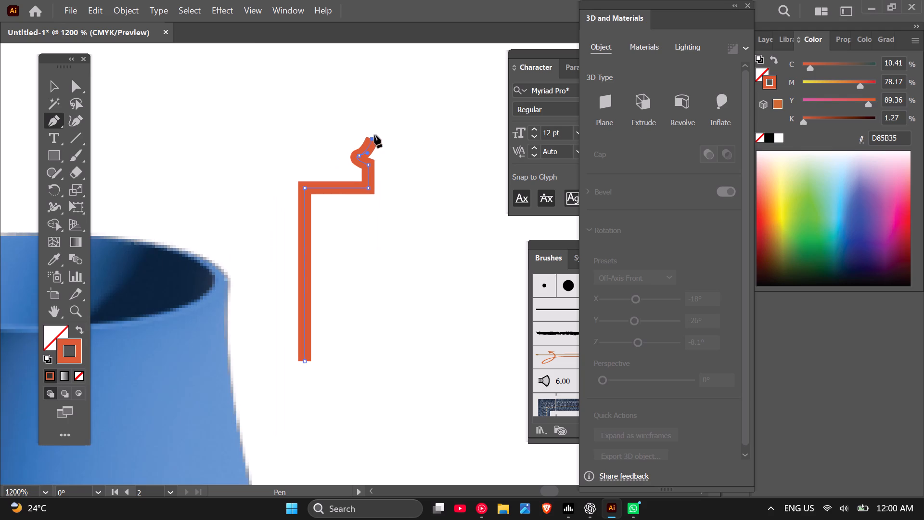
pyautogui.click(373, 111)
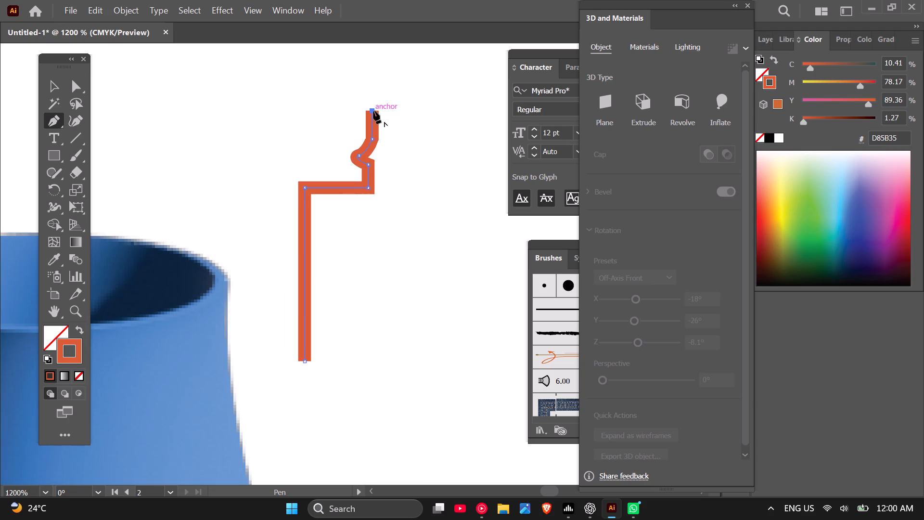
pyautogui.click(392, 87)
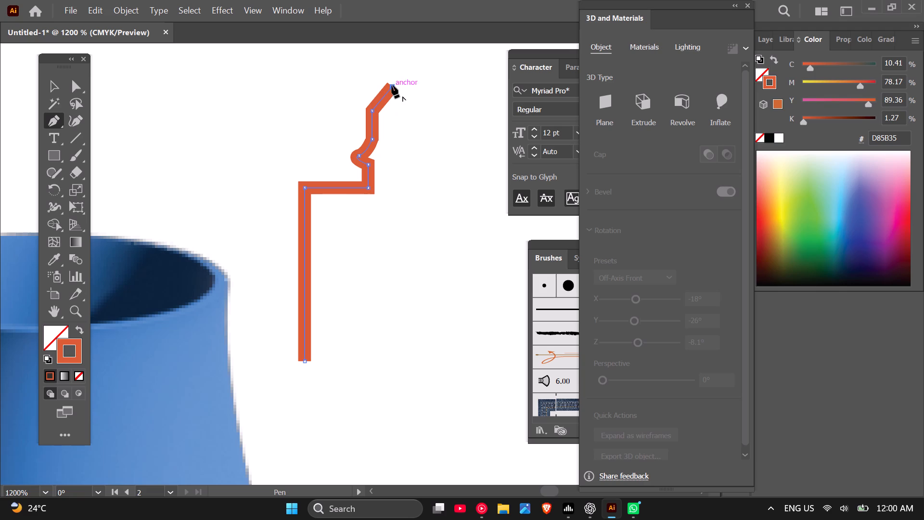
pyautogui.press('Return')
pyautogui.scroll(-3, 385, 99)
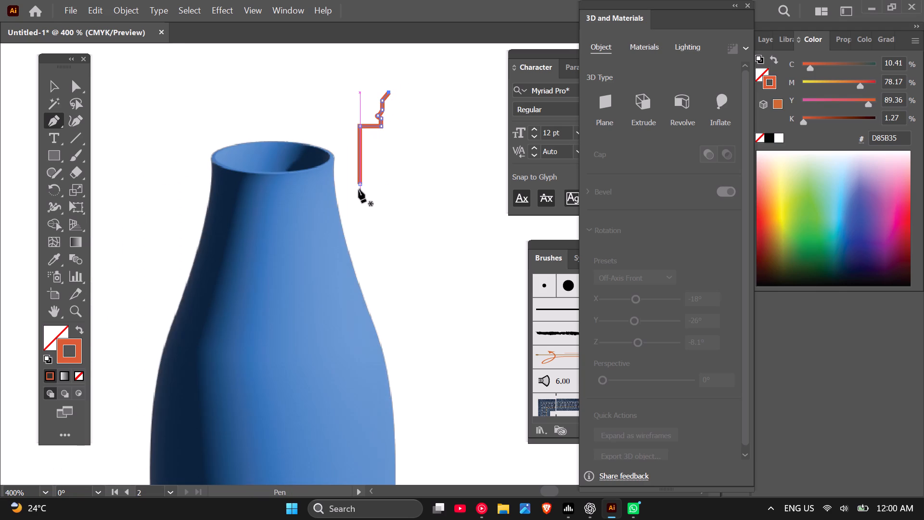
# Revolve the orange cap profile into a 3D object with its offset direction set from the Right Edge.
pyautogui.click(672, 107)
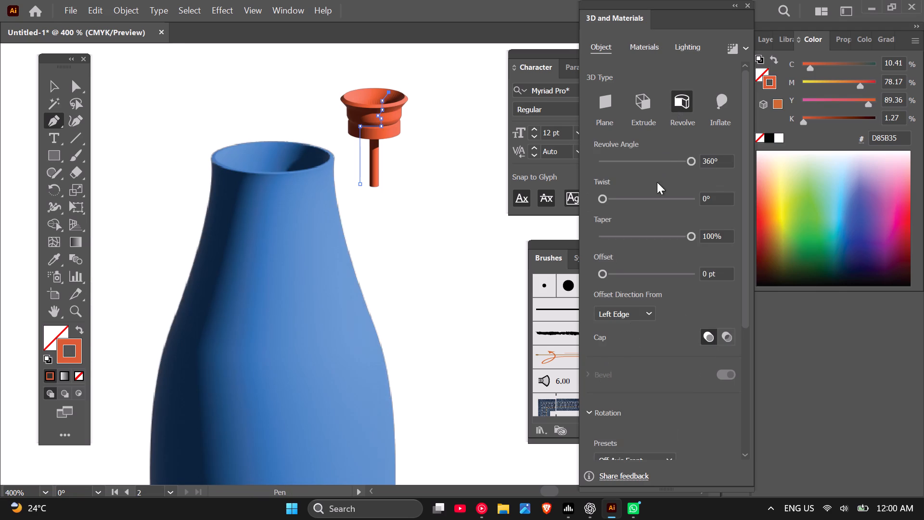
pyautogui.click(628, 310)
pyautogui.click(631, 346)
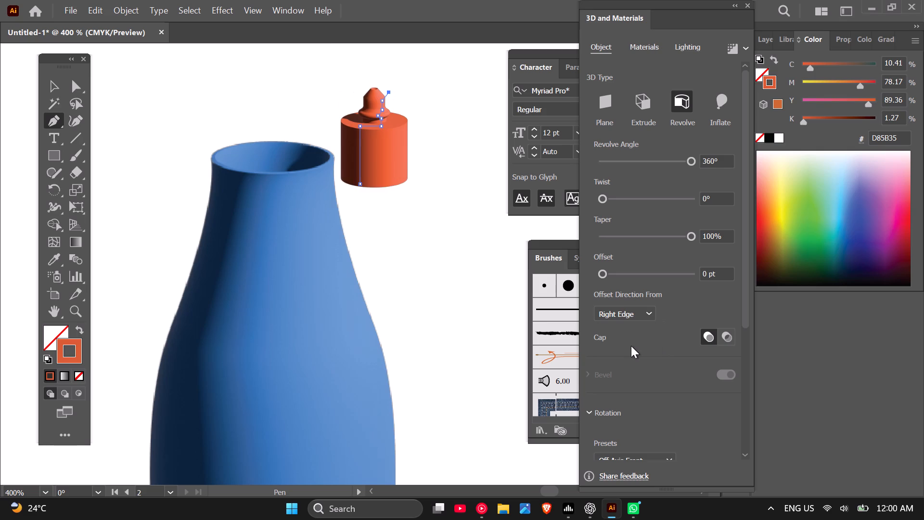
# Move the revolved orange cap over to the mouth of the blue bottle.
pyautogui.scroll(2, 422, 190)
pyautogui.scroll(-2, 453, 250)
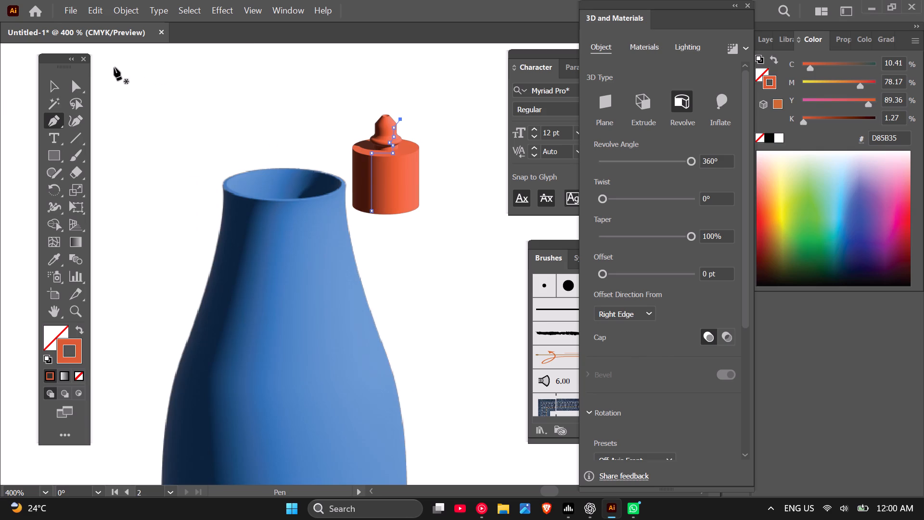
pyautogui.click(46, 79)
pyautogui.scroll(-1, 454, 268)
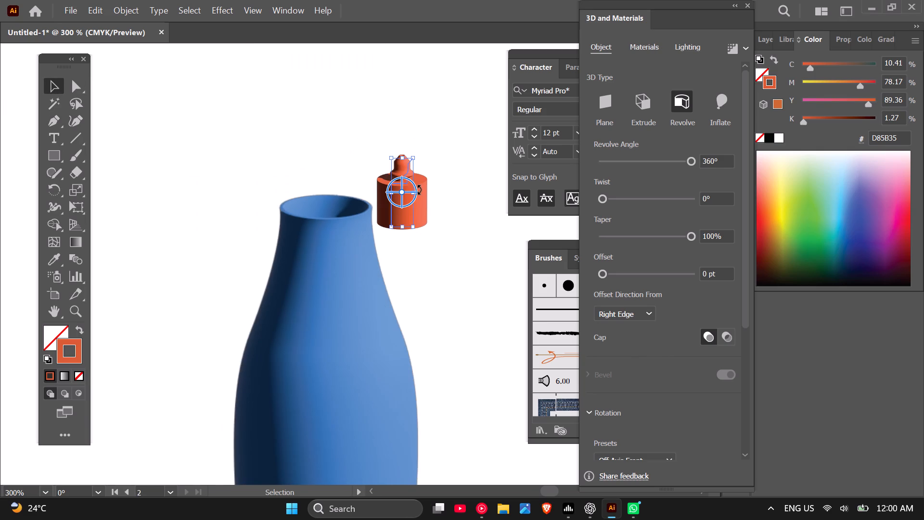
pyautogui.moveTo(426, 200); pyautogui.dragTo(341, 196)
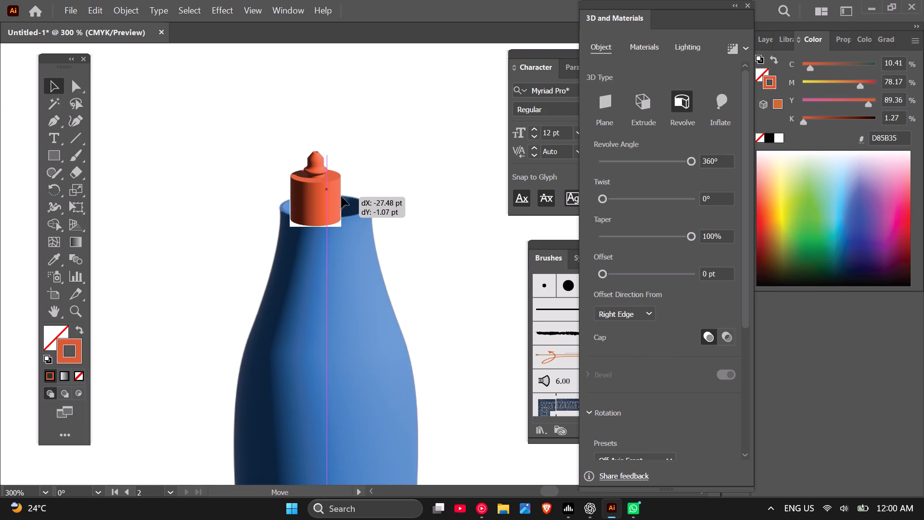
pyautogui.moveTo(341, 196); pyautogui.dragTo(328, 189)
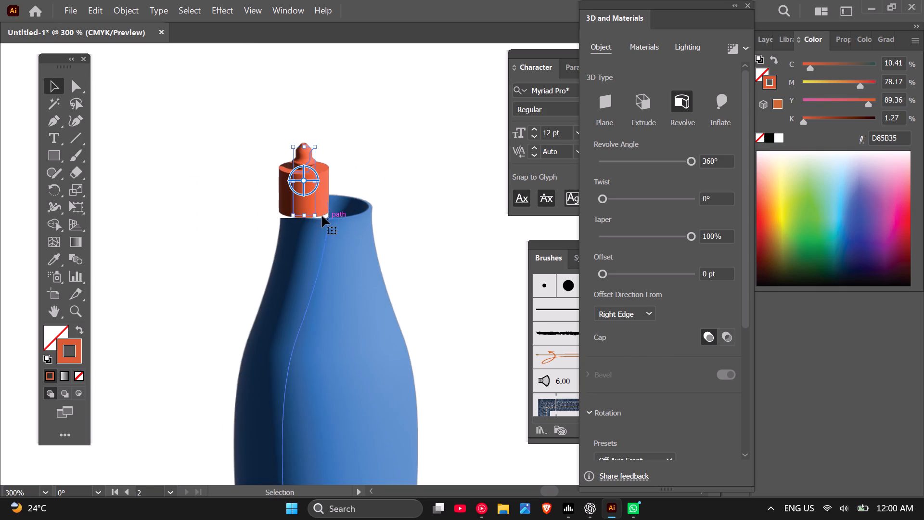
# Enlarge the orange cap from its lower outer corner until it spans the bottle's mouth.
pyautogui.moveTo(316, 215); pyautogui.dragTo(332, 221)
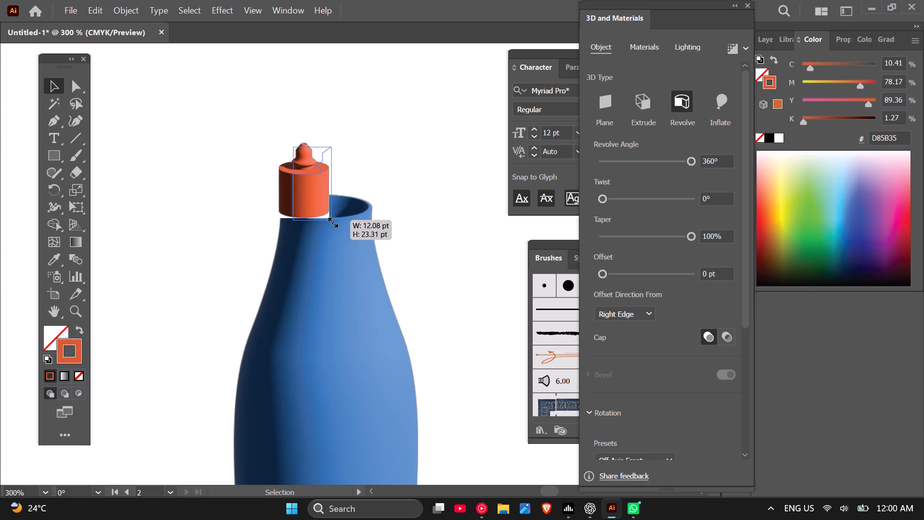
pyautogui.moveTo(332, 221); pyautogui.dragTo(345, 226)
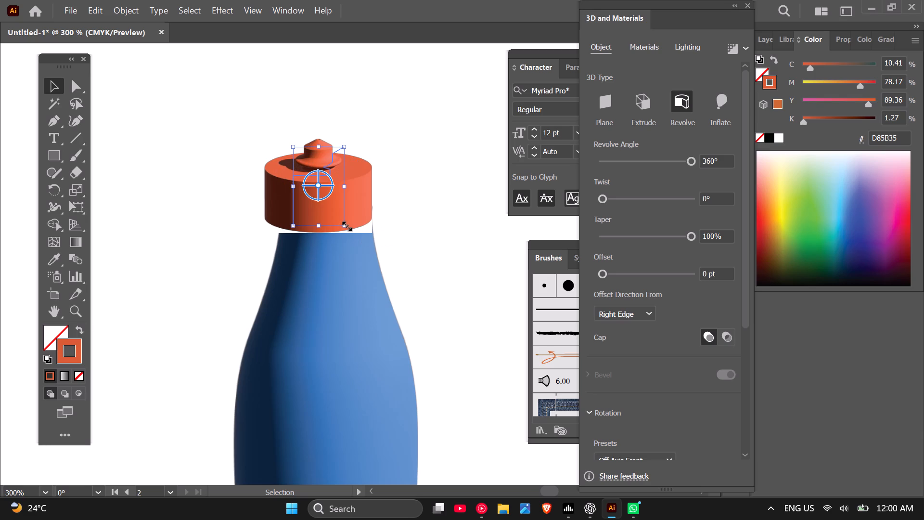
pyautogui.click(426, 253)
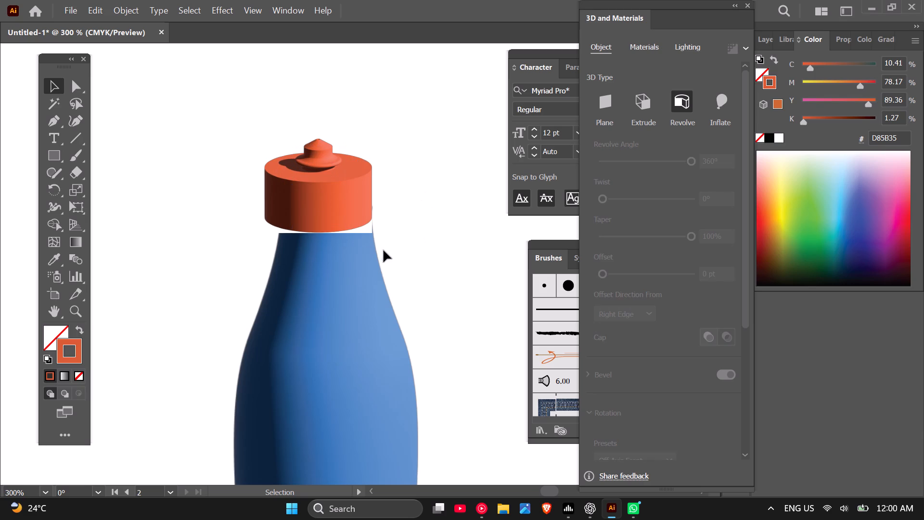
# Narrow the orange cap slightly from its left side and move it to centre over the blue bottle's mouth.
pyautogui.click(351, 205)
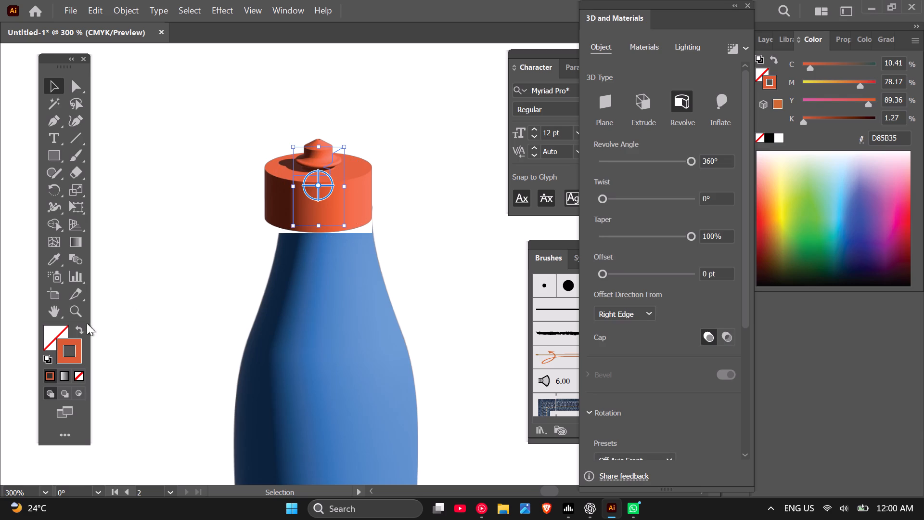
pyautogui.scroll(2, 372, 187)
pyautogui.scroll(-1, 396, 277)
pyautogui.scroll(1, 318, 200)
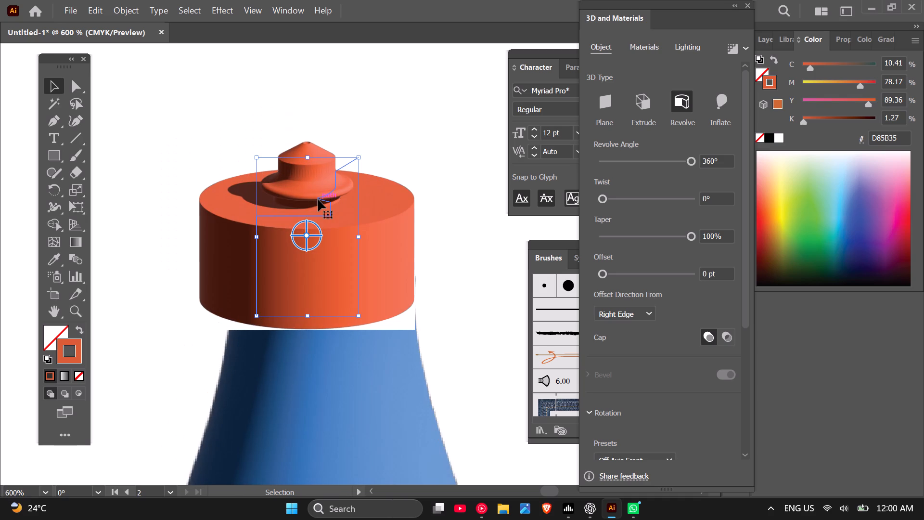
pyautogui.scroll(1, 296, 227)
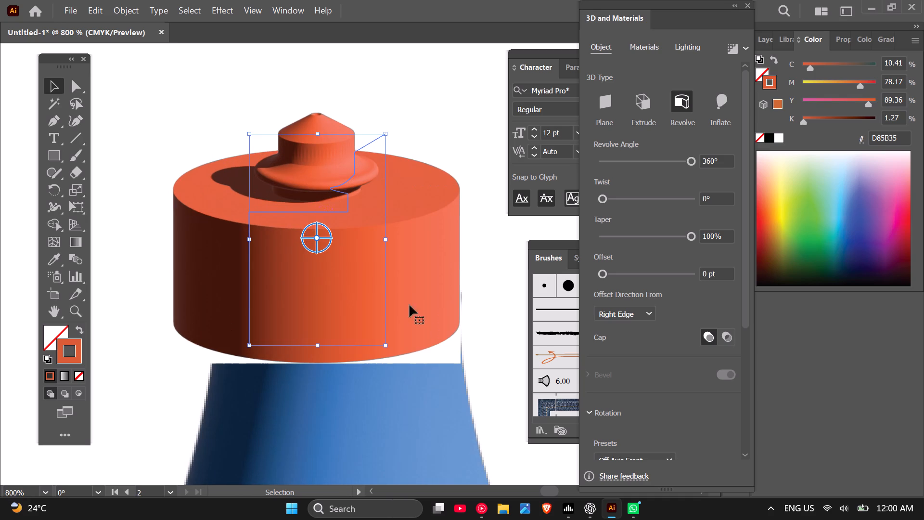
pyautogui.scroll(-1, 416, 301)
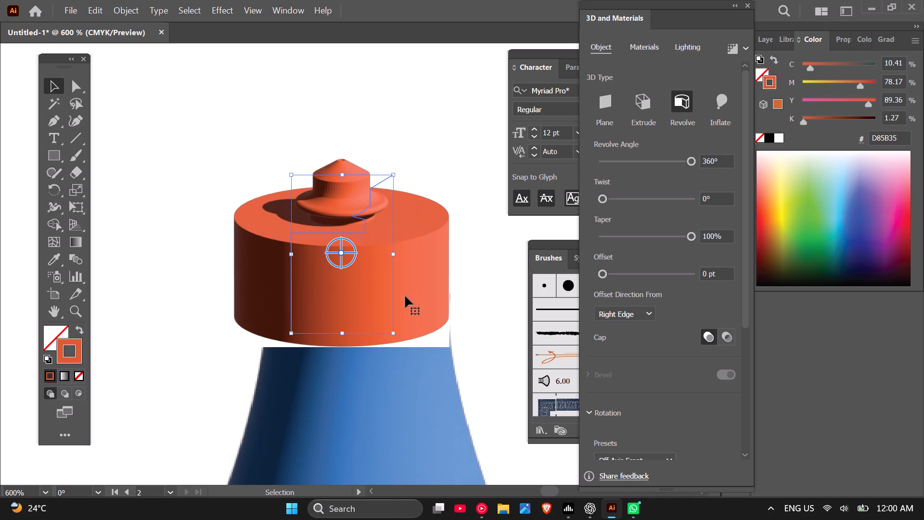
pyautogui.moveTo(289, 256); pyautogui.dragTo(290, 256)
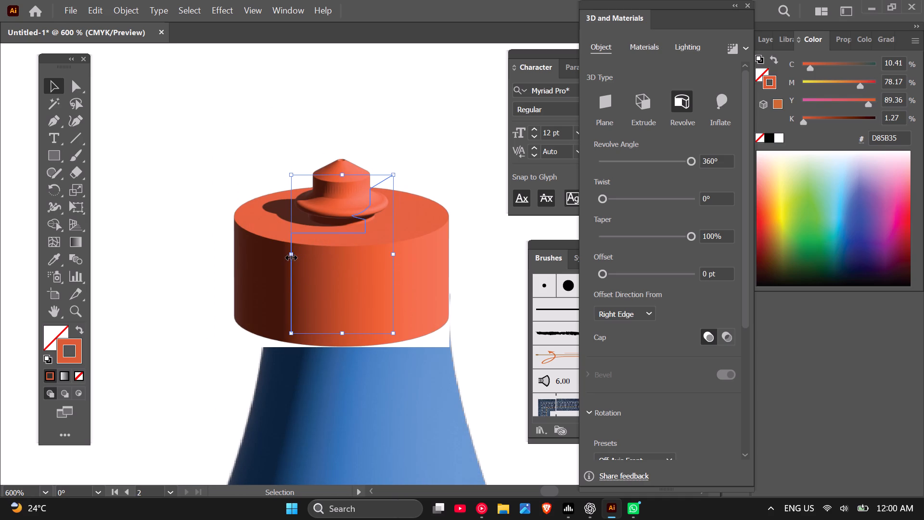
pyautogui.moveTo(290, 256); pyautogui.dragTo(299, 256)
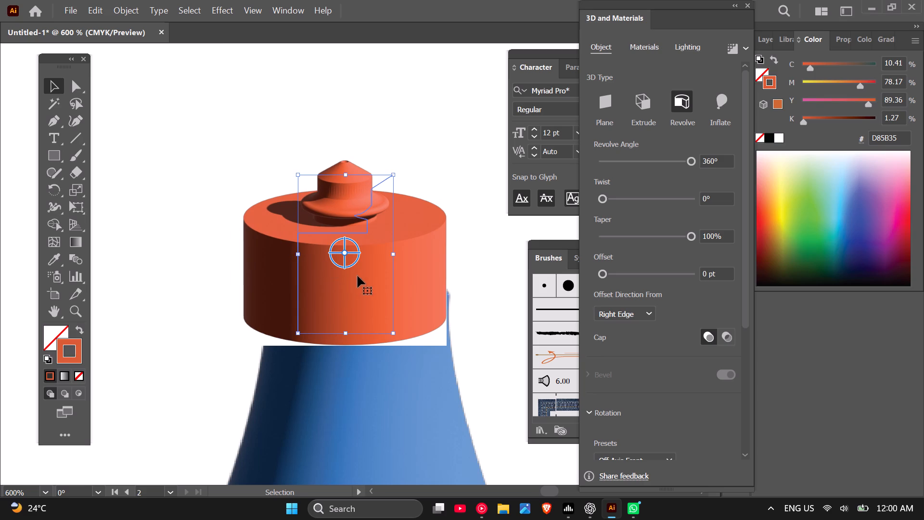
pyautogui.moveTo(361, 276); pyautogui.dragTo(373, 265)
# Examine how the orange cap's lower edge meets the neck of the blue bottle.
pyautogui.click(261, 178)
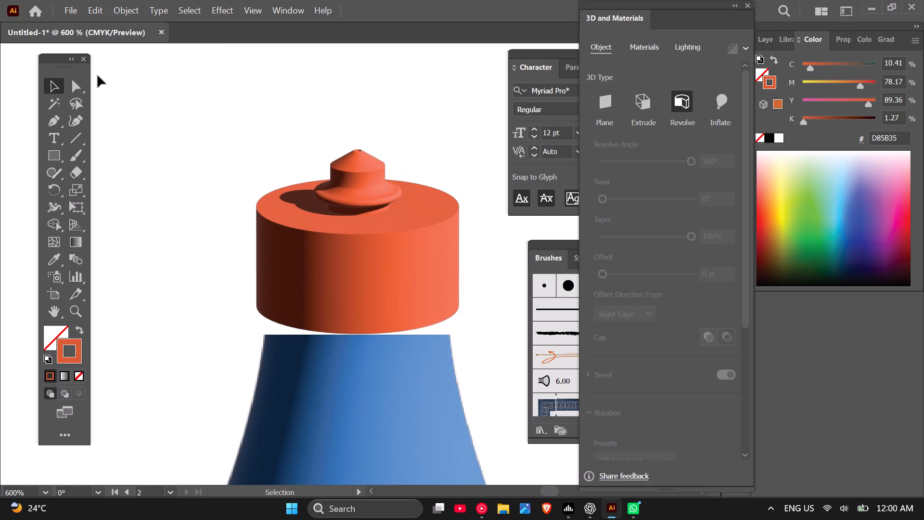
pyautogui.click(146, 304)
pyautogui.click(368, 283)
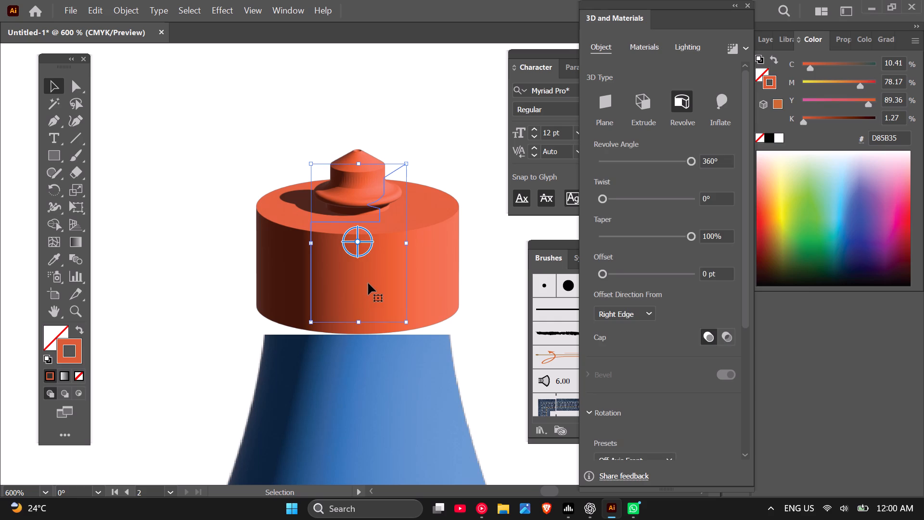
pyautogui.click(436, 331)
pyautogui.scroll(-2, 434, 331)
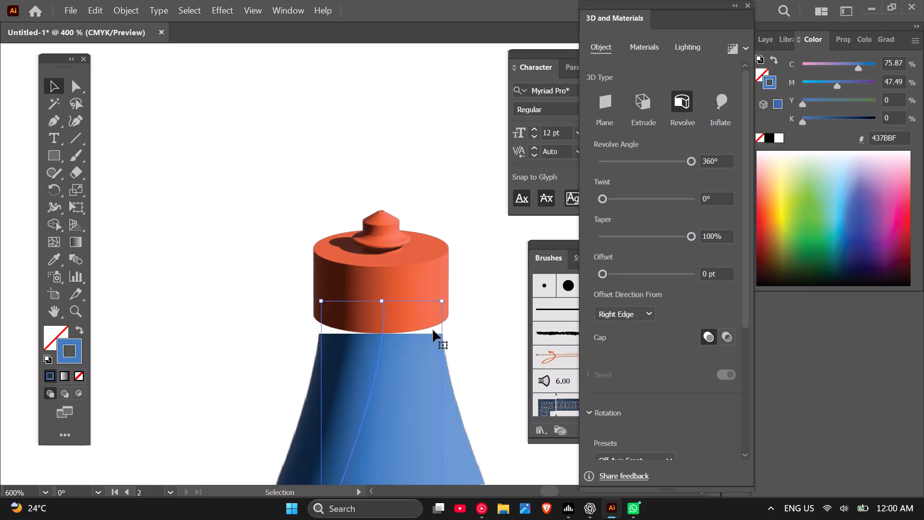
pyautogui.scroll(-1, 433, 330)
pyautogui.click(427, 301)
pyautogui.scroll(3, 427, 301)
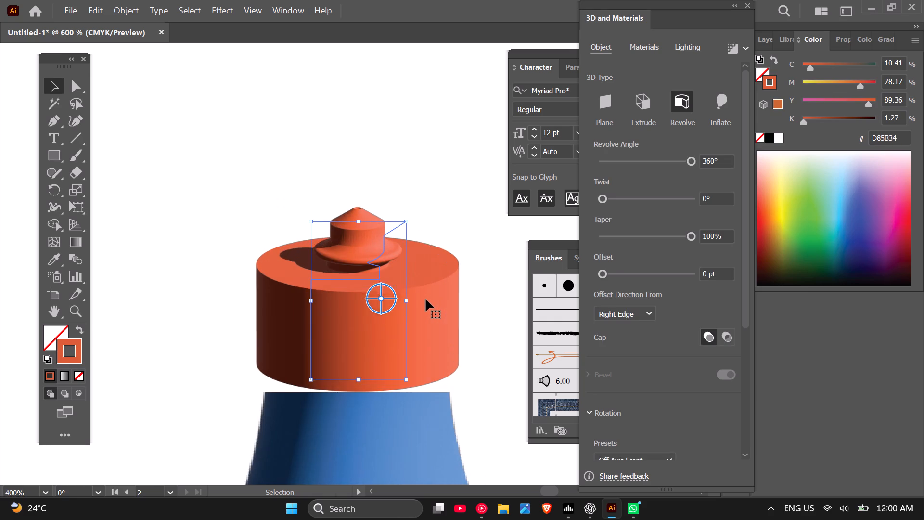
pyautogui.scroll(-1, 424, 299)
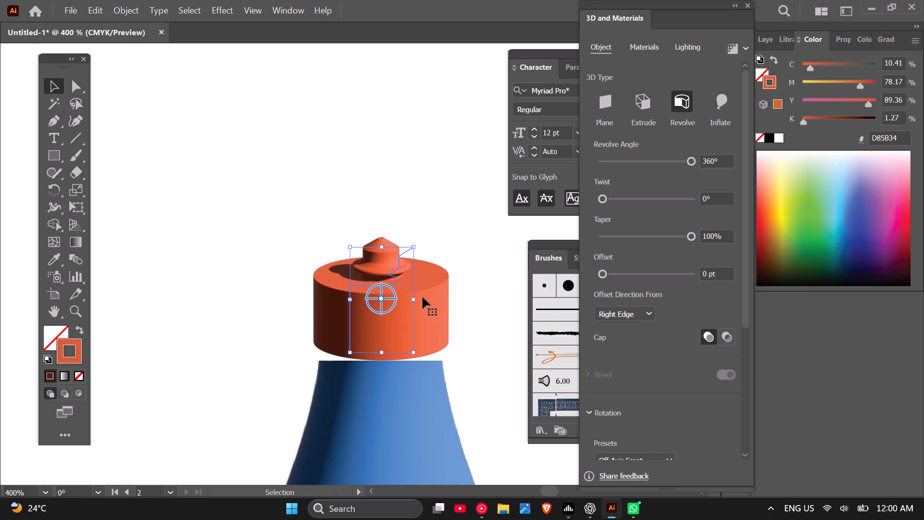
pyautogui.click(480, 313)
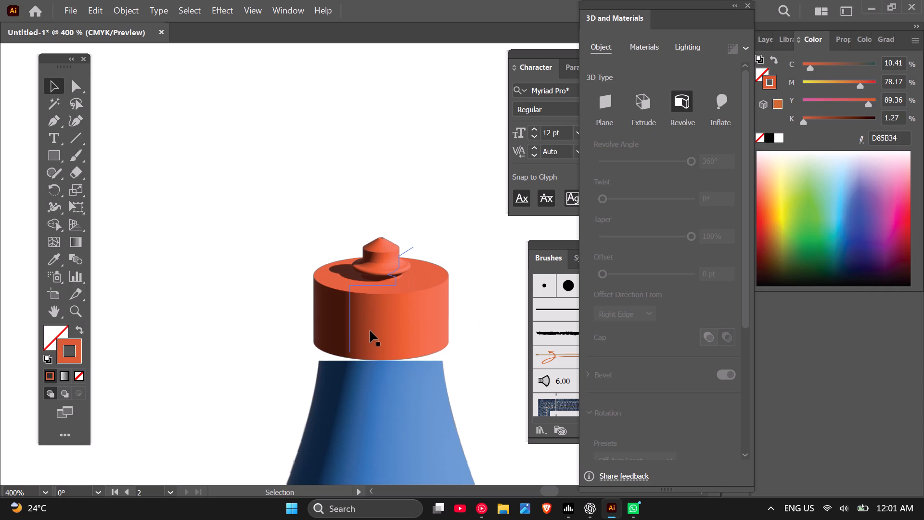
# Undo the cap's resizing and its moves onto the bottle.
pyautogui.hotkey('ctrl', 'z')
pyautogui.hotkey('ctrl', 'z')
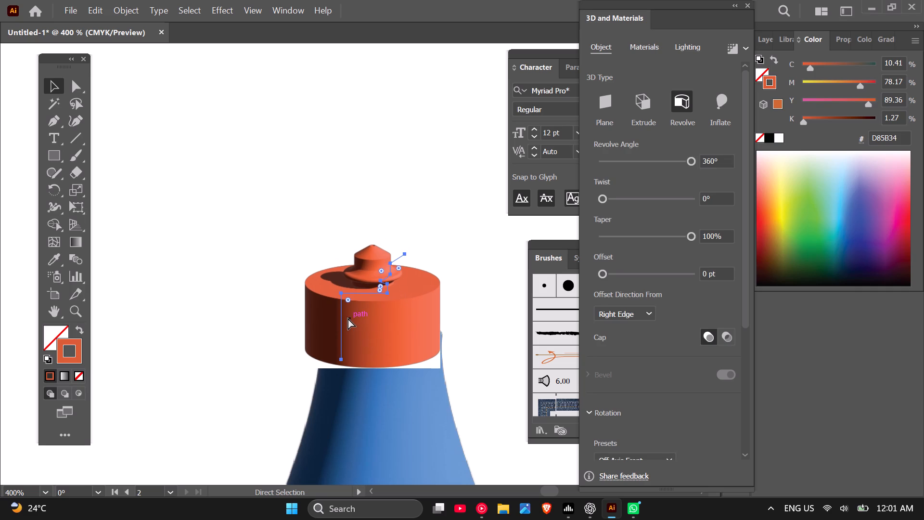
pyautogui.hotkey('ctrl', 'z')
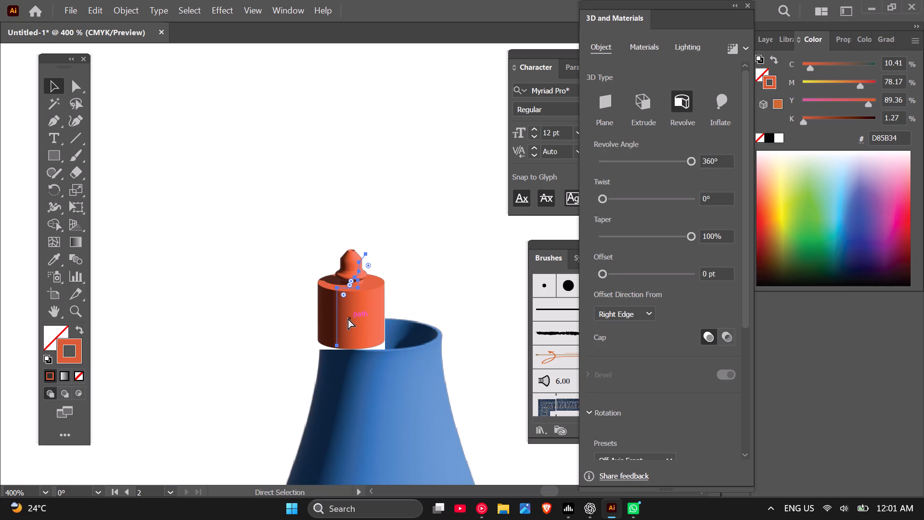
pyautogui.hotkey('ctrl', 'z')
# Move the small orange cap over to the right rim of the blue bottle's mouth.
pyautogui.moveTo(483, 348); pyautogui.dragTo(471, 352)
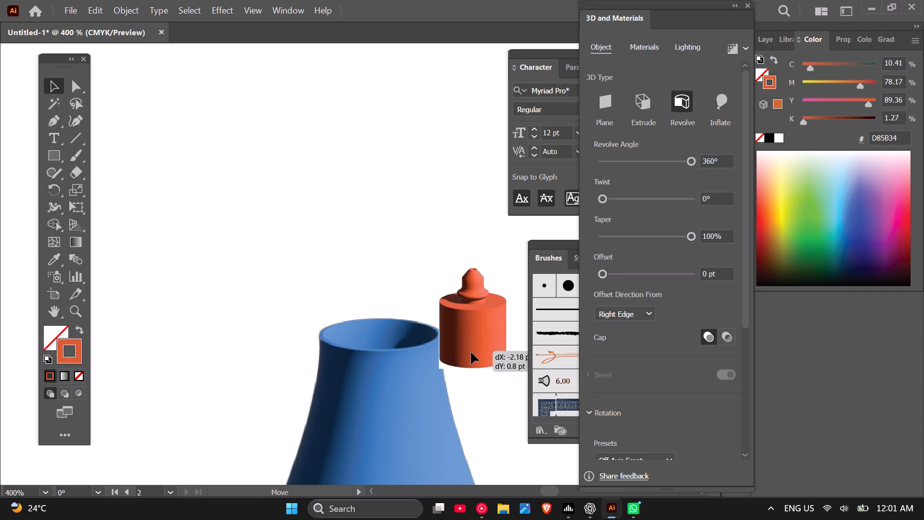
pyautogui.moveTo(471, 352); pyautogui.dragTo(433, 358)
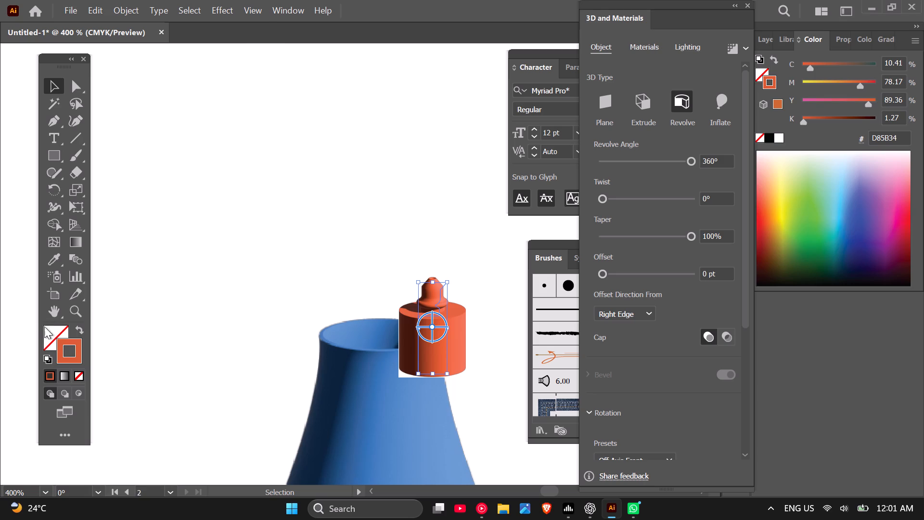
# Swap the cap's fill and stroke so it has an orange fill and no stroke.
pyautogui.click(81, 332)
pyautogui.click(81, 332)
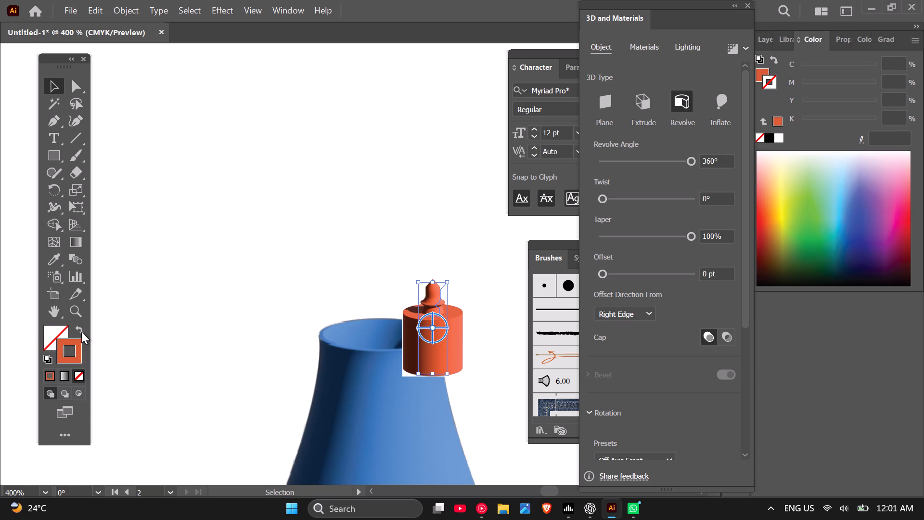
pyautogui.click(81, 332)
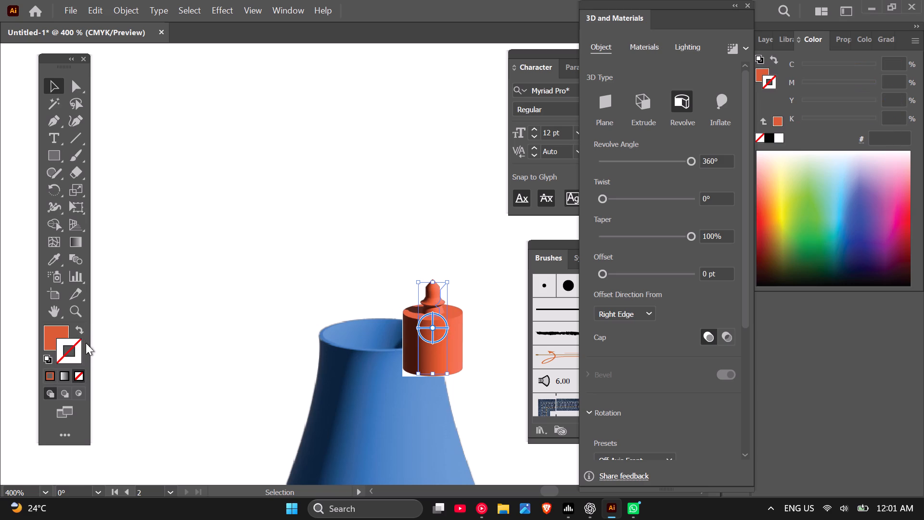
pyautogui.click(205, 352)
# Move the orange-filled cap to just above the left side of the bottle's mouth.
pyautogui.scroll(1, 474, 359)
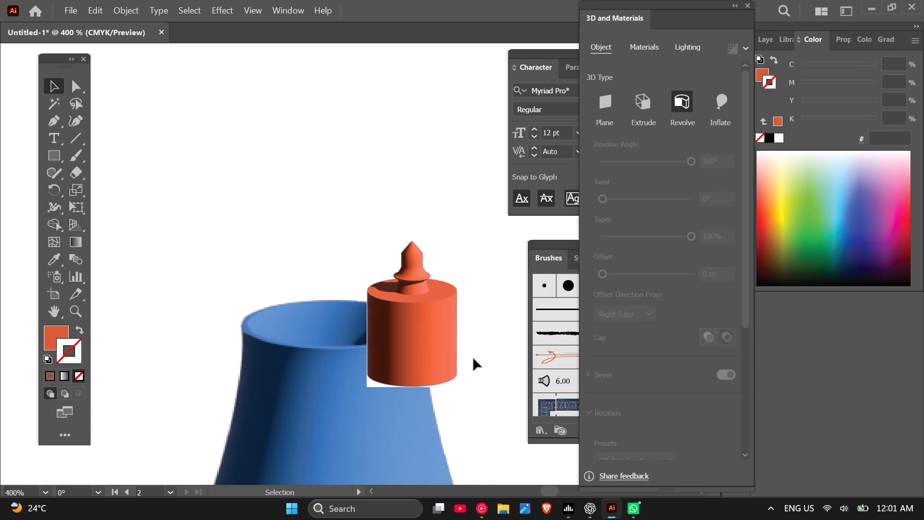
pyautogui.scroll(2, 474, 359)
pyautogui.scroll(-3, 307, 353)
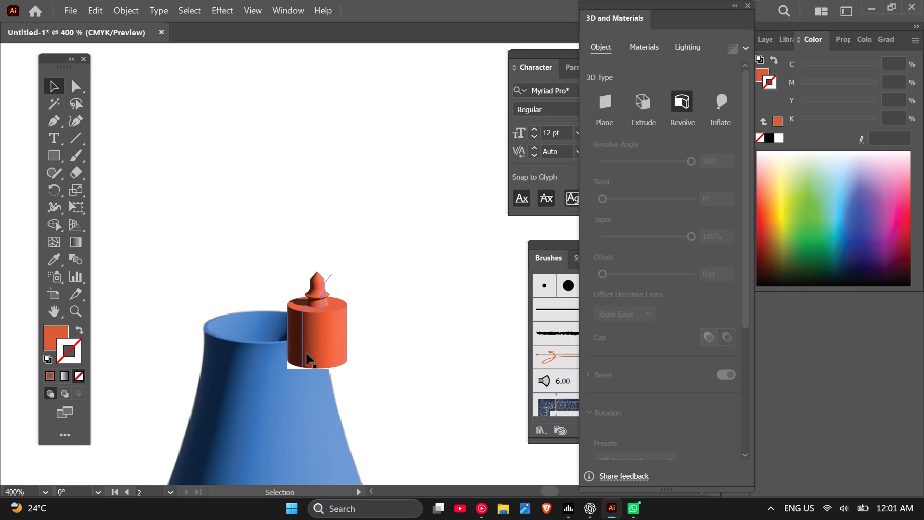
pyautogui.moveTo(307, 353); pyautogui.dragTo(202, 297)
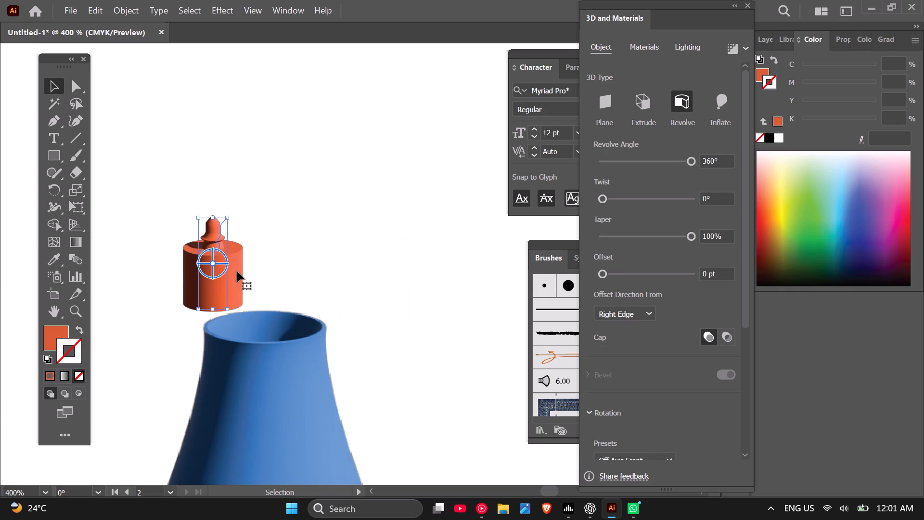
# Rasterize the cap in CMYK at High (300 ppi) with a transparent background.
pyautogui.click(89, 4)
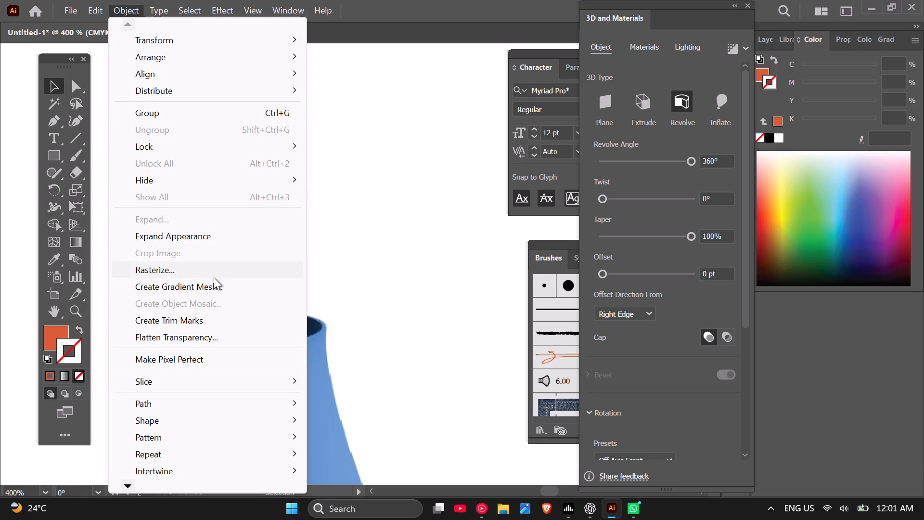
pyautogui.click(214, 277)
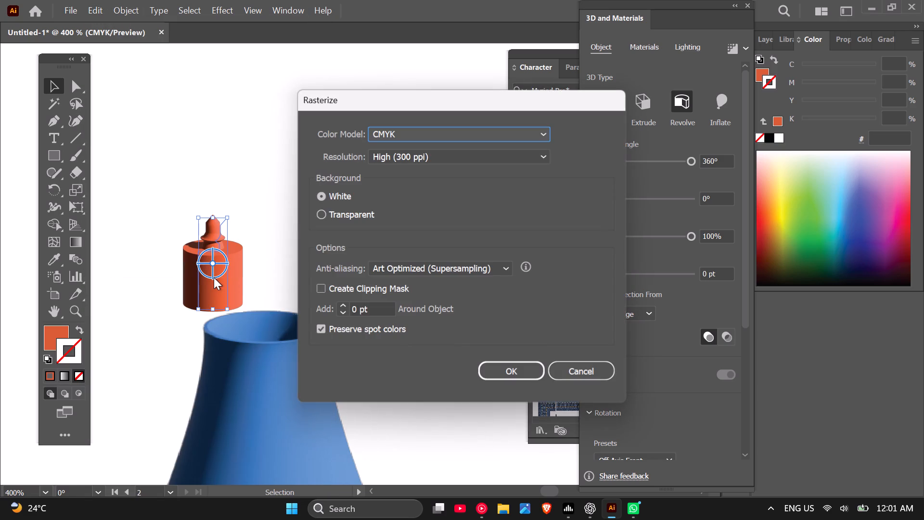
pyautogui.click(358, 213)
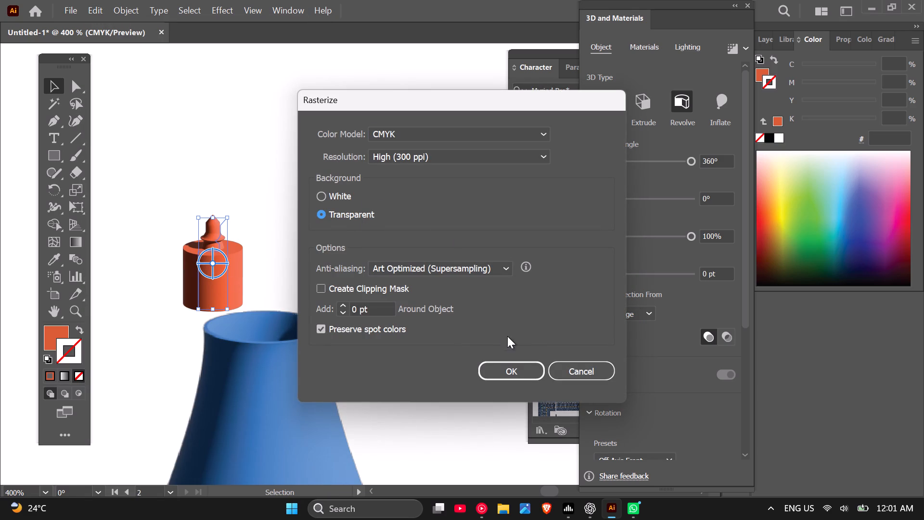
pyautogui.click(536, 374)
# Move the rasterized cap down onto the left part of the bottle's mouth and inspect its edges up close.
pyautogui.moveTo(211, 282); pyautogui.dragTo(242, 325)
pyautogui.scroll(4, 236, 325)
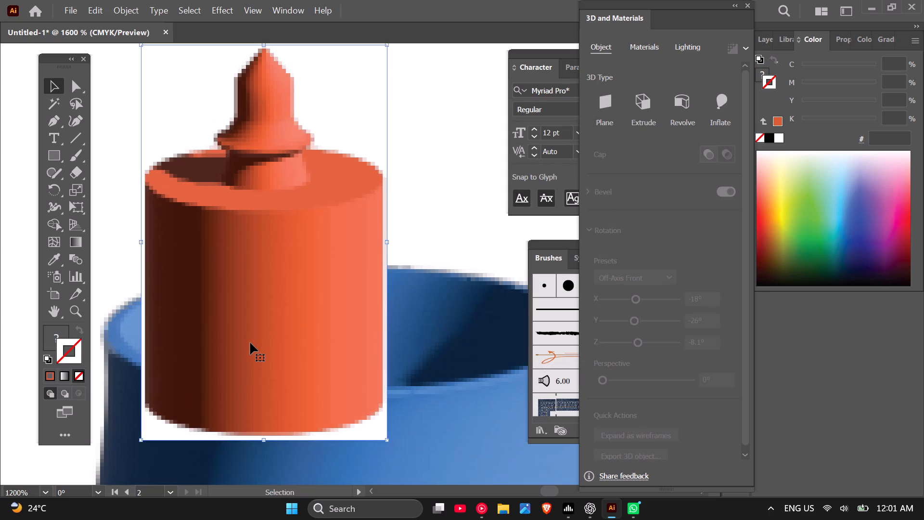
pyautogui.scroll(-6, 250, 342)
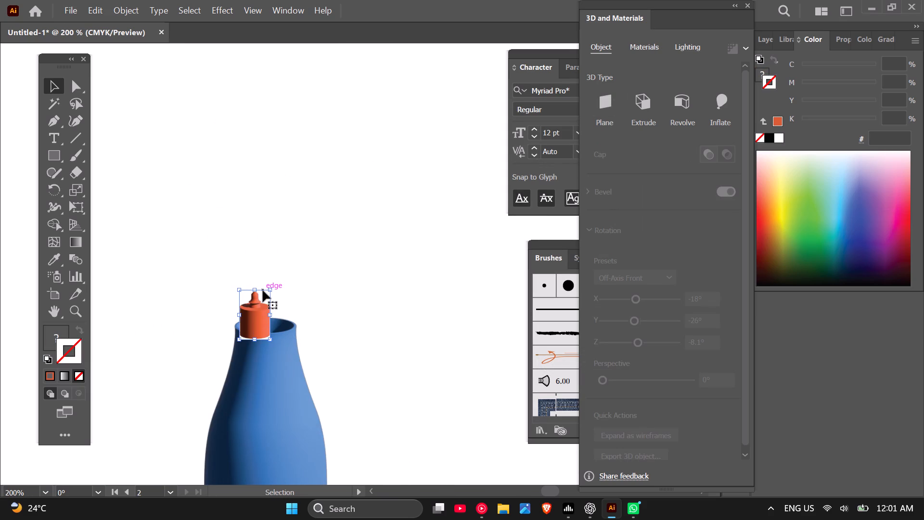
# Delete the rasterized orange cap.
pyautogui.press('BackSpace')
# Swap the active colours to an orange stroke with no fill.
pyautogui.scroll(-2, 244, 272)
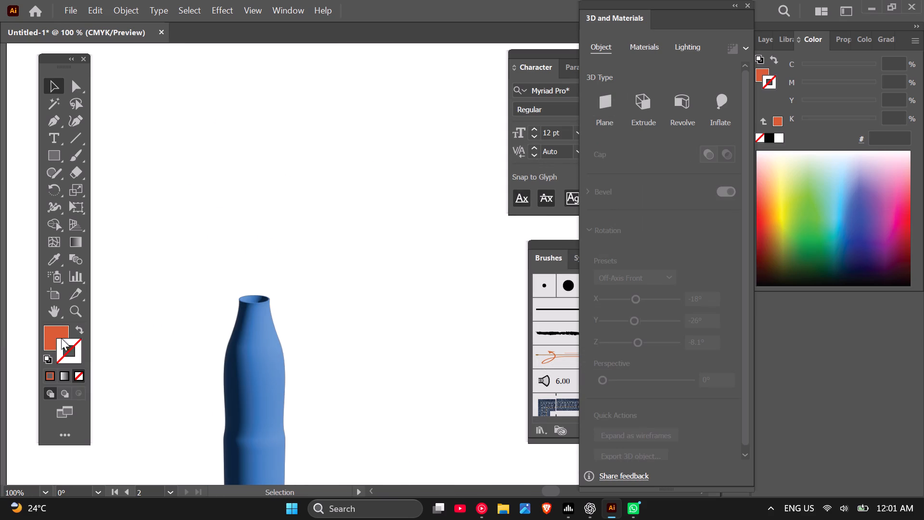
pyautogui.click(79, 329)
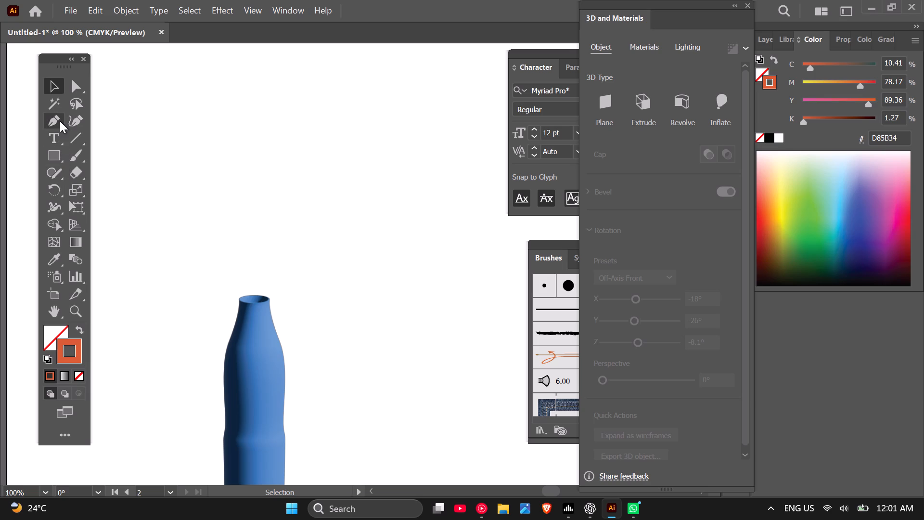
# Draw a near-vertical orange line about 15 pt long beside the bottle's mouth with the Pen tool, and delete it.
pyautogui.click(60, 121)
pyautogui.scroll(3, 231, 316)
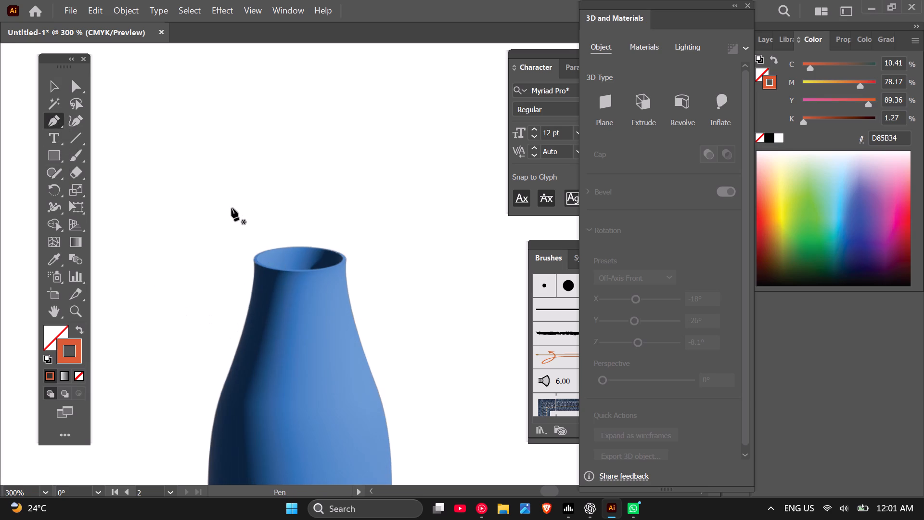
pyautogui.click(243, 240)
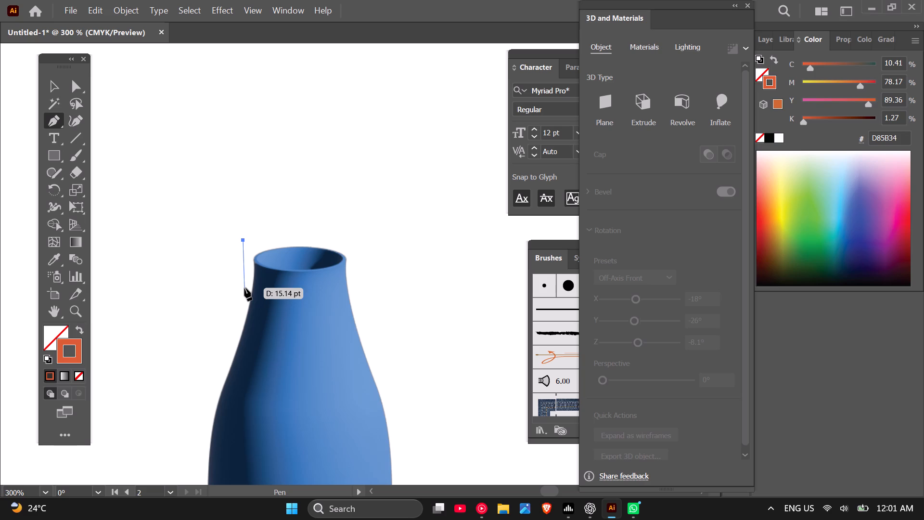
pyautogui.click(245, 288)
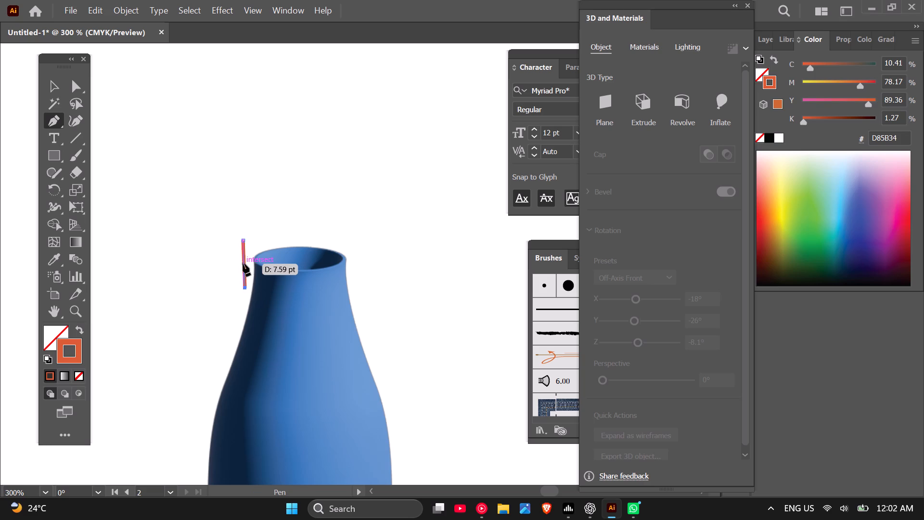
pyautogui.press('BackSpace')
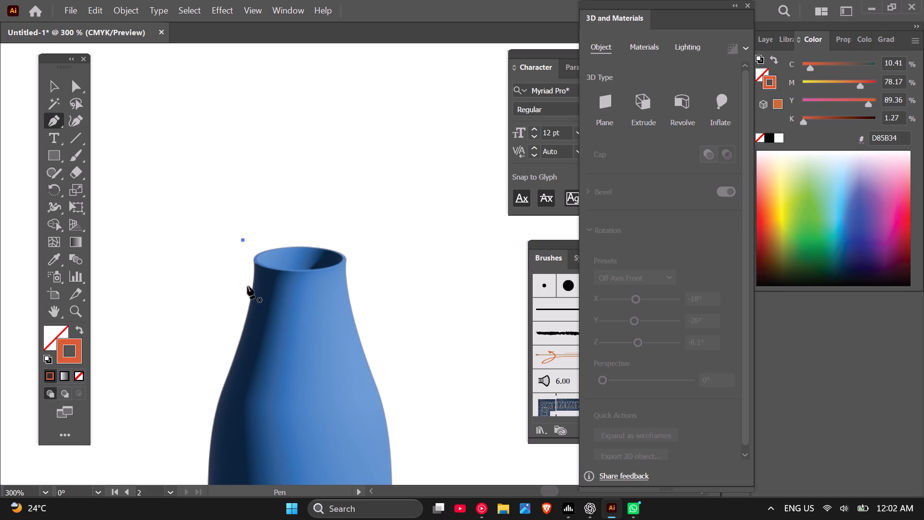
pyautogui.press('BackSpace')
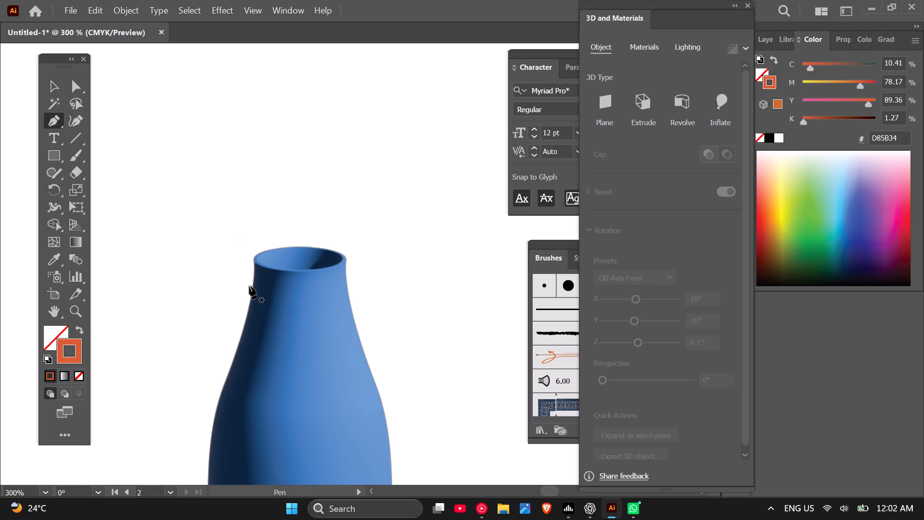
# Draw a stepped half-profile with the Pen tool: up beside the bottle's mouth, across above the rim, and up about 5 pt.
pyautogui.click(249, 286)
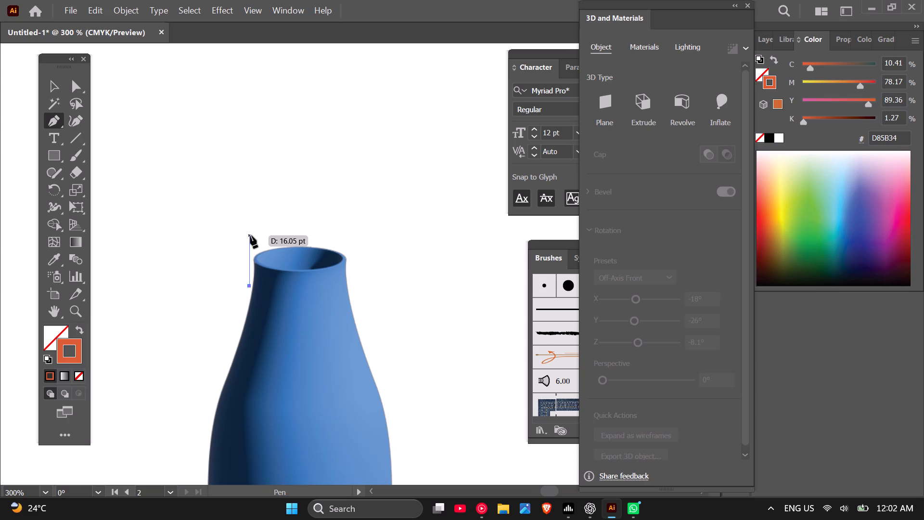
pyautogui.keyDown('shift'); pyautogui.click(250, 241); pyautogui.keyUp('shift')
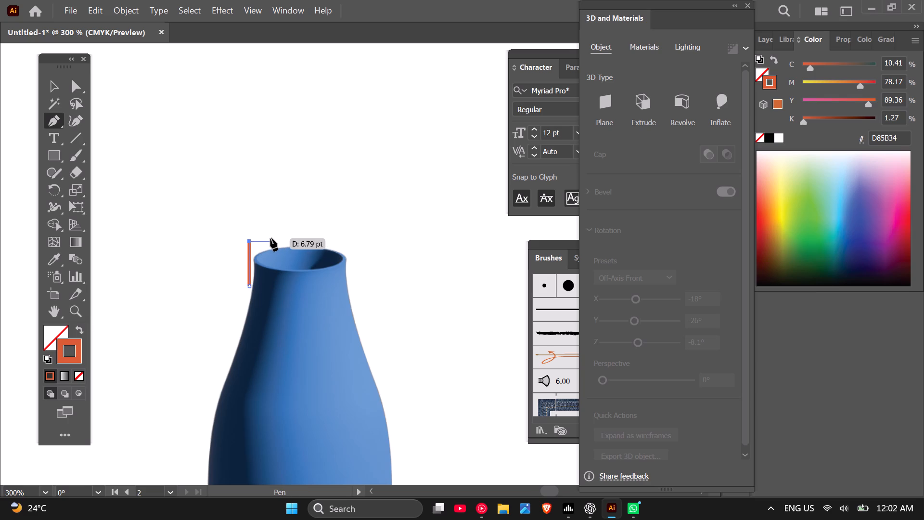
pyautogui.keyDown('shift'); pyautogui.click(301, 238); pyautogui.keyUp('shift')
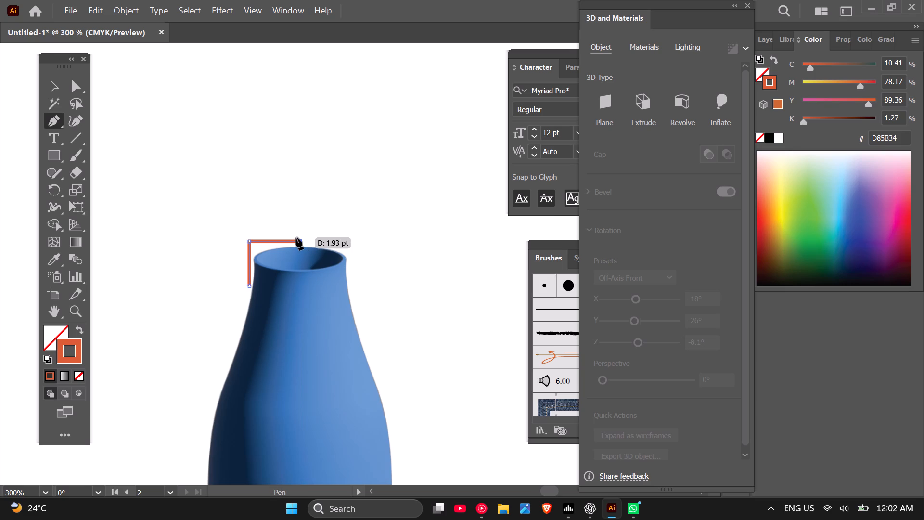
pyautogui.press('BackSpace')
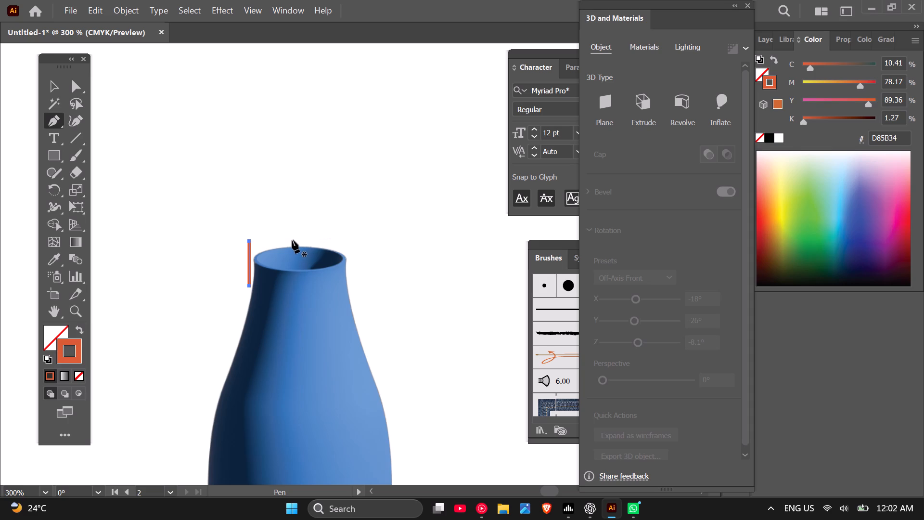
pyautogui.keyDown('shift'); pyautogui.click(290, 240); pyautogui.keyUp('shift')
pyautogui.click(251, 240)
pyautogui.click(291, 242)
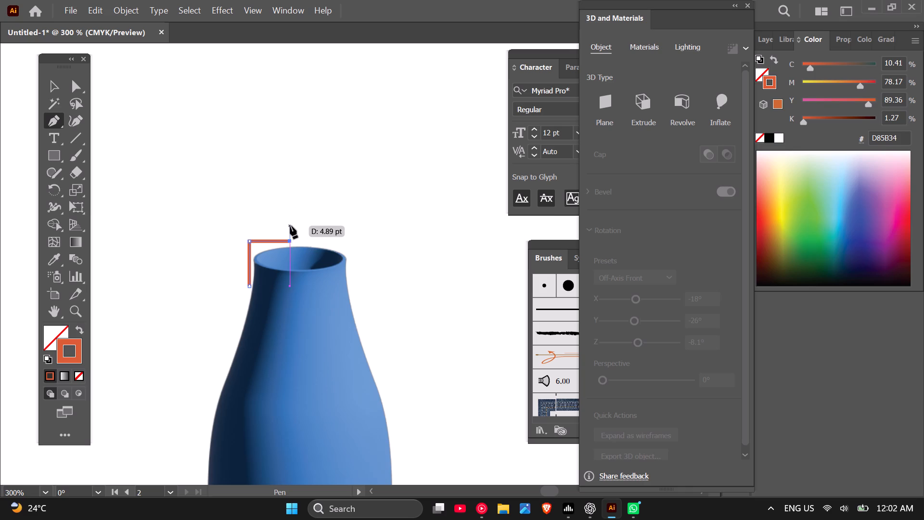
pyautogui.click(289, 226)
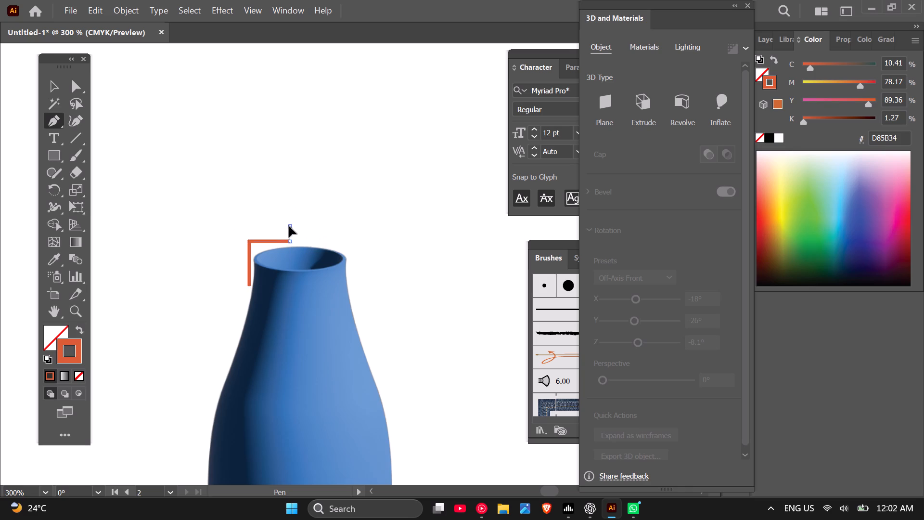
pyautogui.moveTo(282, 212); pyautogui.dragTo(294, 209)
pyautogui.press('BackSpace')
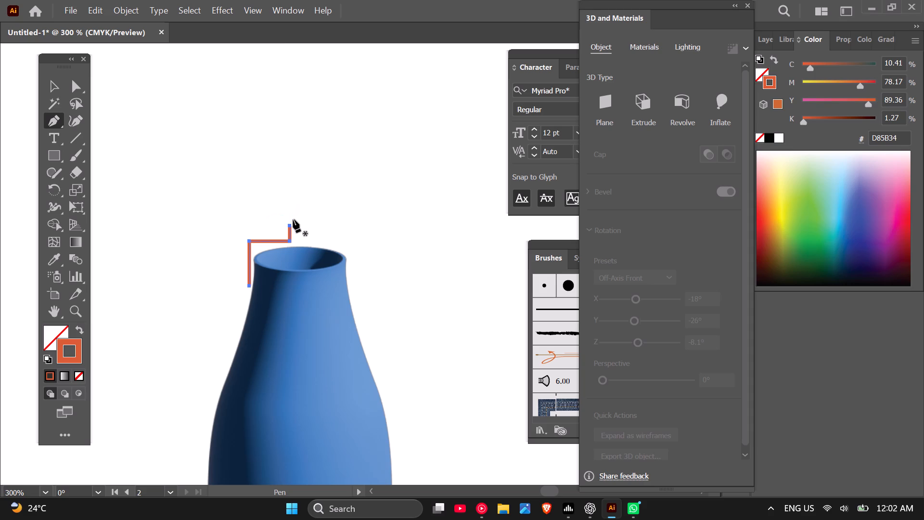
pyautogui.click(290, 225)
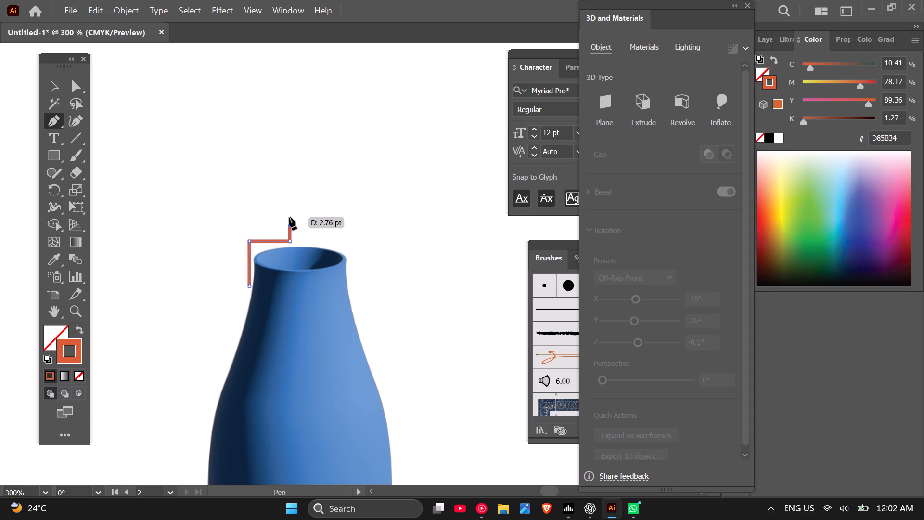
# Continue the profile with a small outward curve and a knob edge slanting inward to the peak, and end it as an open path.
pyautogui.scroll(6, 289, 217)
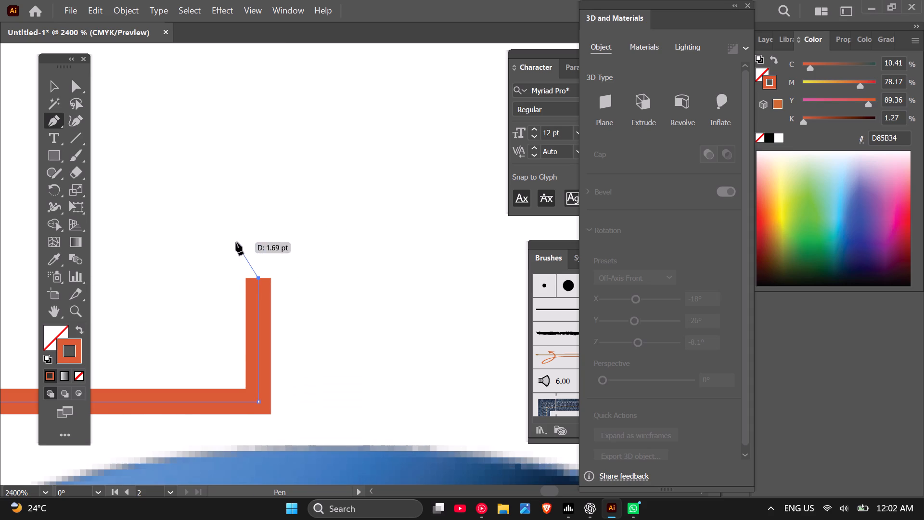
pyautogui.moveTo(236, 242); pyautogui.dragTo(258, 217)
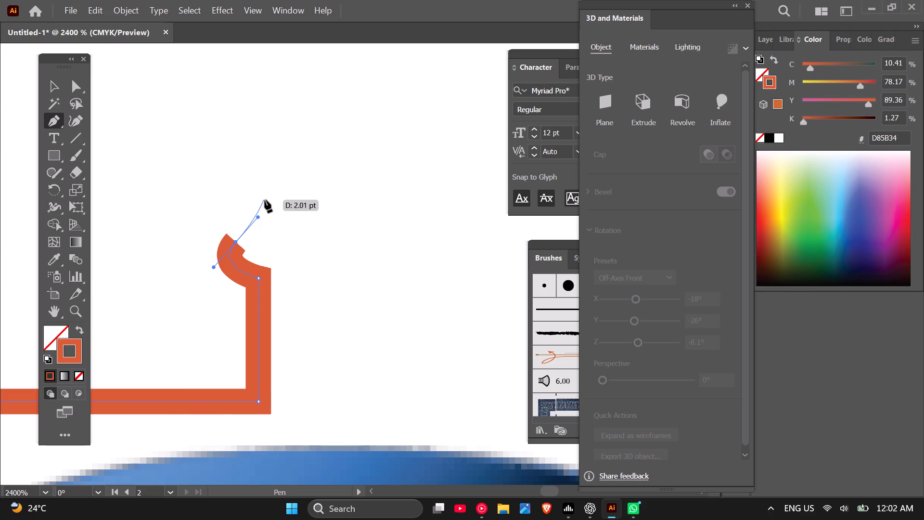
pyautogui.click(269, 180)
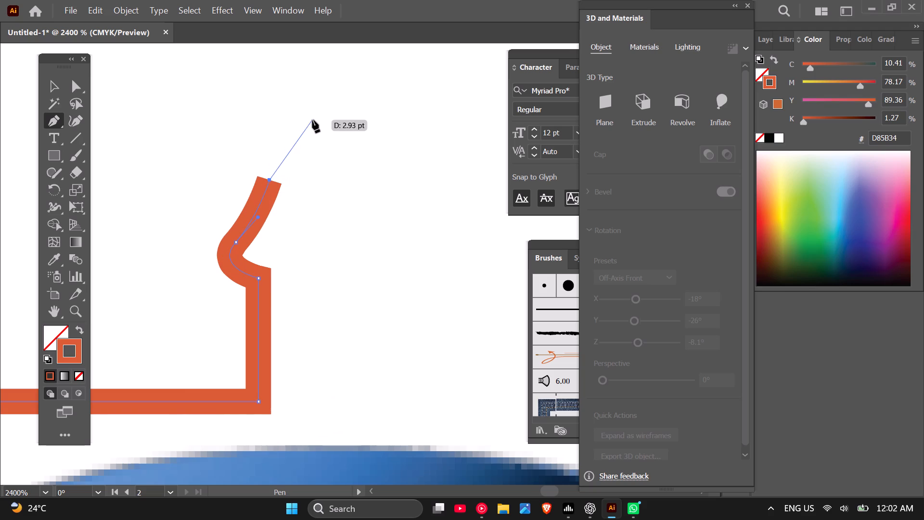
pyautogui.scroll(-1, 312, 120)
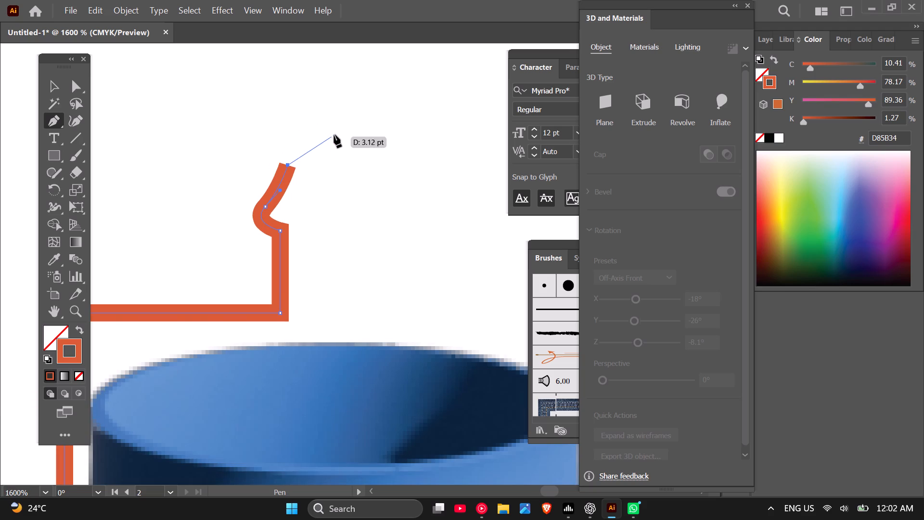
pyautogui.click(340, 109)
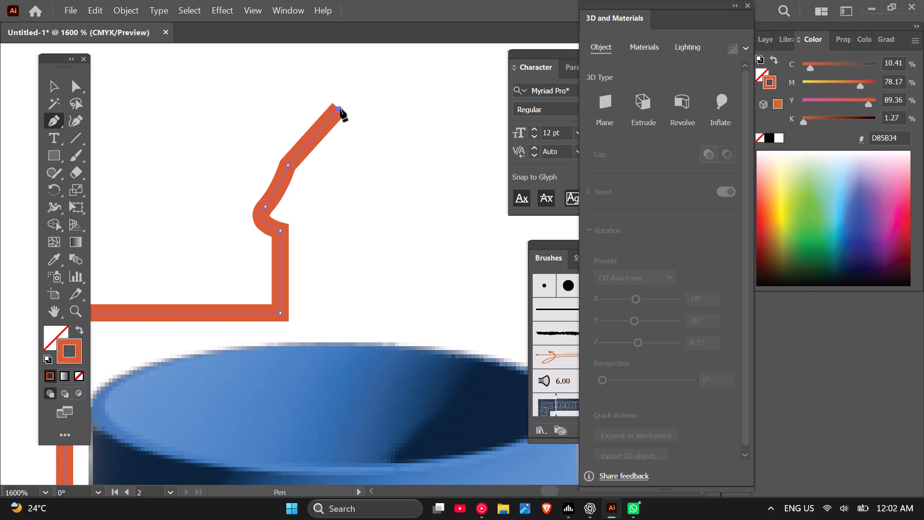
pyautogui.scroll(-2, 335, 110)
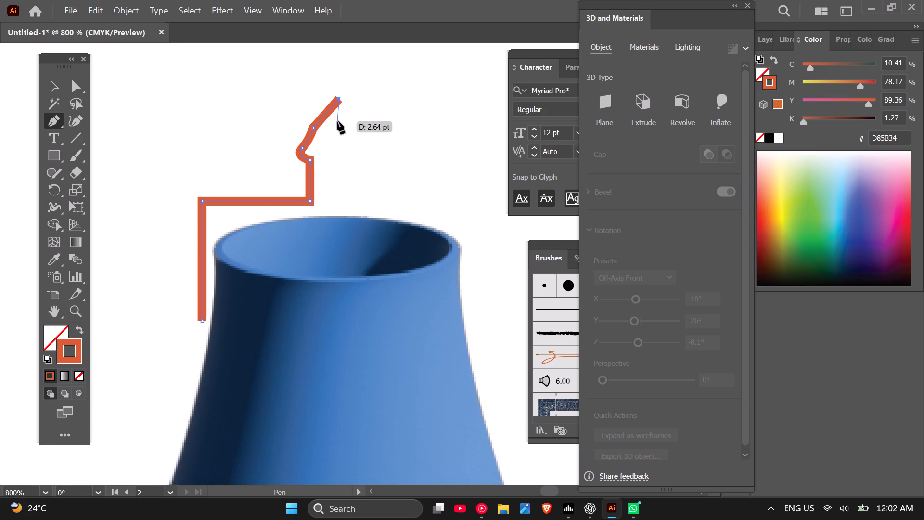
pyautogui.press('Return')
# Revolve the cap profile in 3D with the offset direction set from Right Edge.
pyautogui.click(678, 101)
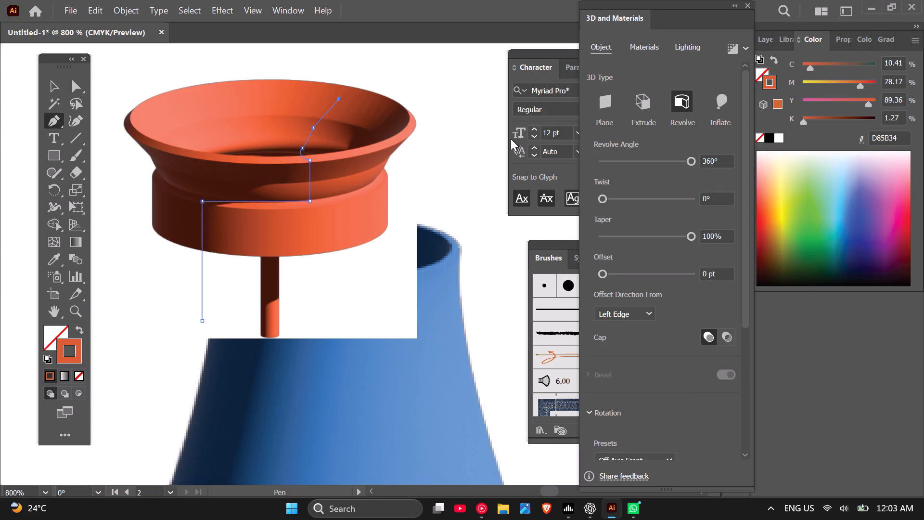
pyautogui.click(629, 307)
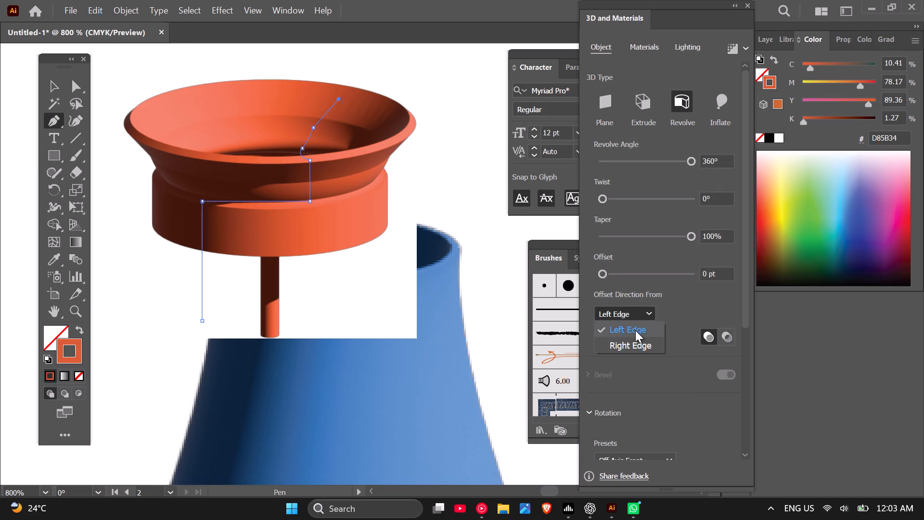
pyautogui.click(635, 345)
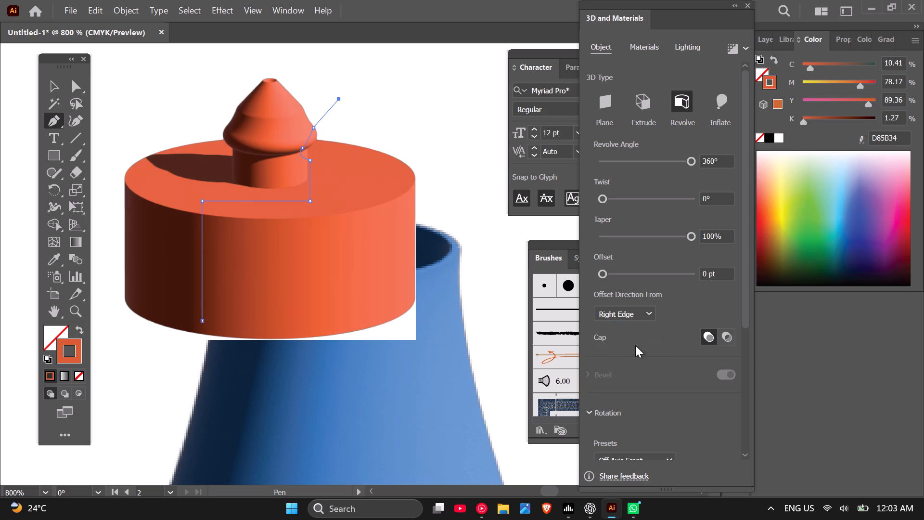
# Move the revolved orange cap so it sits centred over the bottle's mouth.
pyautogui.scroll(-1, 310, 268)
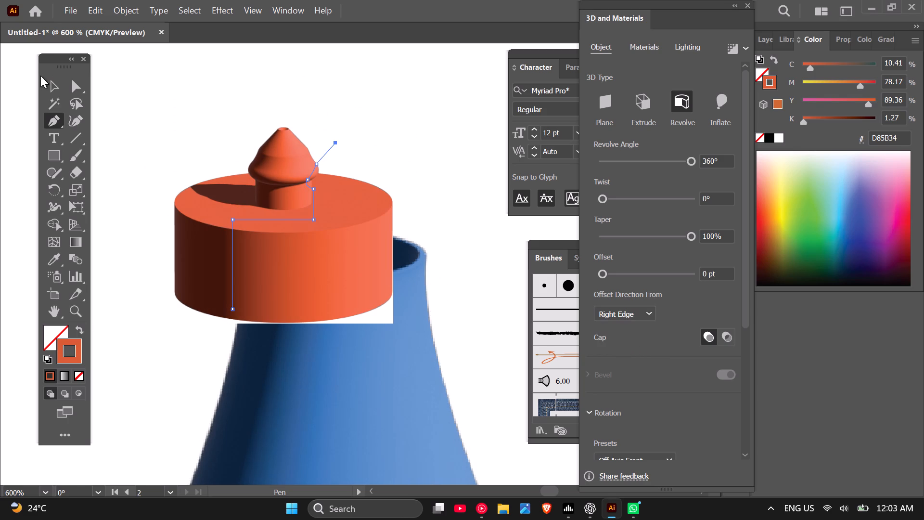
pyautogui.click(50, 84)
pyautogui.moveTo(302, 260); pyautogui.dragTo(335, 249)
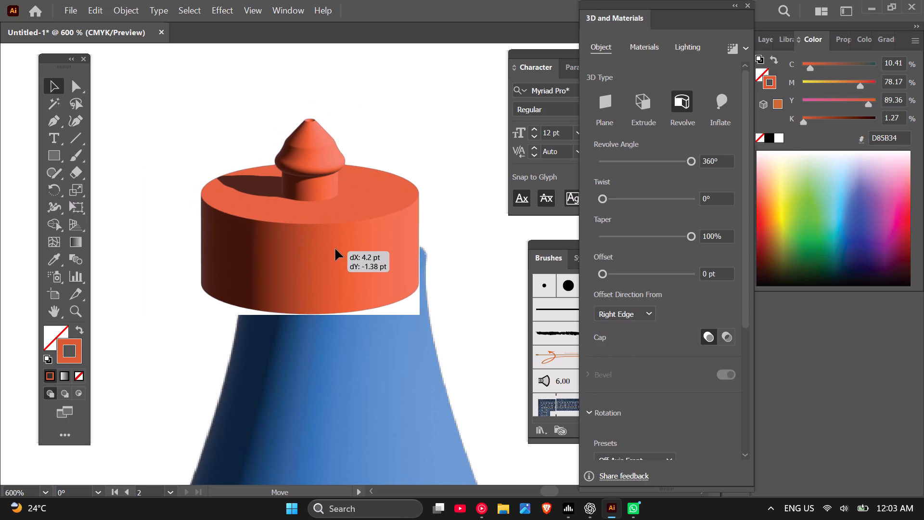
pyautogui.moveTo(335, 249); pyautogui.dragTo(349, 252)
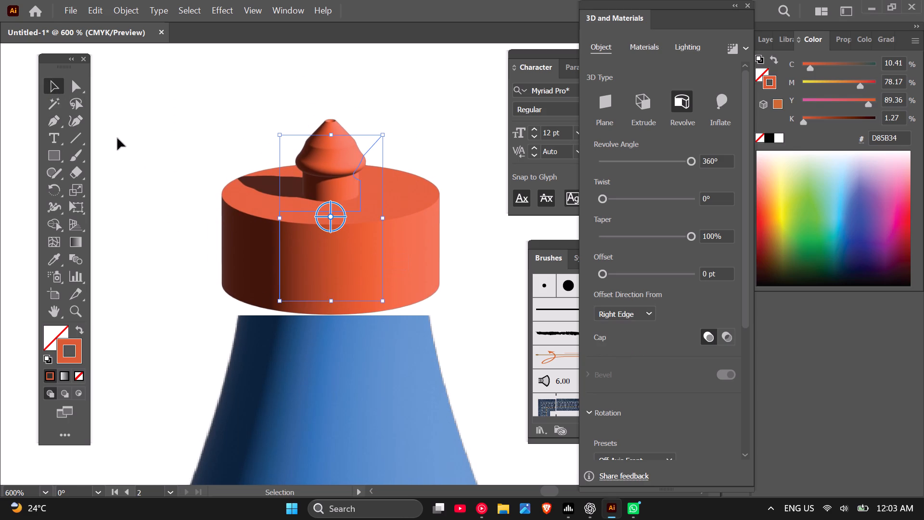
pyautogui.click(54, 86)
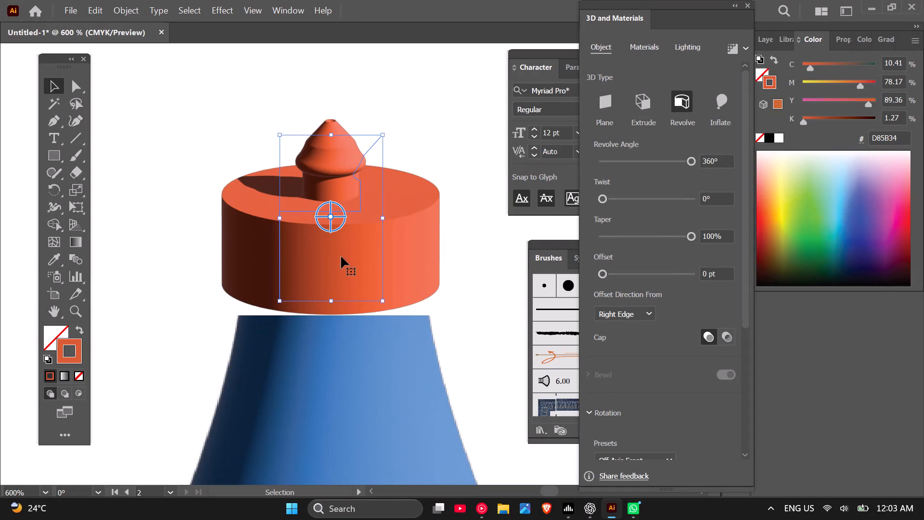
pyautogui.click(465, 223)
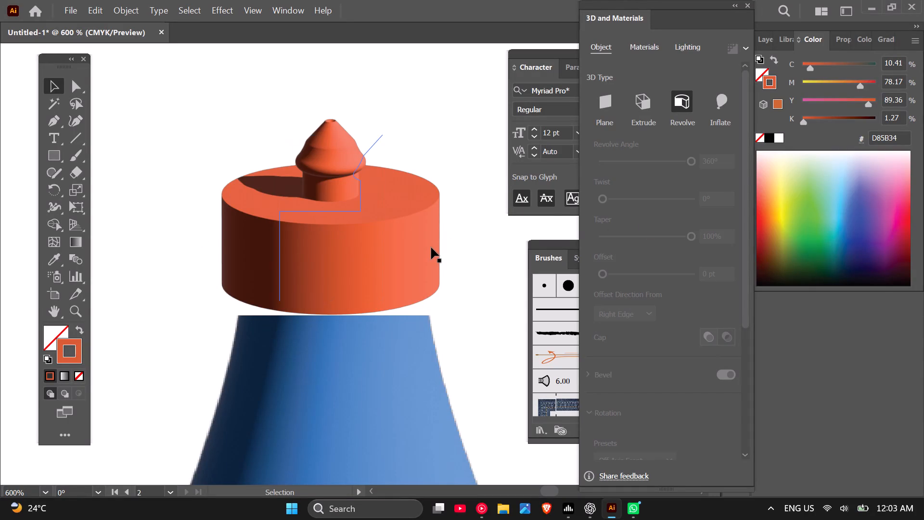
# Expand the revolved orange cap as wireframes.
pyautogui.click(431, 247)
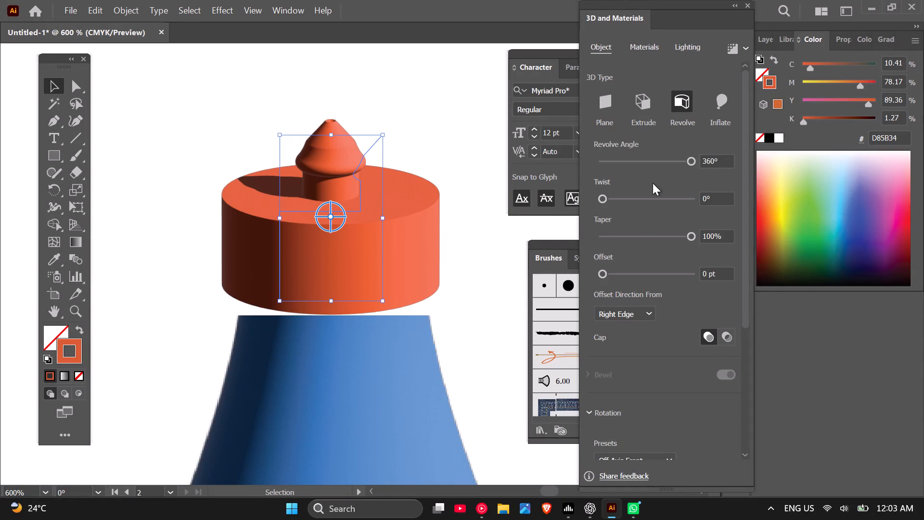
pyautogui.scroll(-1, 651, 189)
pyautogui.scroll(-2, 661, 232)
pyautogui.scroll(-1, 677, 347)
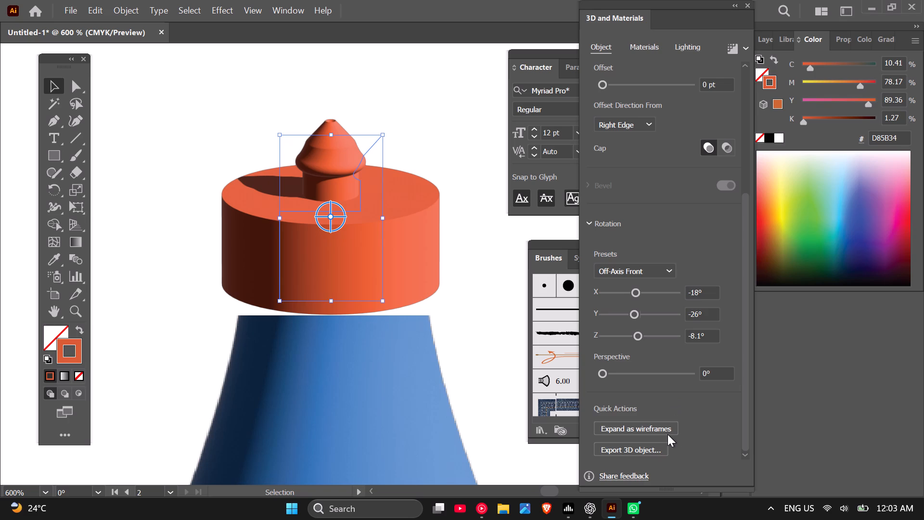
pyautogui.click(667, 434)
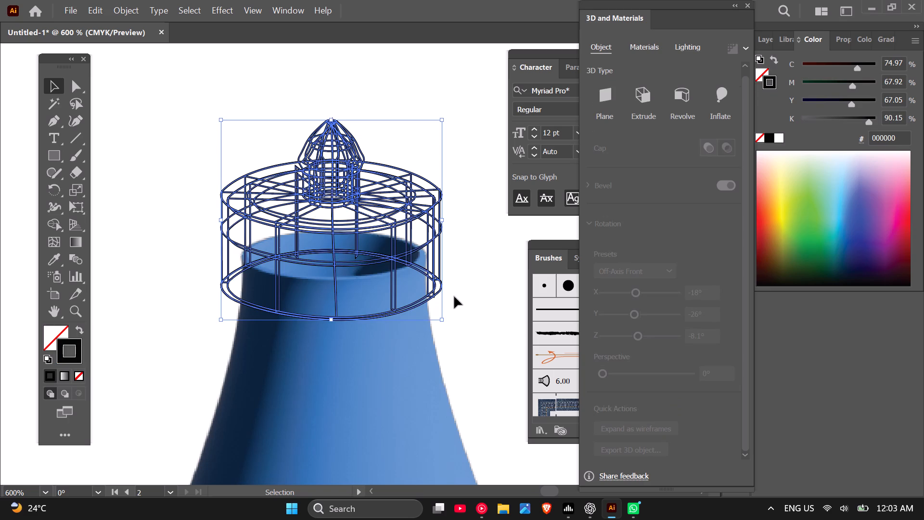
# Deselect the cap wireframe and examine its lines and its fit on the bottle's mouth, up close and with the whole bottle in view.
pyautogui.scroll(2, 436, 284)
pyautogui.scroll(-1, 439, 320)
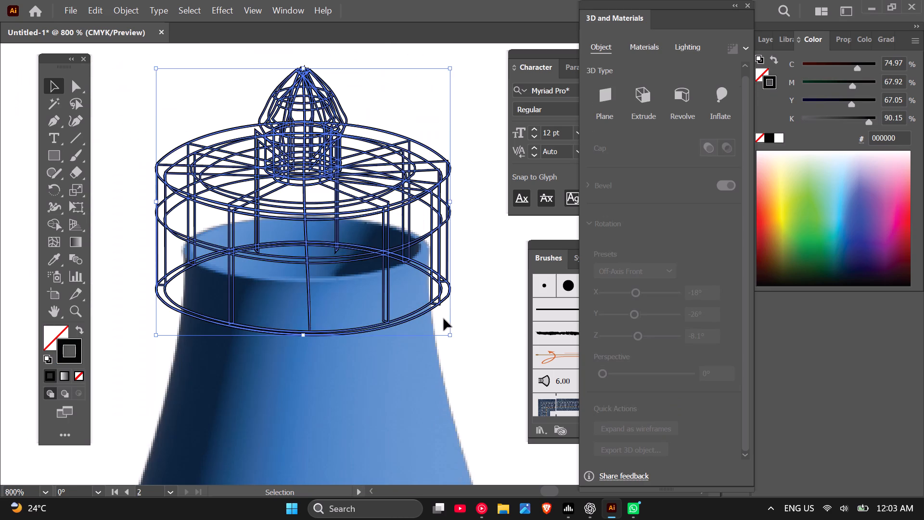
pyautogui.scroll(-1, 445, 318)
pyautogui.scroll(3, 375, 236)
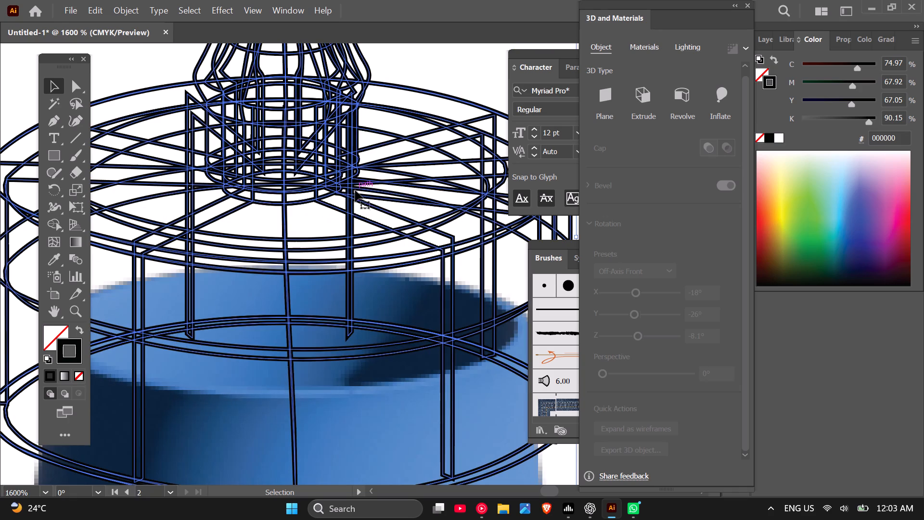
pyautogui.scroll(1, 359, 189)
pyautogui.scroll(-4, 359, 189)
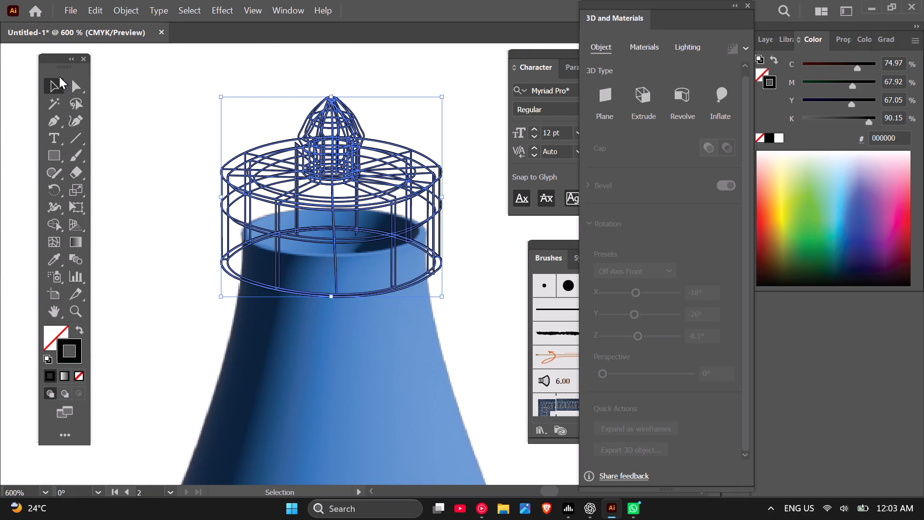
pyautogui.click(55, 81)
pyautogui.click(159, 113)
pyautogui.scroll(2, 344, 119)
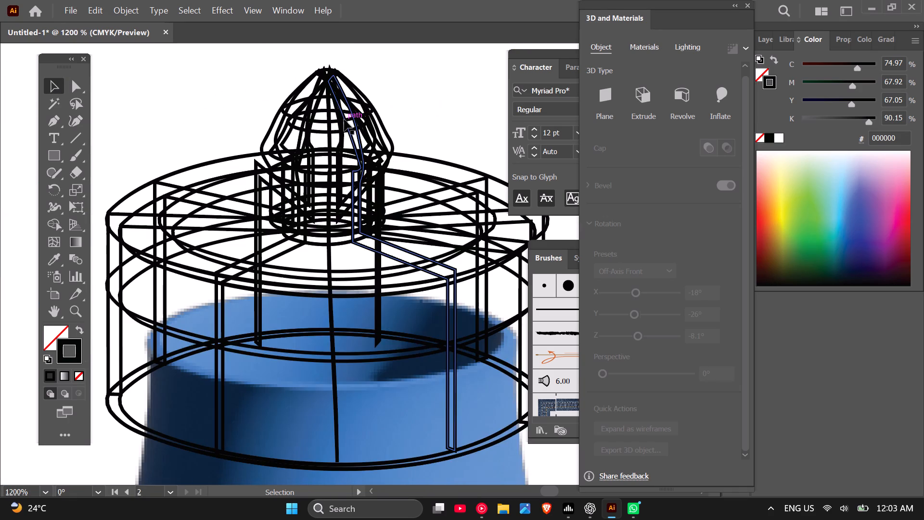
pyautogui.scroll(-2, 344, 119)
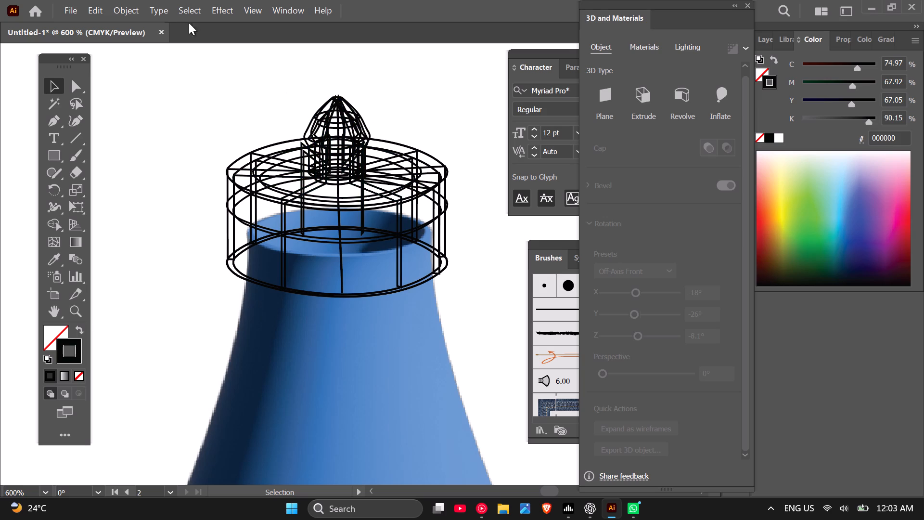
pyautogui.scroll(-4, 268, 86)
pyautogui.scroll(1, 278, 99)
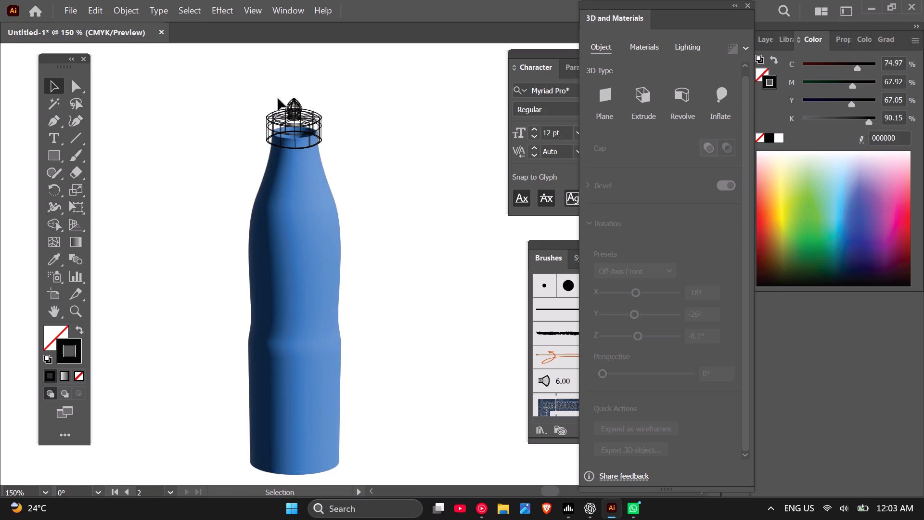
pyautogui.scroll(2, 278, 99)
pyautogui.scroll(4, 348, 128)
pyautogui.scroll(-2, 350, 134)
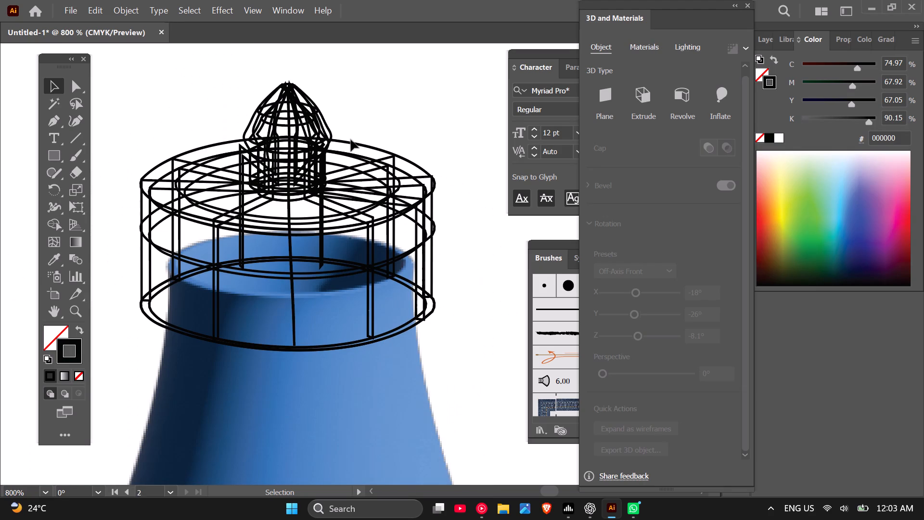
pyautogui.scroll(1, 380, 128)
pyautogui.scroll(-2, 380, 130)
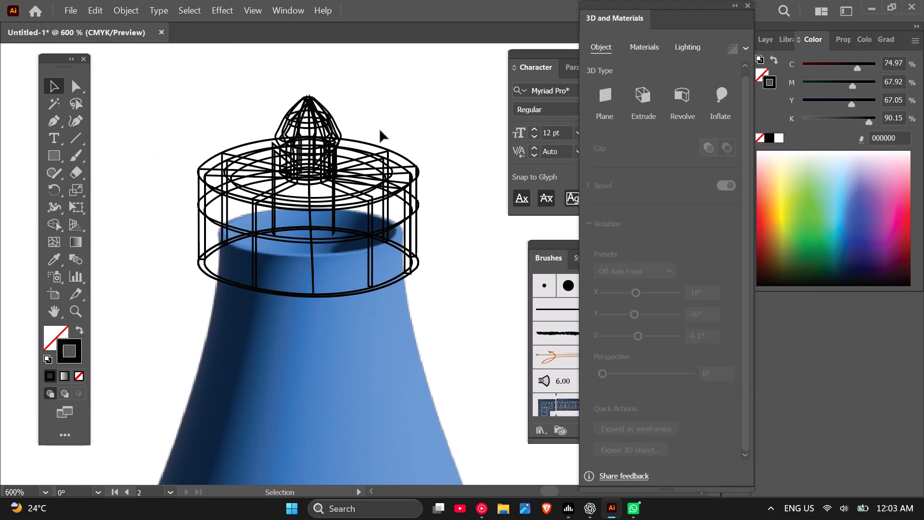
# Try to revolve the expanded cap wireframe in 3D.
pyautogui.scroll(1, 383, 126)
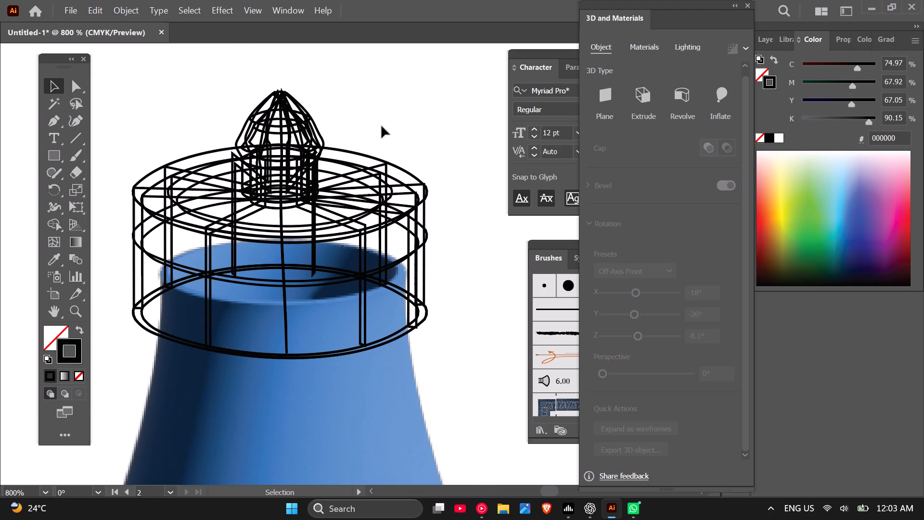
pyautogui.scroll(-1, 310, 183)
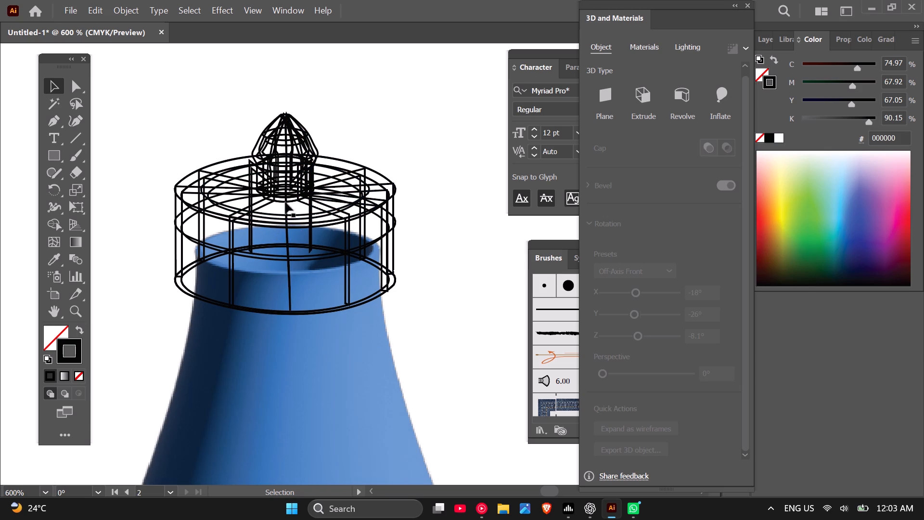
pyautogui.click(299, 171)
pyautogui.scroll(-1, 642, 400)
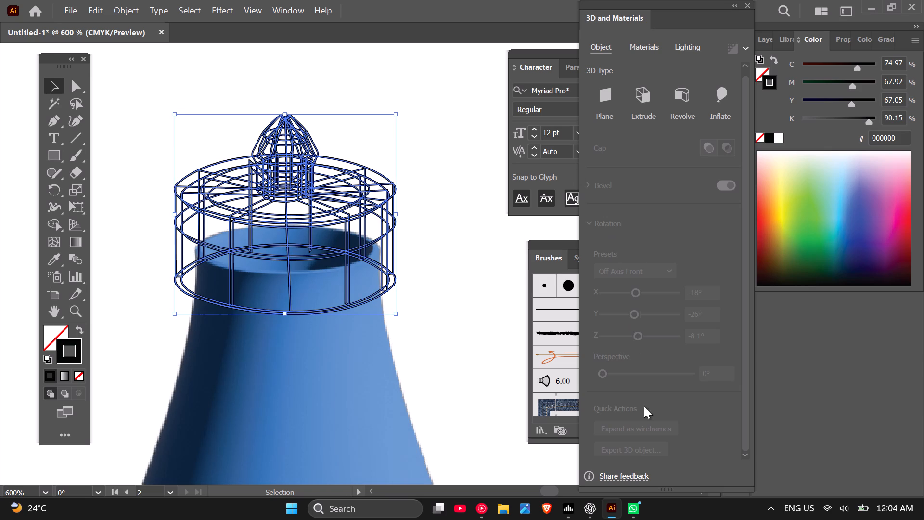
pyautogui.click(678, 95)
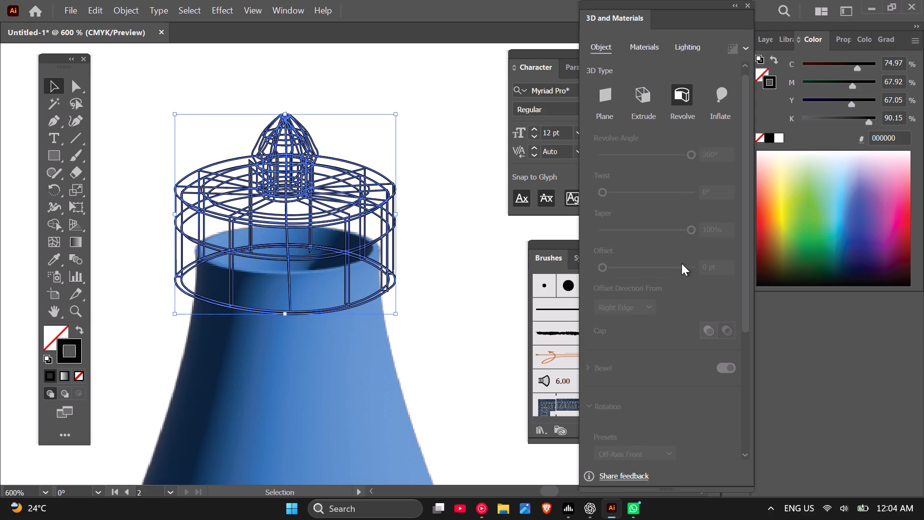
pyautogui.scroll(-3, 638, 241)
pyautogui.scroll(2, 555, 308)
# Undo the wireframe's 3D revolve and the cap's wireframe expansion to bring back the solid orange cap.
pyautogui.hotkey('ctrl', 'z')
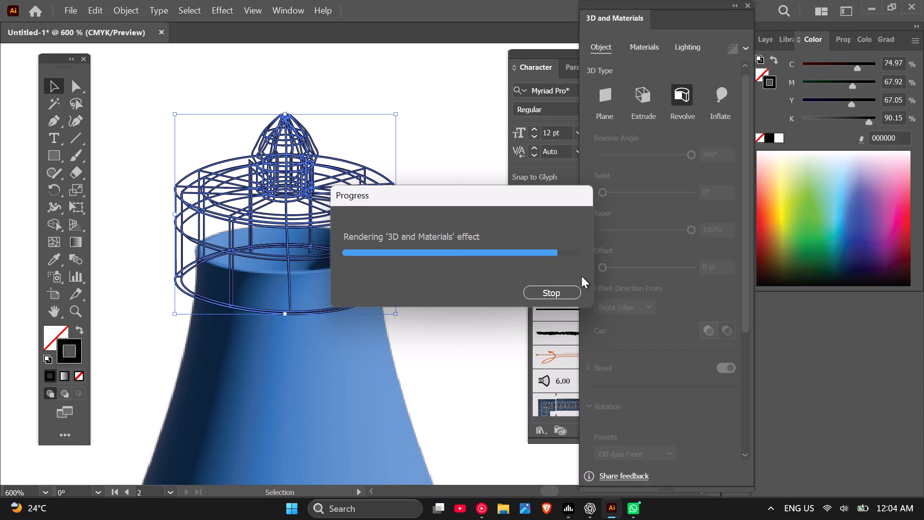
pyautogui.hotkey('ctrl', 'z')
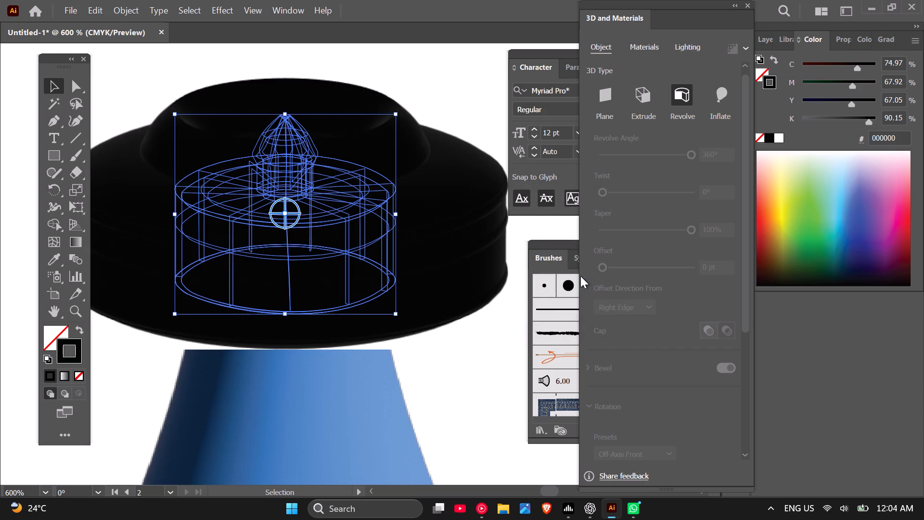
pyautogui.hotkey('ctrl', 'z')
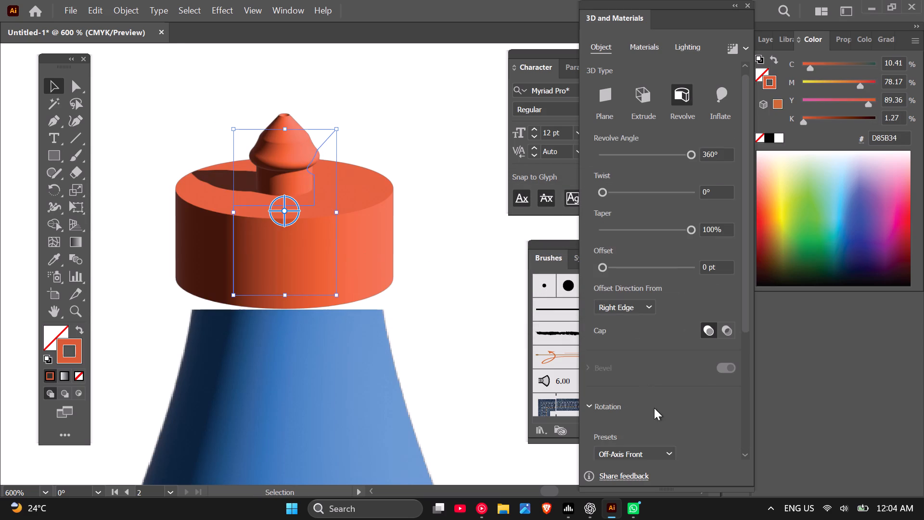
# Deselect the revolved orange cap and examine how it sits on the bottle, with the whole bottle in view and up close.
pyautogui.scroll(-1, 654, 361)
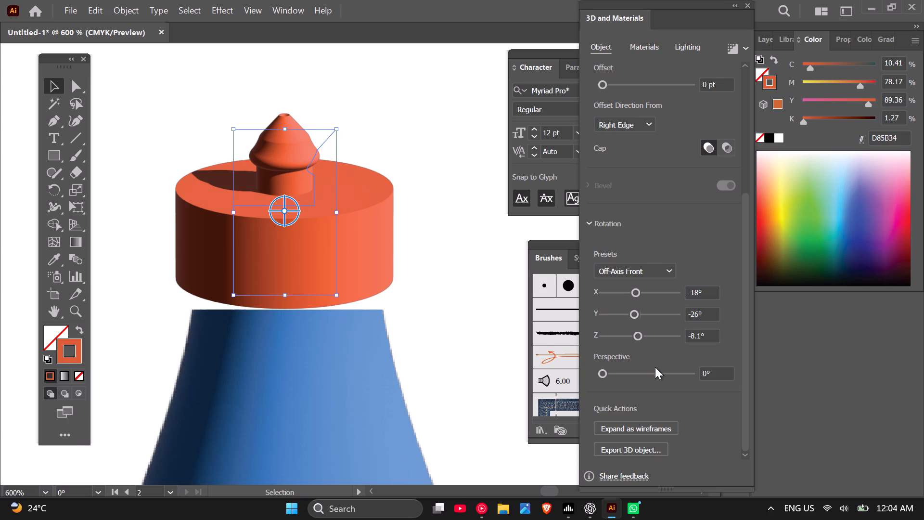
pyautogui.scroll(-1, 628, 415)
pyautogui.scroll(-2, 444, 361)
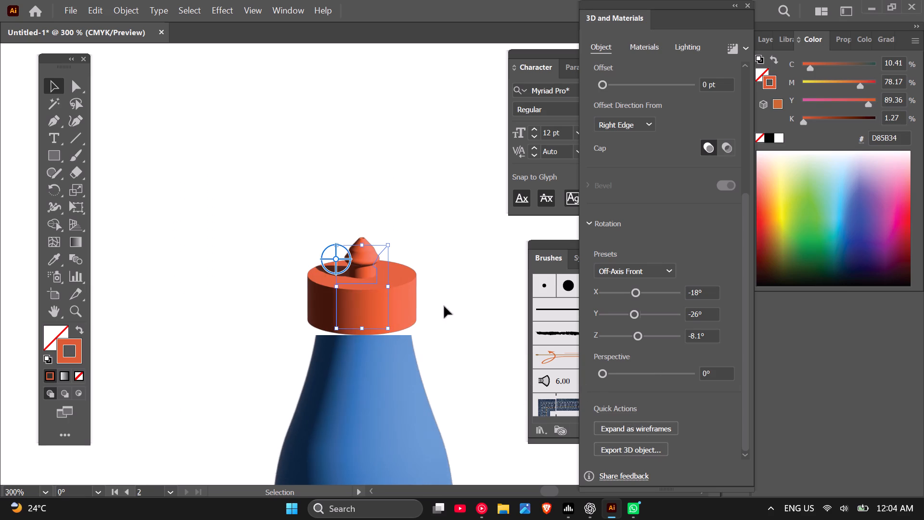
pyautogui.scroll(-2, 436, 240)
pyautogui.scroll(1, 519, 384)
pyautogui.scroll(-2, 397, 288)
pyautogui.scroll(2, 428, 368)
pyautogui.scroll(-1, 391, 272)
pyautogui.click(392, 261)
pyautogui.scroll(-1, 392, 261)
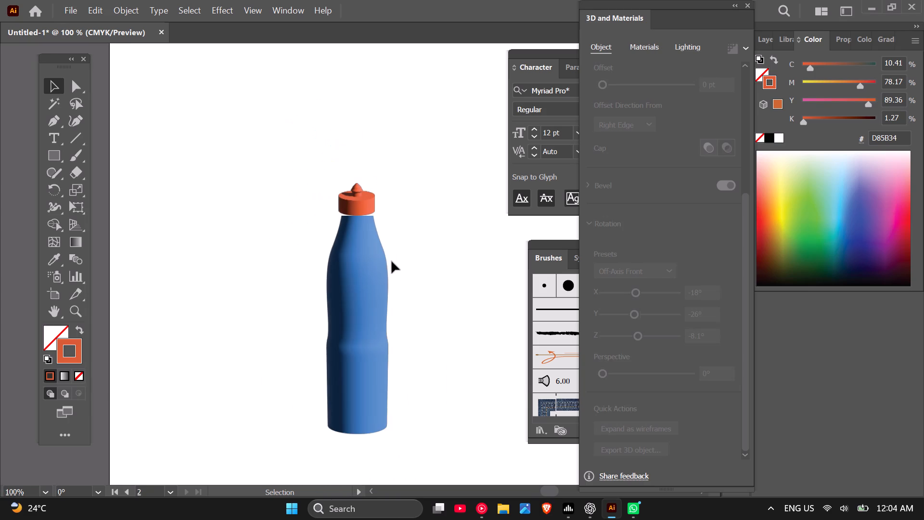
pyautogui.scroll(2, 411, 297)
pyautogui.scroll(2, 312, 119)
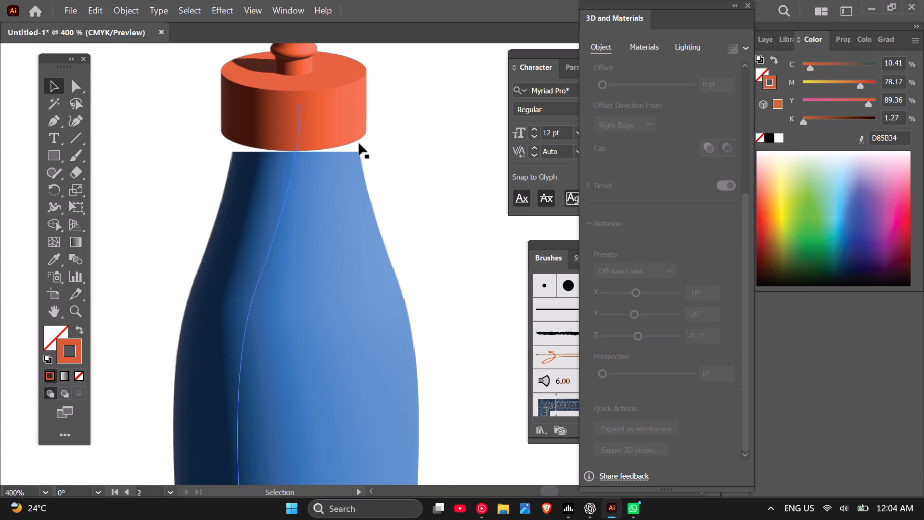
# Select the revolved orange cap and switch its Cap option between solid and hollow, leaving it on hollow.
pyautogui.click(359, 143)
pyautogui.click(349, 90)
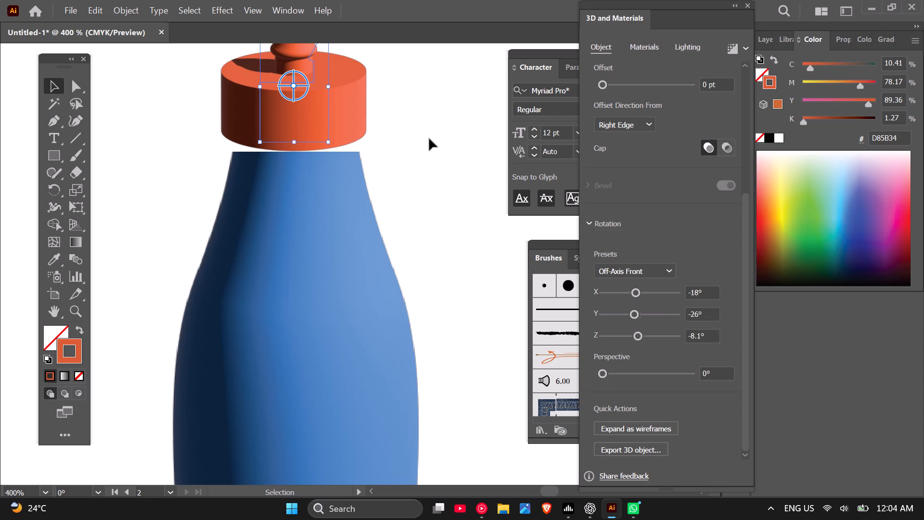
pyautogui.scroll(-2, 404, 196)
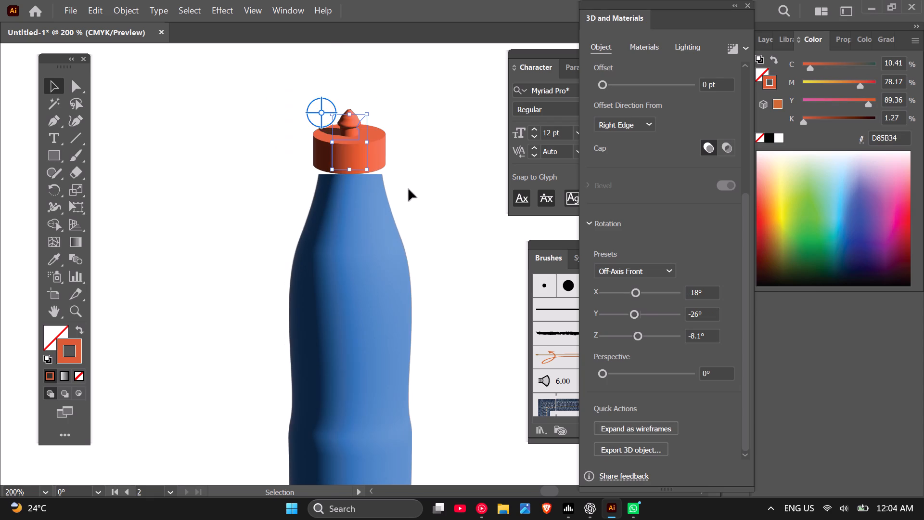
pyautogui.click(714, 146)
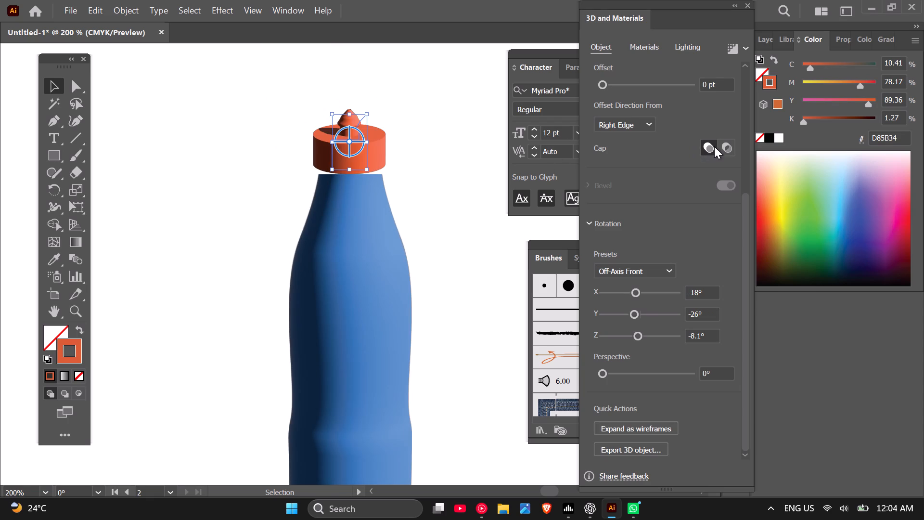
pyautogui.click(723, 146)
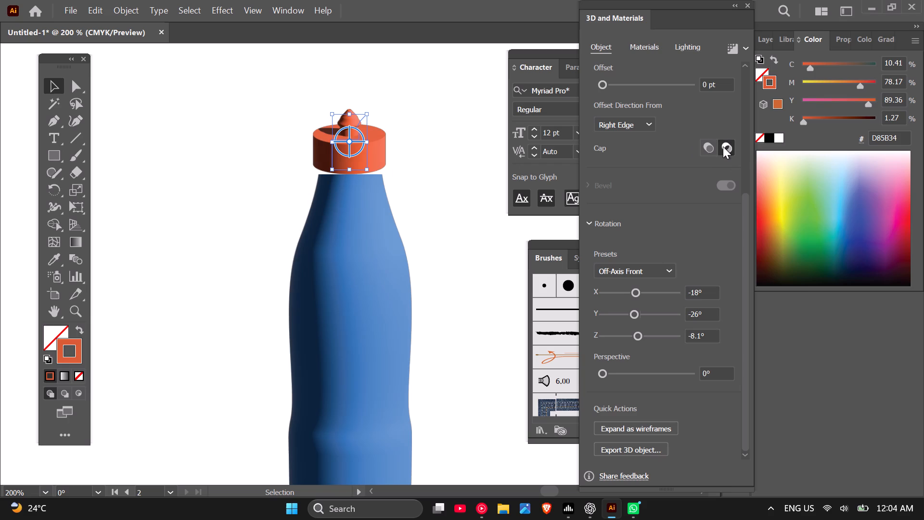
pyautogui.click(418, 168)
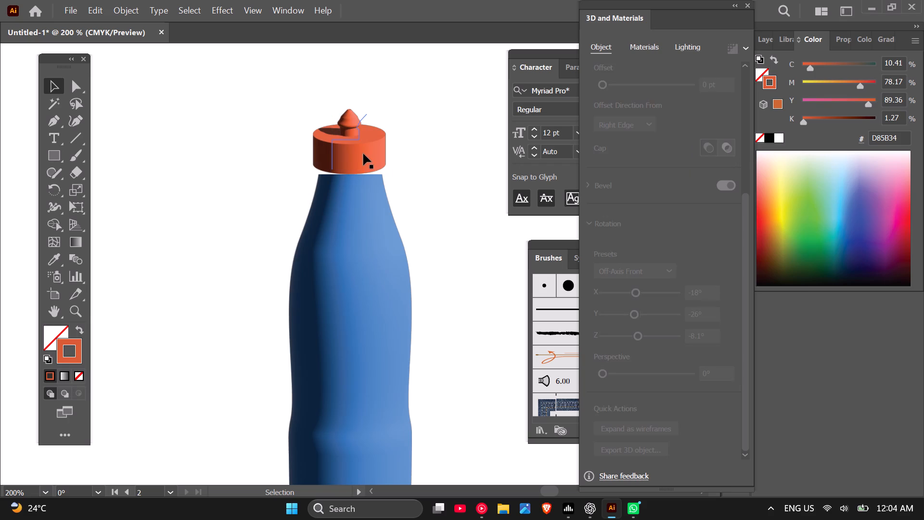
pyautogui.click(363, 154)
pyautogui.click(714, 151)
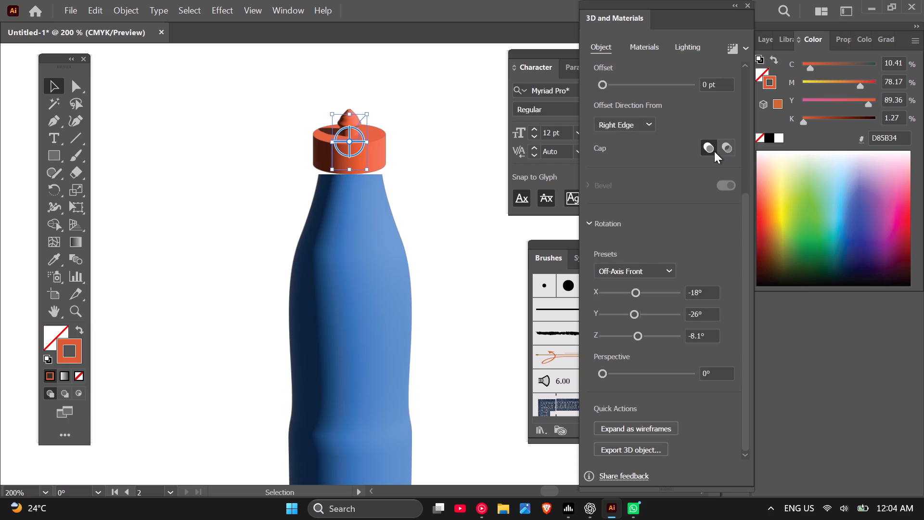
pyautogui.click(731, 147)
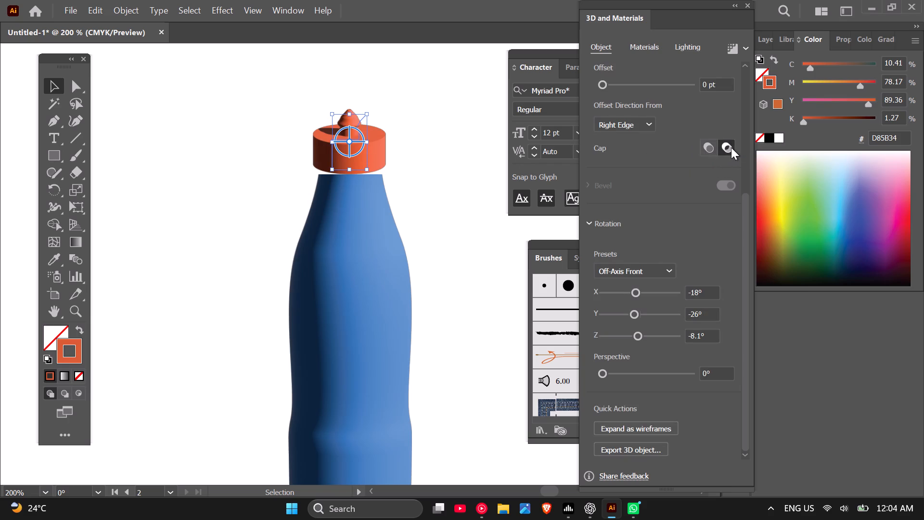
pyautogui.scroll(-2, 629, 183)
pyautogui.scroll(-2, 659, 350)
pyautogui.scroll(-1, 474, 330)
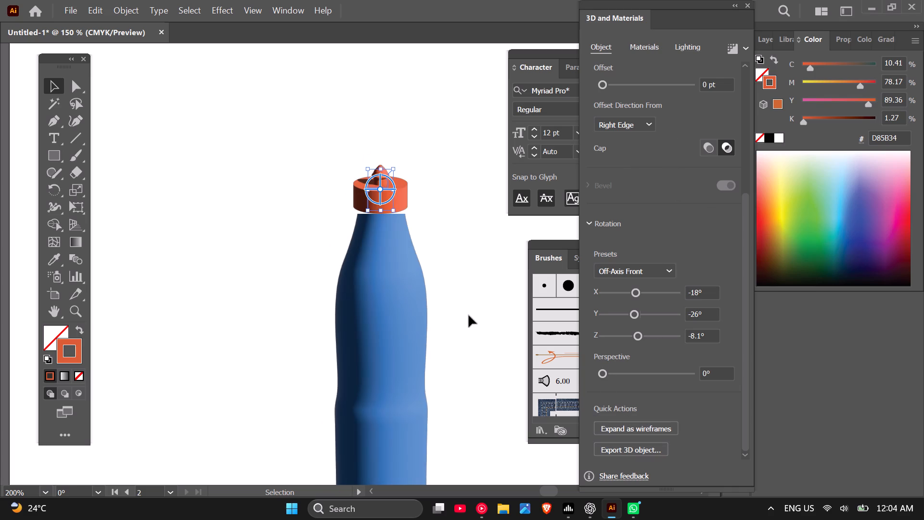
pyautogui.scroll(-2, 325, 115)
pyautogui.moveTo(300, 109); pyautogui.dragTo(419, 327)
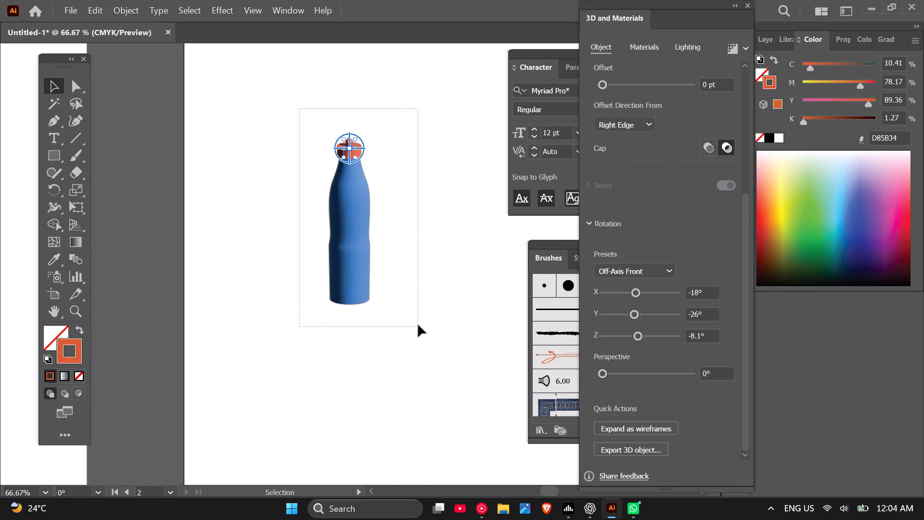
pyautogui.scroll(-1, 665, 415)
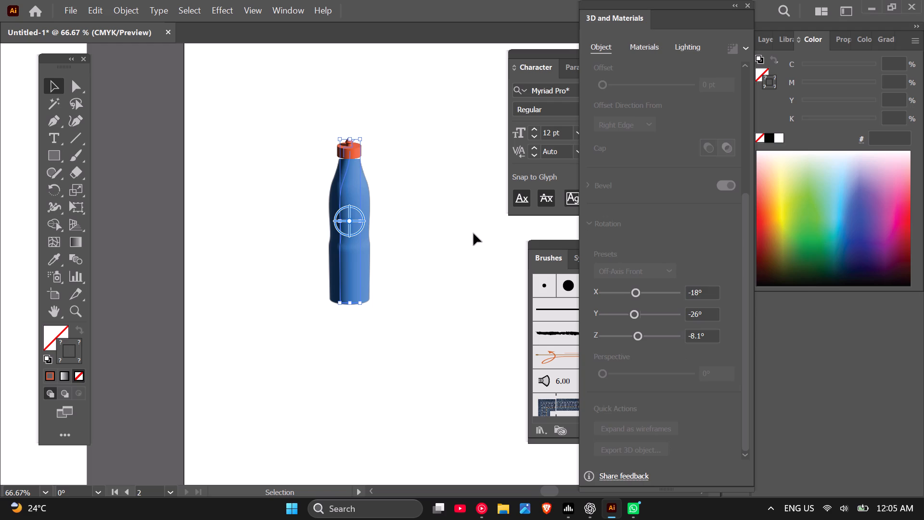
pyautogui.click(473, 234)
# Select the blue bottle and add it to Asset Export as a 3D object.
pyautogui.click(344, 217)
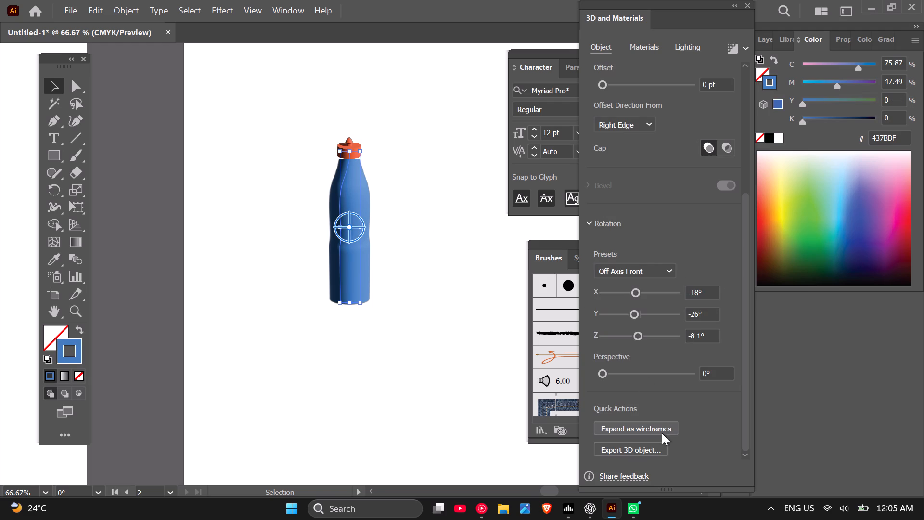
pyautogui.click(654, 450)
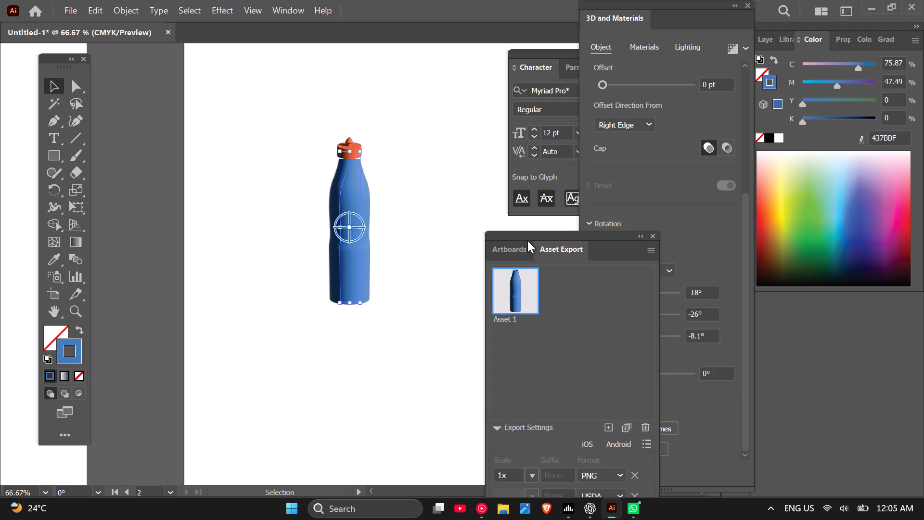
pyautogui.scroll(-5, 582, 449)
# Apply the Android preset to the bottle asset's export settings, with PNG scales starting at 0.75x.
pyautogui.moveTo(600, 237); pyautogui.dragTo(596, 146)
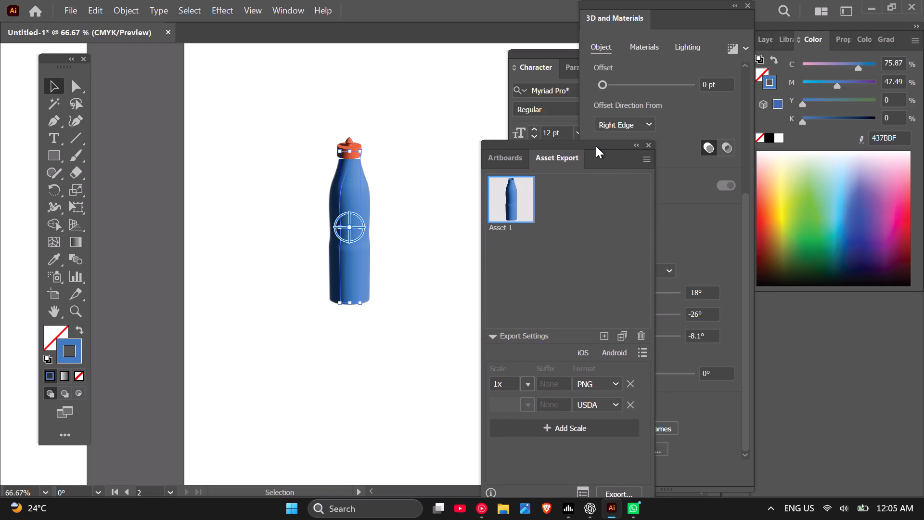
pyautogui.click(613, 353)
pyautogui.scroll(-1, 569, 376)
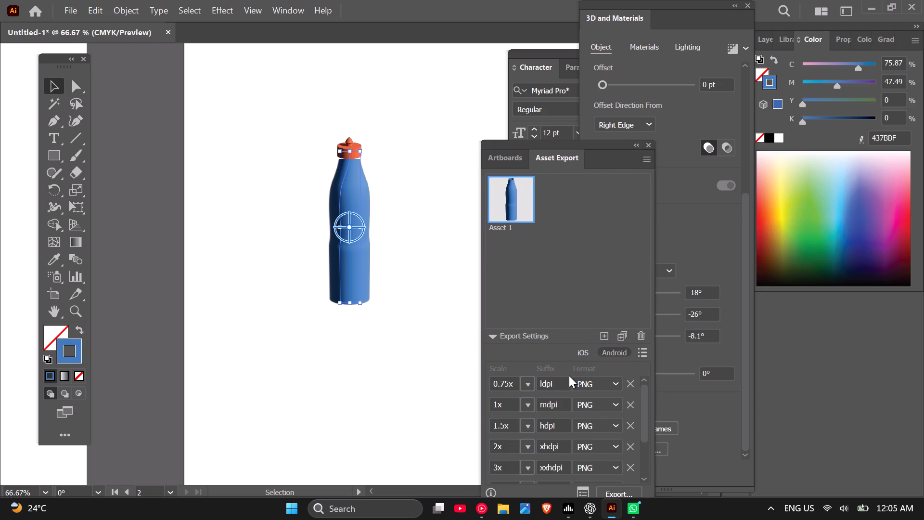
pyautogui.scroll(-2, 569, 376)
# Export the bottle asset at all the Android preset scales into the Illustrator\my work folder on Local Disk (D:).
pyautogui.moveTo(593, 144); pyautogui.dragTo(591, 79)
pyautogui.click(608, 427)
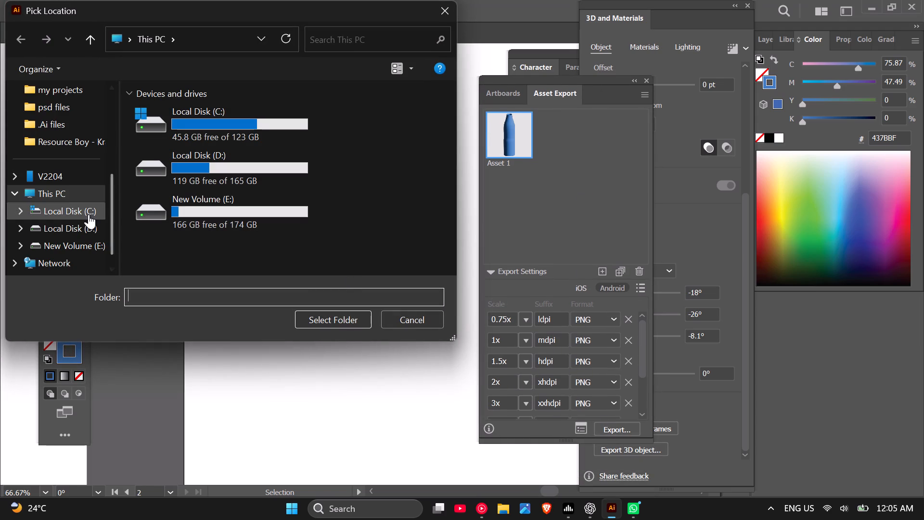
pyautogui.doubleClick(182, 169)
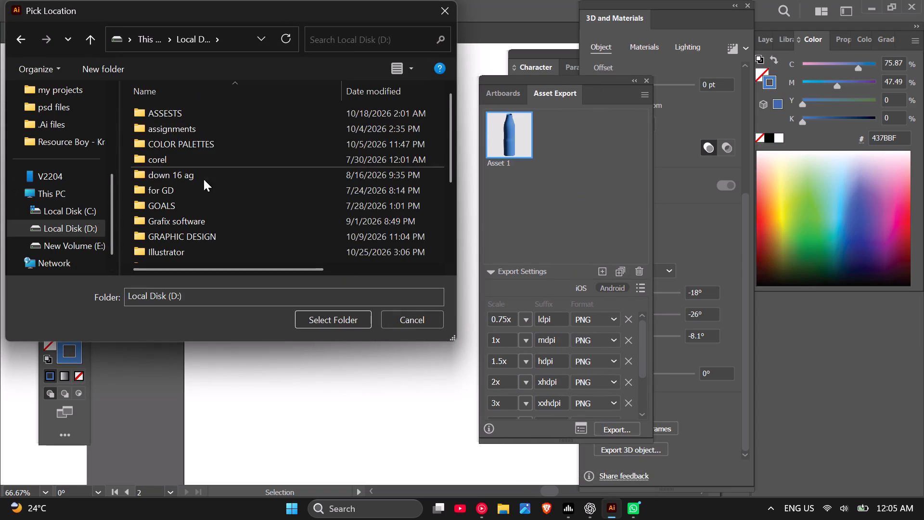
pyautogui.doubleClick(222, 244)
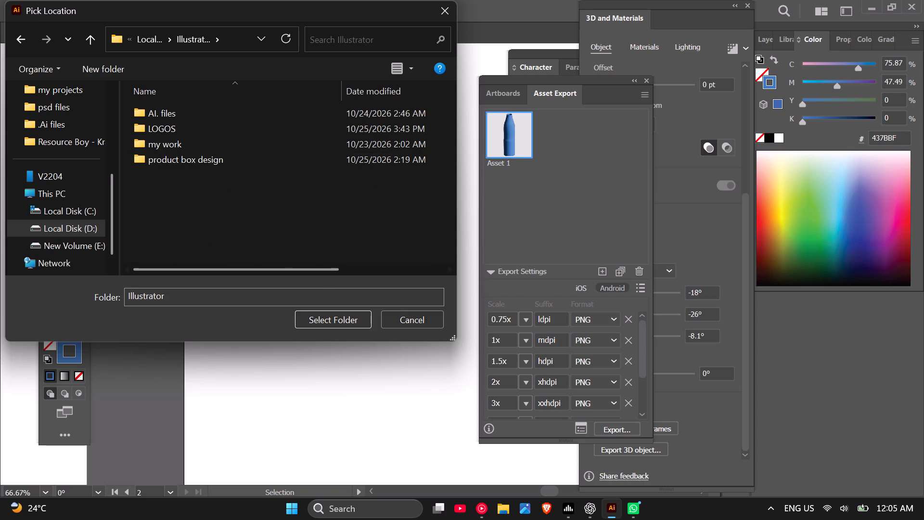
pyautogui.doubleClick(211, 149)
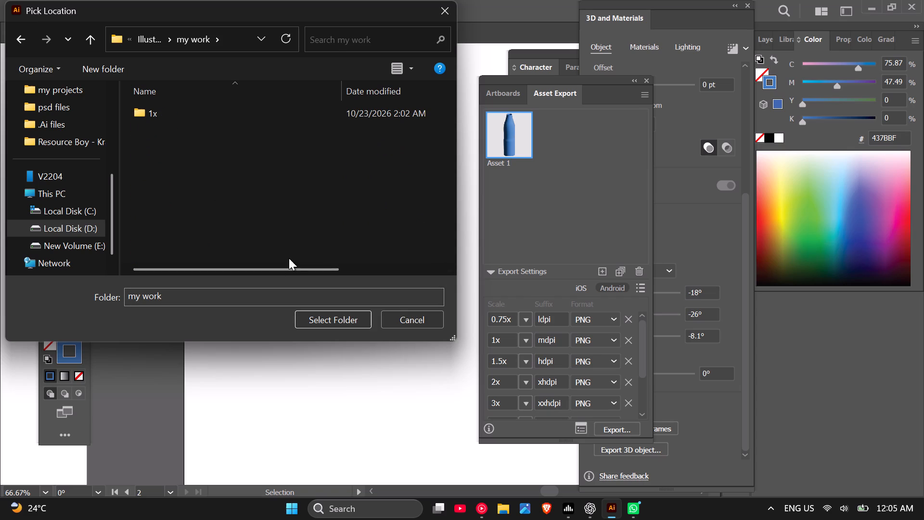
pyautogui.click(337, 322)
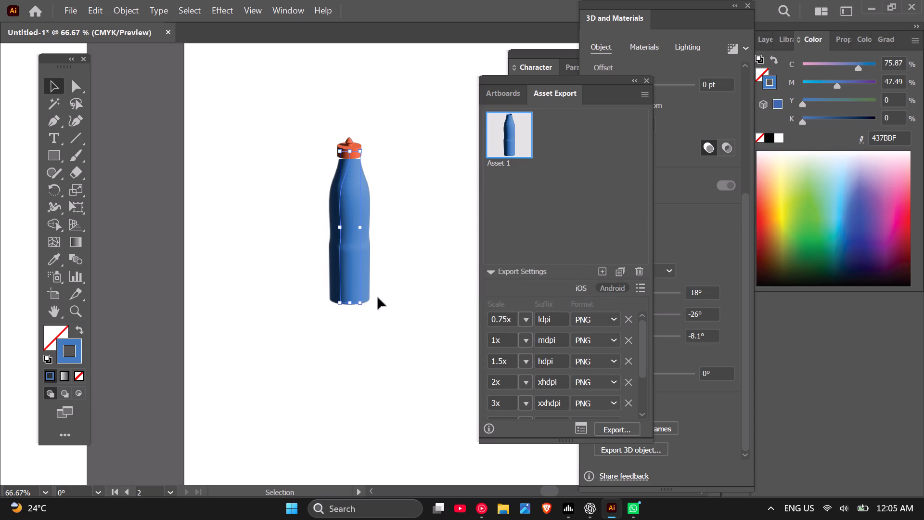
pyautogui.scroll(-2, 569, 411)
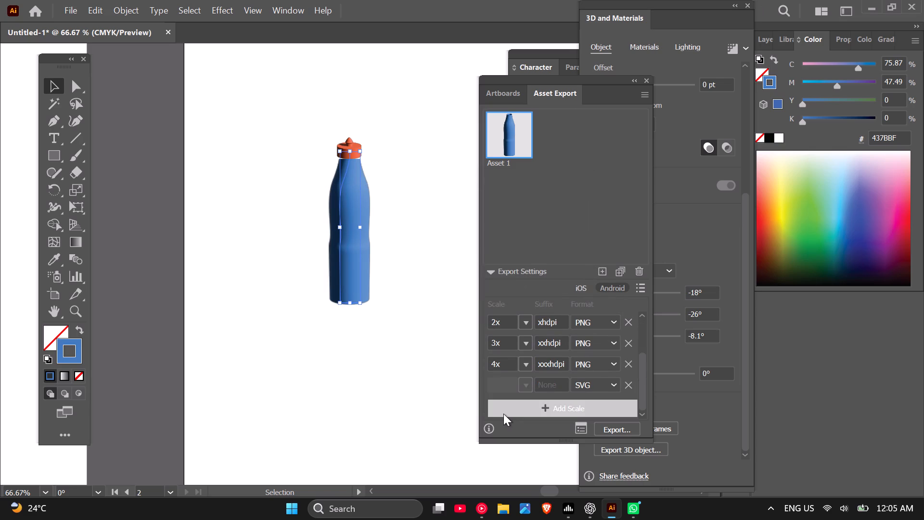
pyautogui.scroll(1, 539, 335)
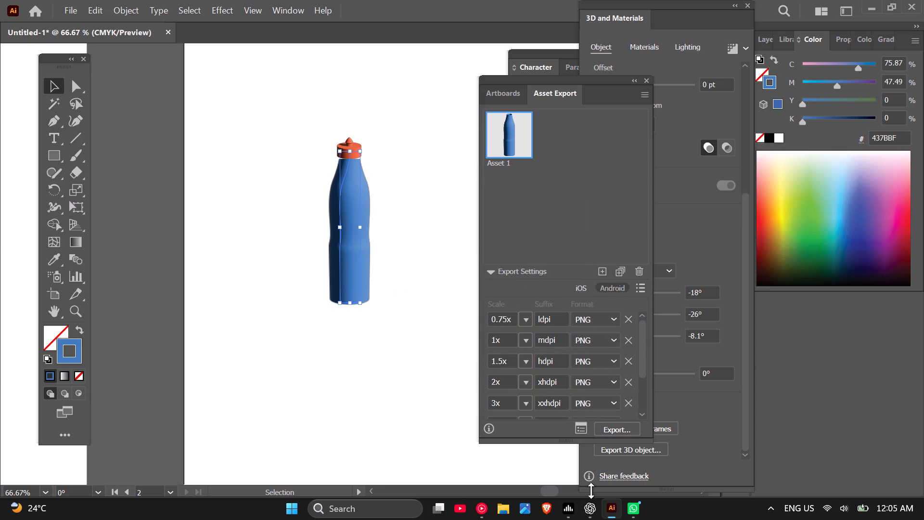
# Switch to File Explorer, open the Illustrator\my work folder on Local Disk (D:) and display its contents as large thumbnails.
pyautogui.click(504, 512)
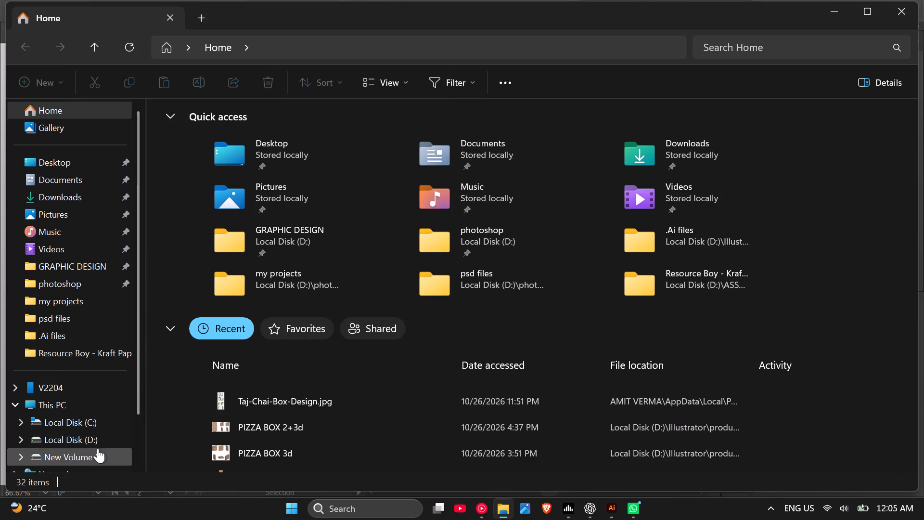
pyautogui.click(98, 441)
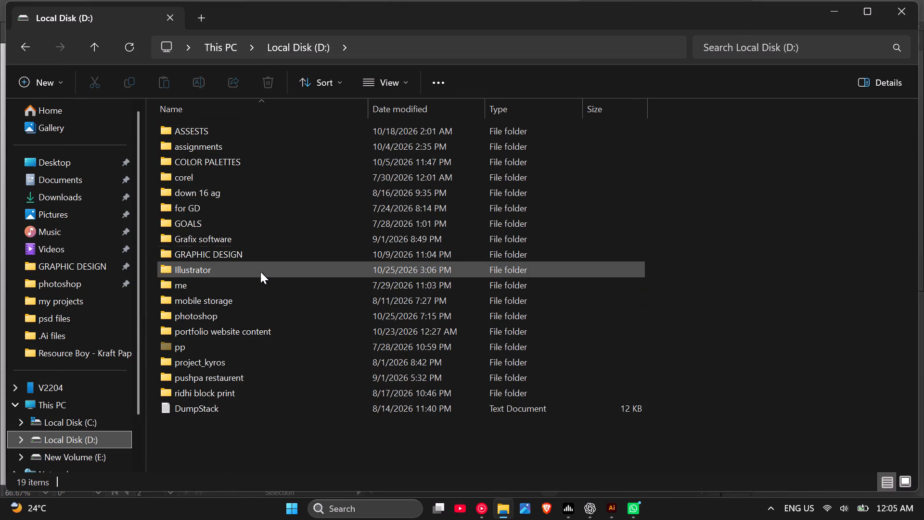
pyautogui.doubleClick(263, 272)
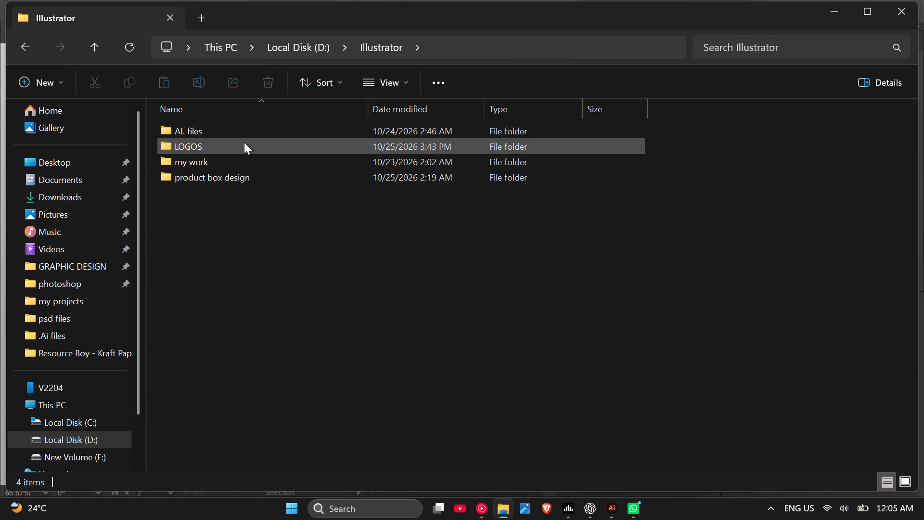
pyautogui.doubleClick(239, 161)
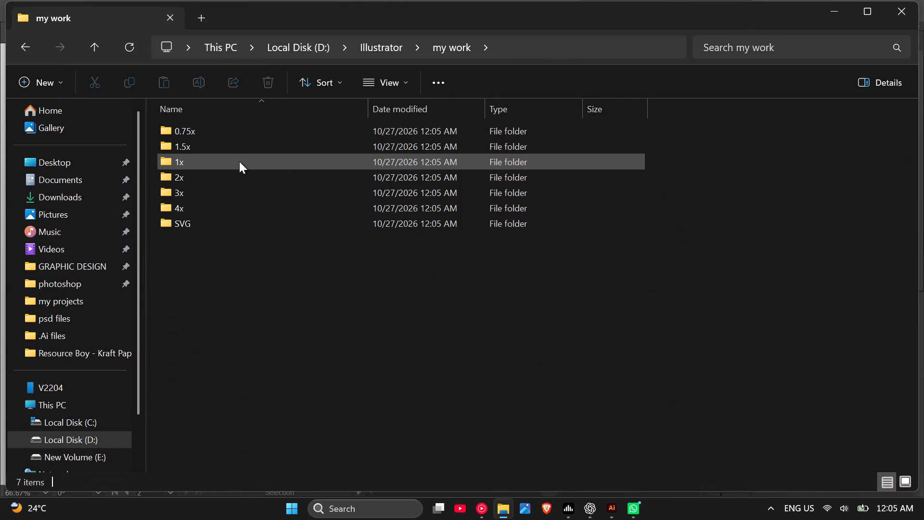
pyautogui.click(410, 81)
pyautogui.click(413, 116)
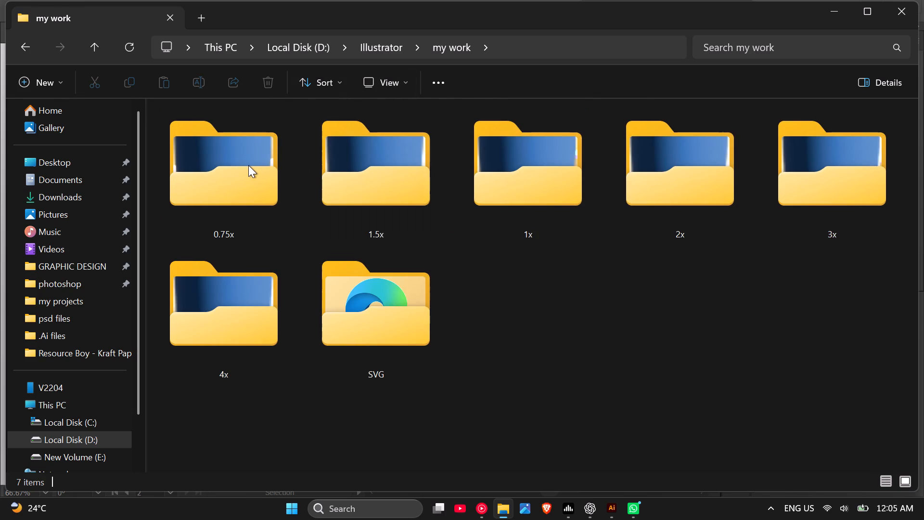
# Open the bottle PNG in the 0.75x folder, examine its quality up close, and return to the my work folder.
pyautogui.doubleClick(248, 165)
pyautogui.doubleClick(228, 133)
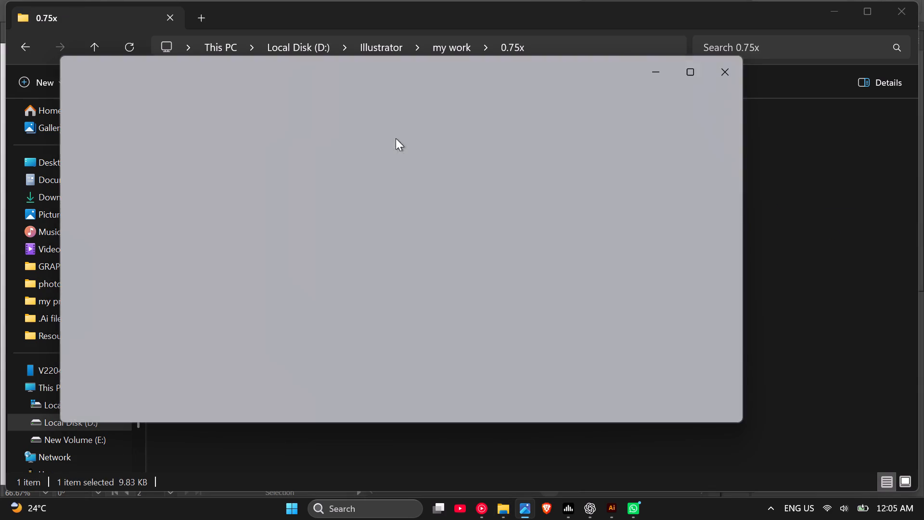
pyautogui.scroll(13, 424, 236)
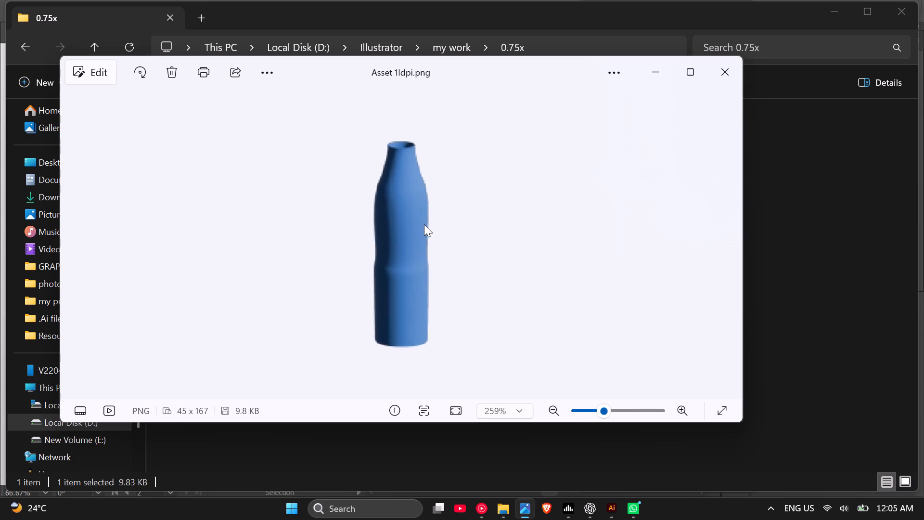
pyautogui.scroll(16, 424, 224)
pyautogui.scroll(-3, 438, 217)
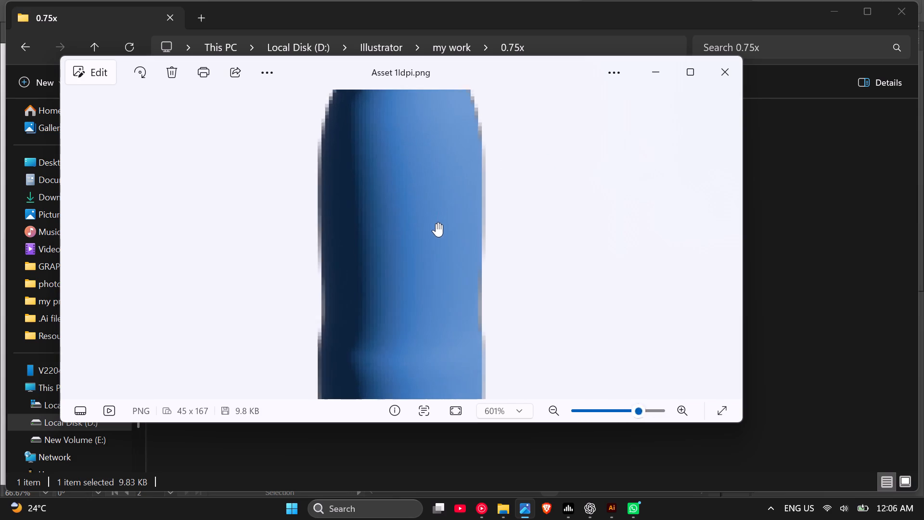
pyautogui.scroll(-20, 436, 223)
pyautogui.scroll(-3, 436, 223)
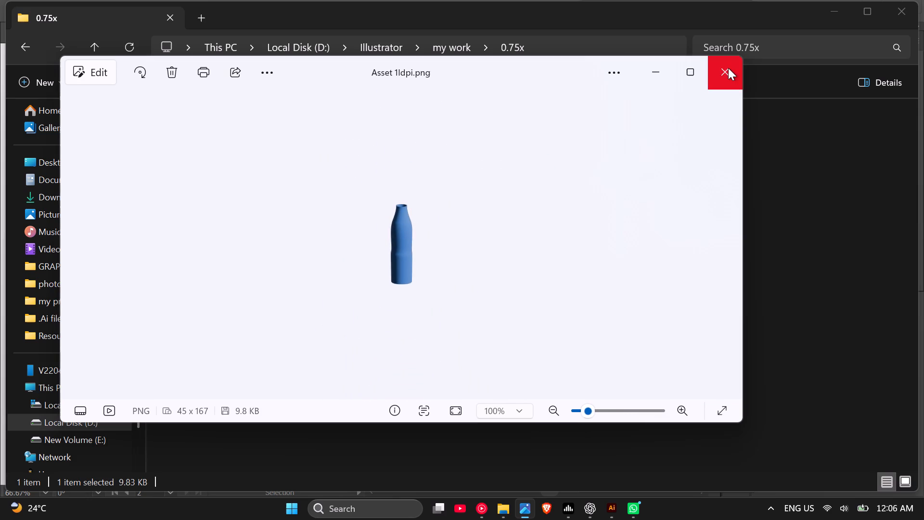
pyautogui.click(728, 68)
pyautogui.click(23, 49)
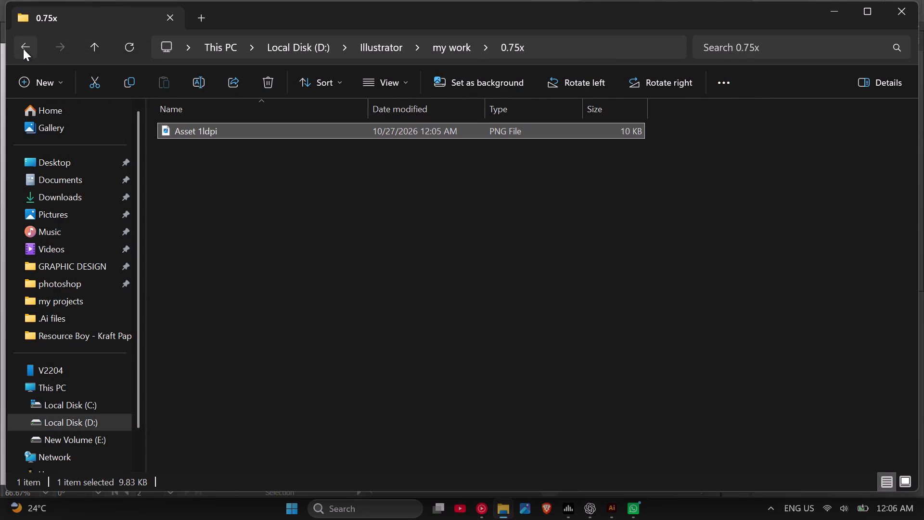
# Open the bottle PNG in the 1.5x folder, examine it up close, and return to the my work folder.
pyautogui.doubleClick(371, 200)
pyautogui.doubleClick(203, 137)
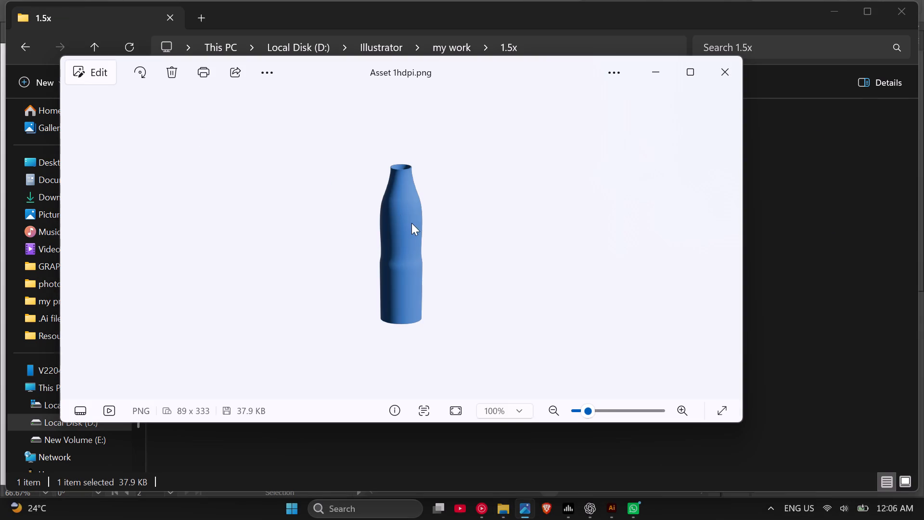
pyautogui.scroll(10, 411, 223)
pyautogui.scroll(-12, 411, 219)
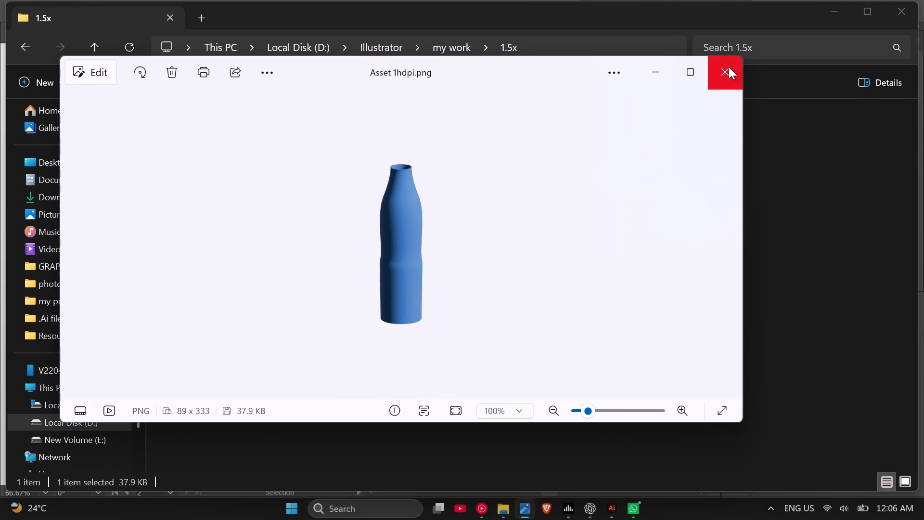
pyautogui.click(729, 67)
pyautogui.click(25, 40)
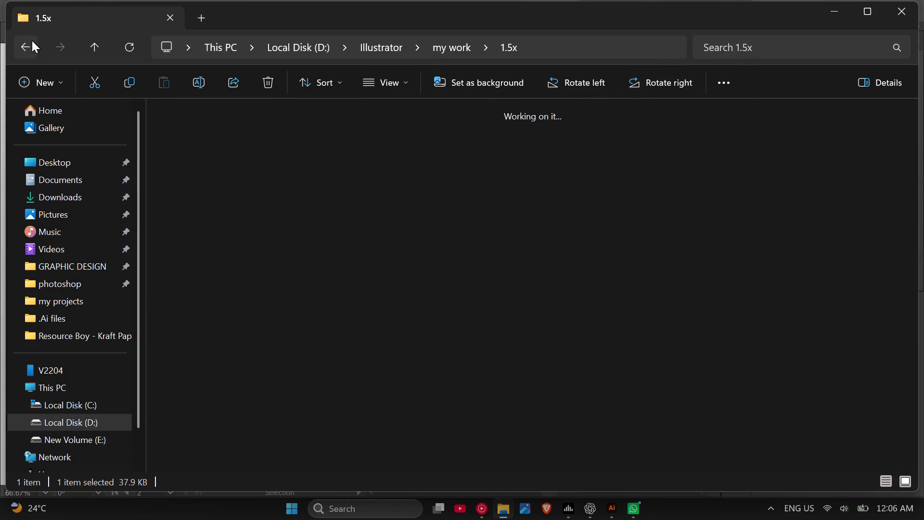
# Open the bottle PNG, Asset 1mdpi, in the 1x folder, examine it up close, and return to the my work folder.
pyautogui.doubleClick(505, 167)
pyautogui.doubleClick(302, 128)
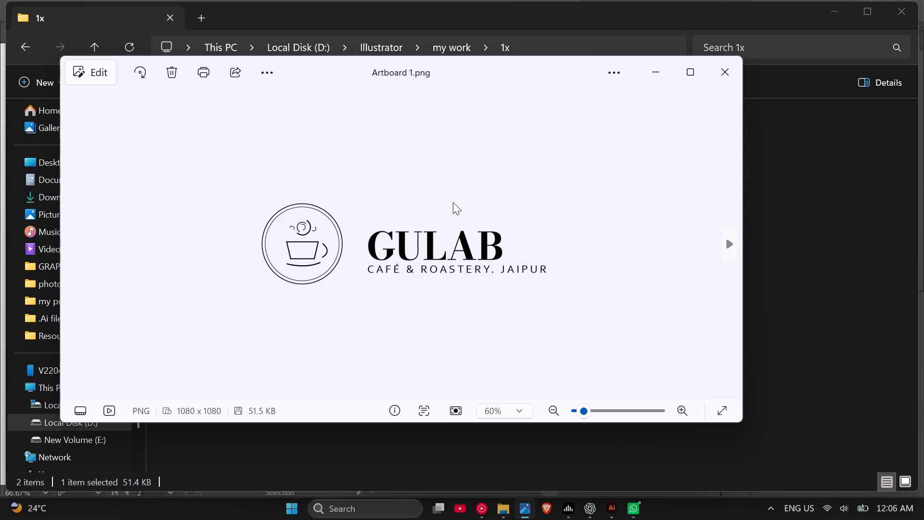
pyautogui.click(732, 68)
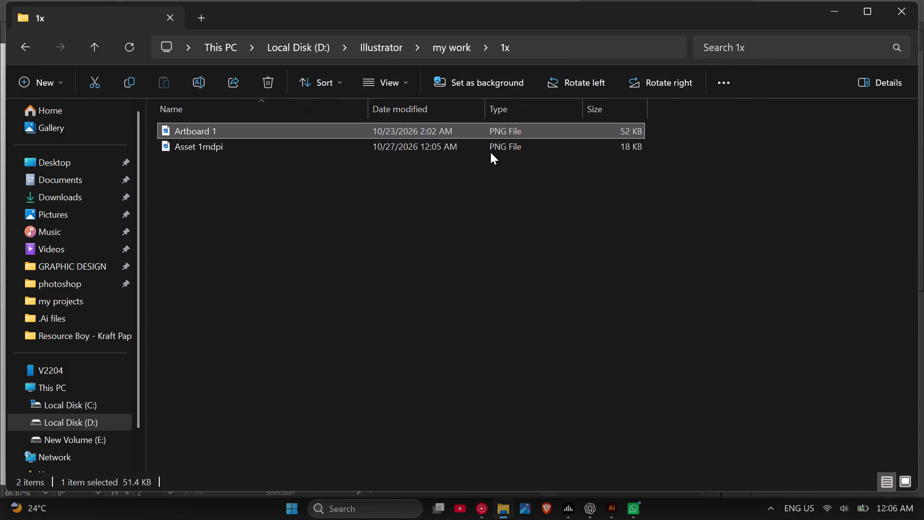
pyautogui.doubleClick(490, 151)
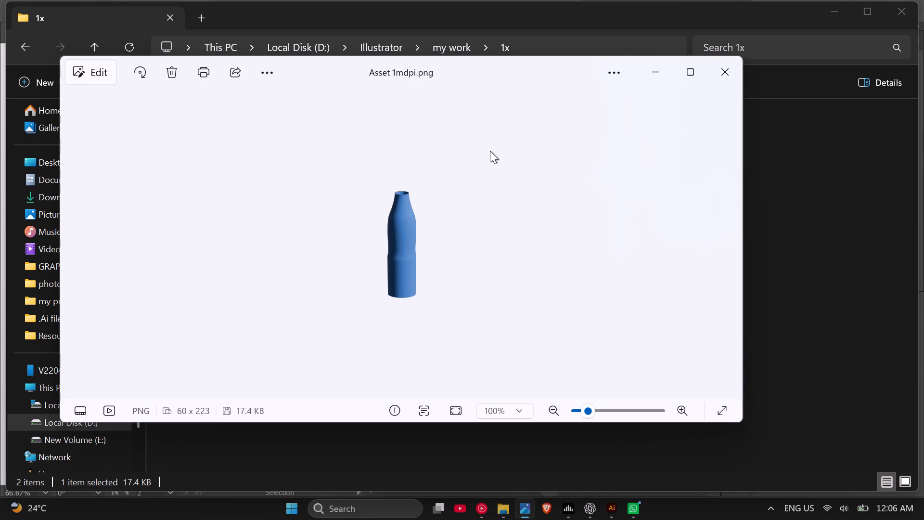
pyautogui.scroll(11, 435, 227)
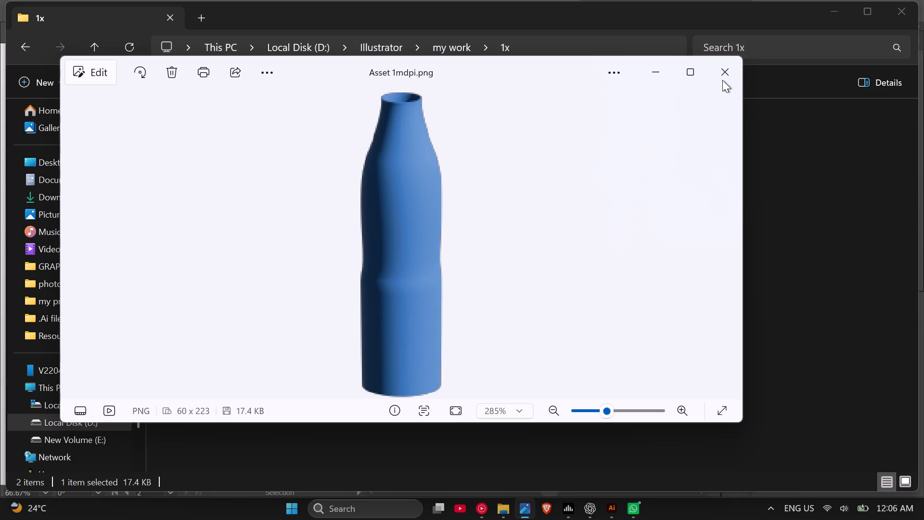
pyautogui.click(722, 80)
pyautogui.click(40, 47)
pyautogui.click(33, 46)
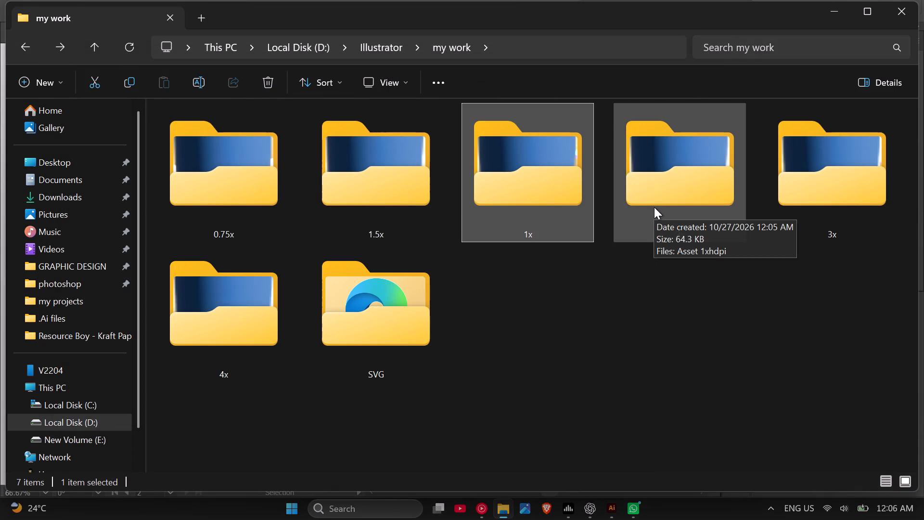
# Open the 2x folder of the exported bottle asset.
pyautogui.doubleClick(650, 154)
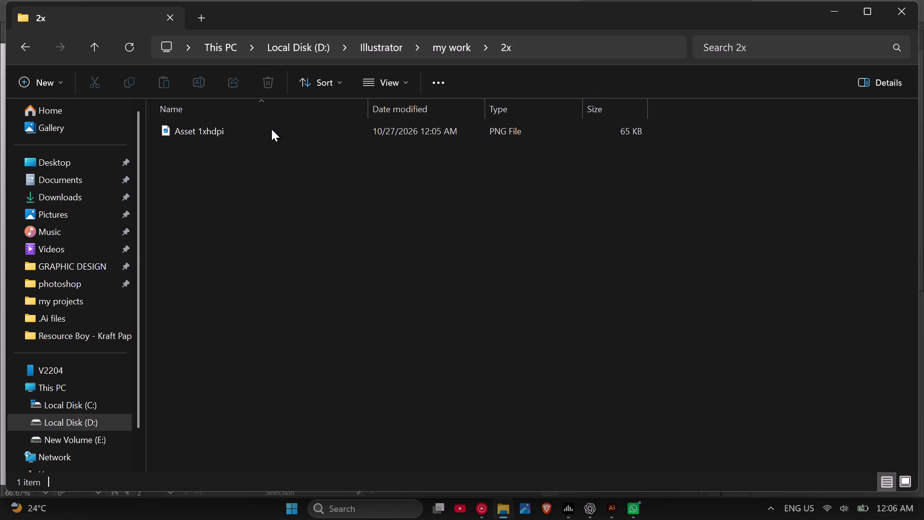
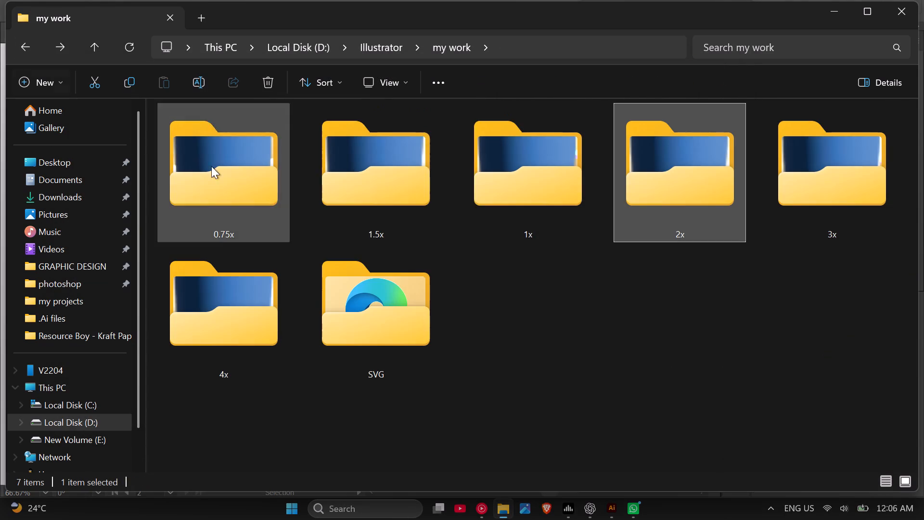
# Open the exported bottle SVG, Asset 1, from the SVG folder, examine it in the browser, and return to the my work folder.
pyautogui.doubleClick(397, 302)
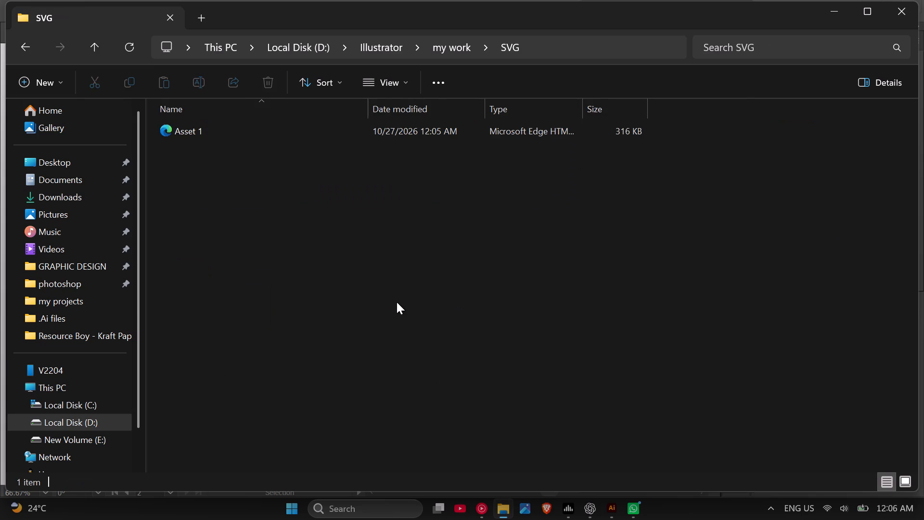
pyautogui.doubleClick(332, 127)
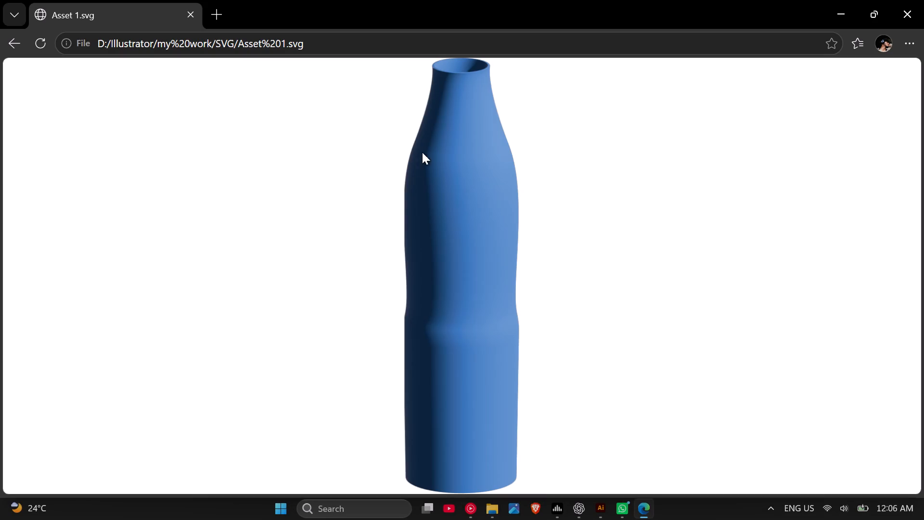
pyautogui.scroll(4, 436, 162)
pyautogui.scroll(4, 478, 196)
pyautogui.click(425, 142)
pyautogui.scroll(3, 482, 221)
pyautogui.scroll(1, 517, 112)
pyautogui.click(909, 6)
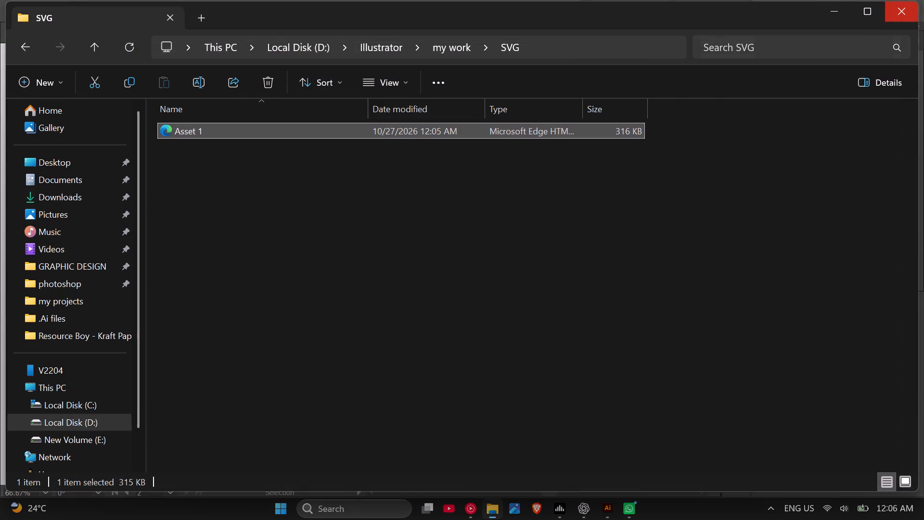
pyautogui.click(31, 45)
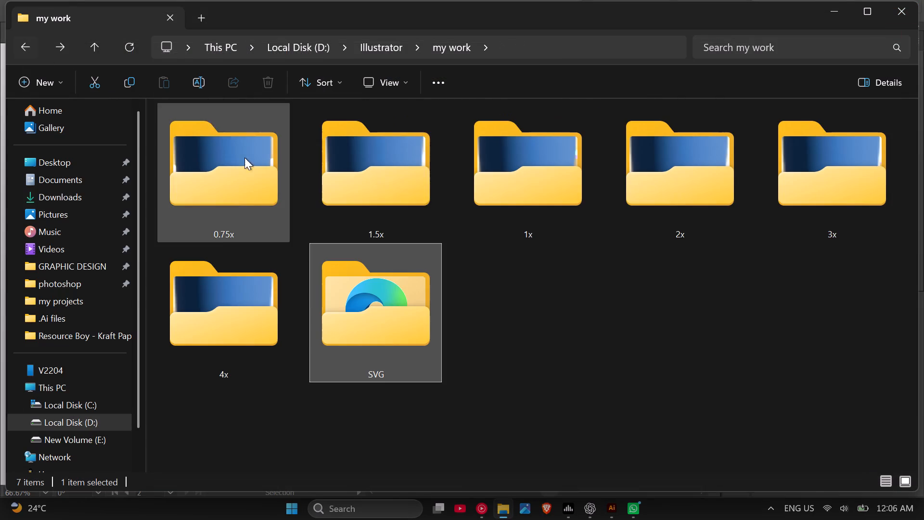
# Open the bottle PNG, Asset 1xxxhdpi, in the 4x folder, examine its quality up close, and return to the my work folder.
pyautogui.doubleClick(257, 313)
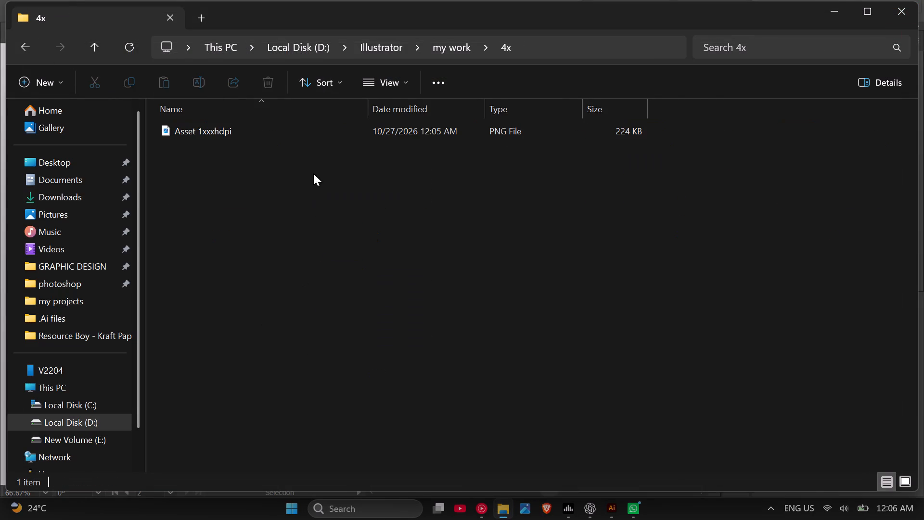
pyautogui.doubleClick(318, 132)
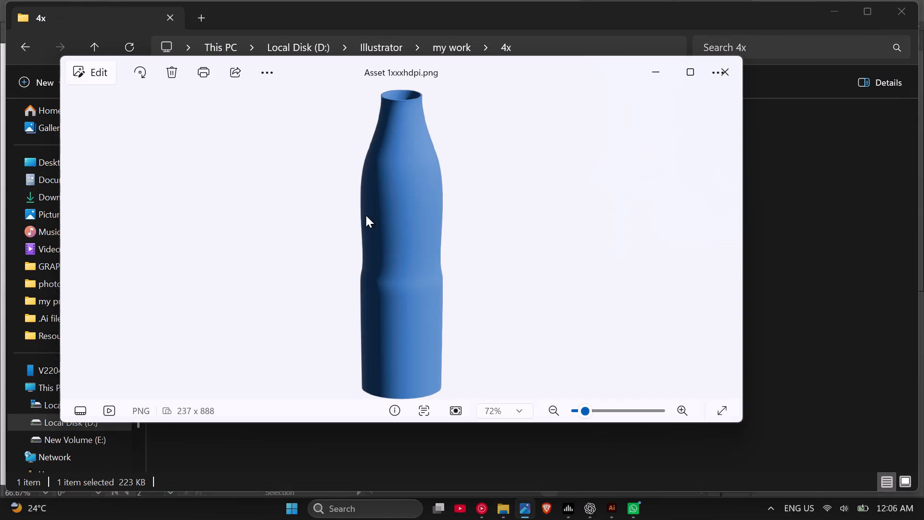
pyautogui.scroll(4, 409, 220)
pyautogui.scroll(20, 428, 195)
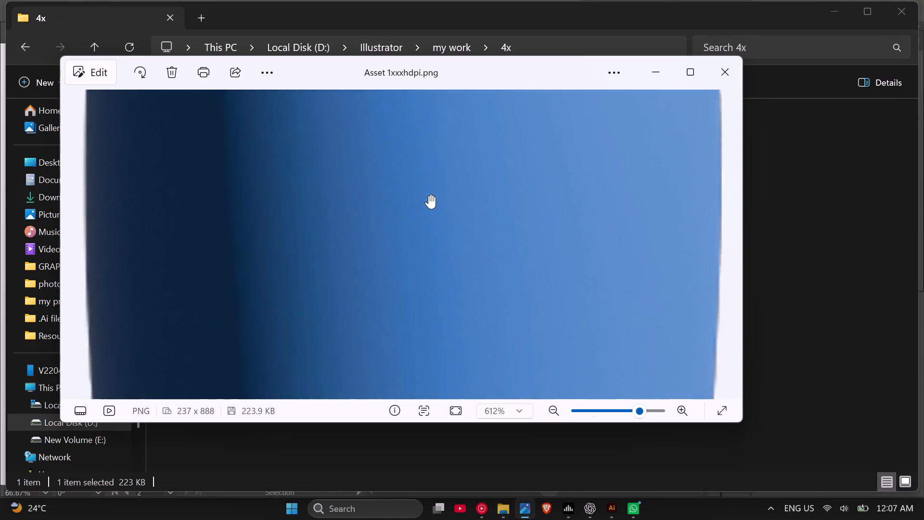
pyautogui.scroll(8, 429, 195)
pyautogui.scroll(-20, 429, 195)
pyautogui.scroll(-10, 429, 195)
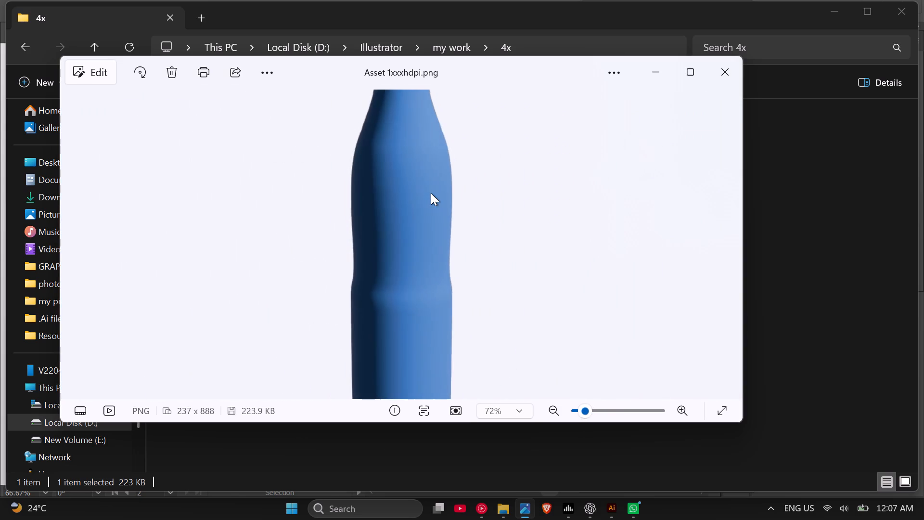
pyautogui.scroll(-15, 431, 193)
pyautogui.click(720, 75)
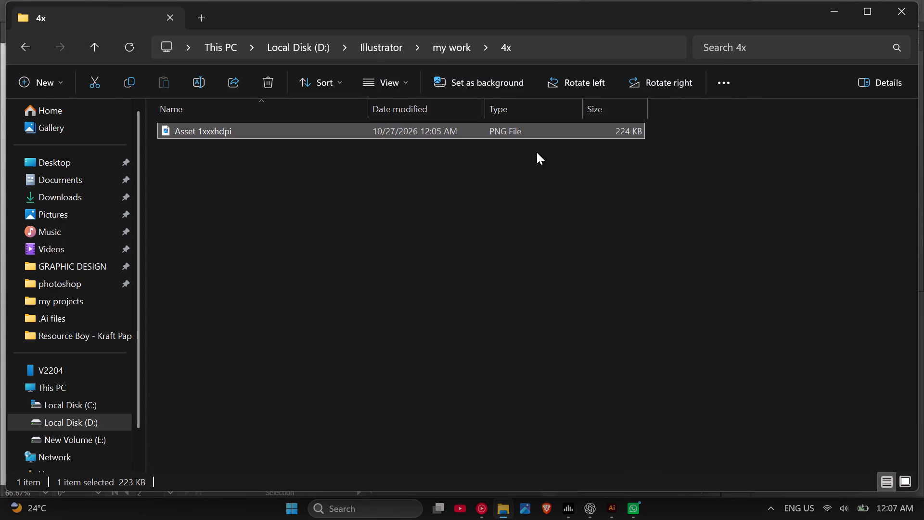
pyautogui.click(96, 56)
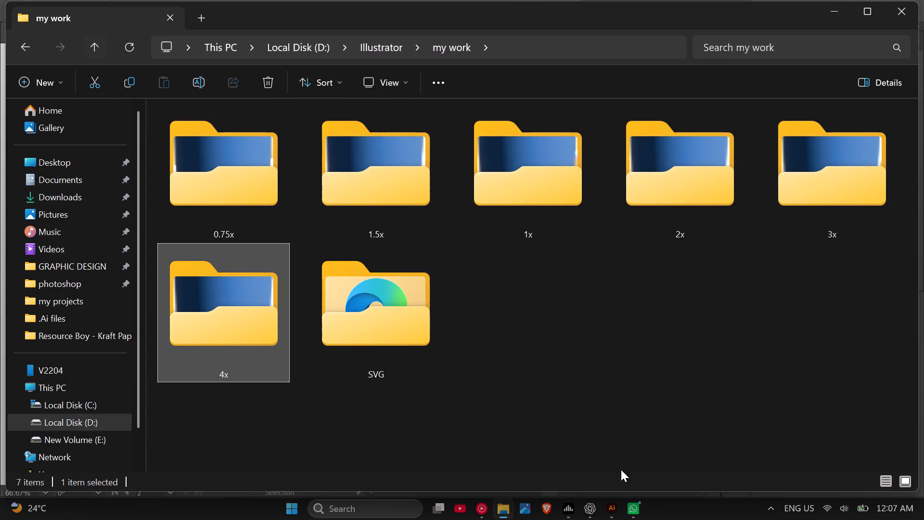
# Switch to Illustrator, review the export formats offered for the 2x and 0.75x asset scales, and close the asset export settings.
pyautogui.click(616, 513)
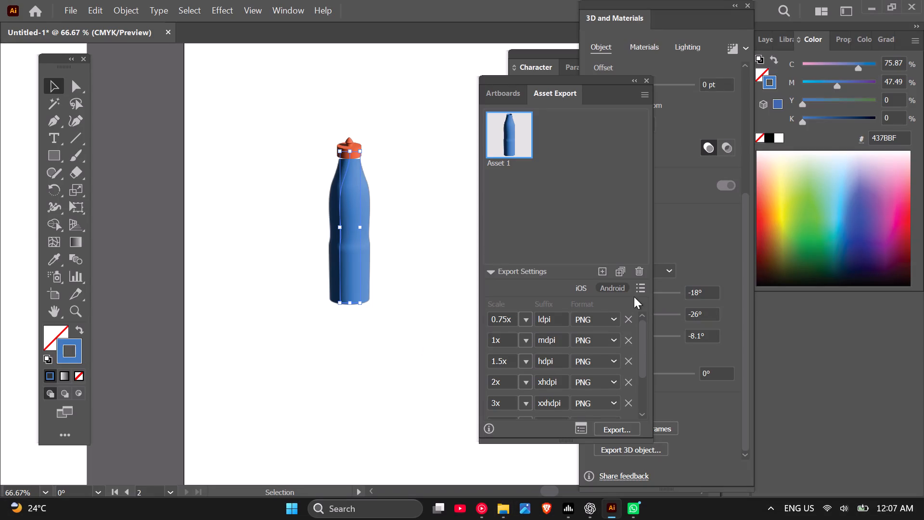
pyautogui.scroll(-2, 630, 312)
pyautogui.scroll(-2, 593, 344)
pyautogui.scroll(1, 590, 367)
pyautogui.click(613, 381)
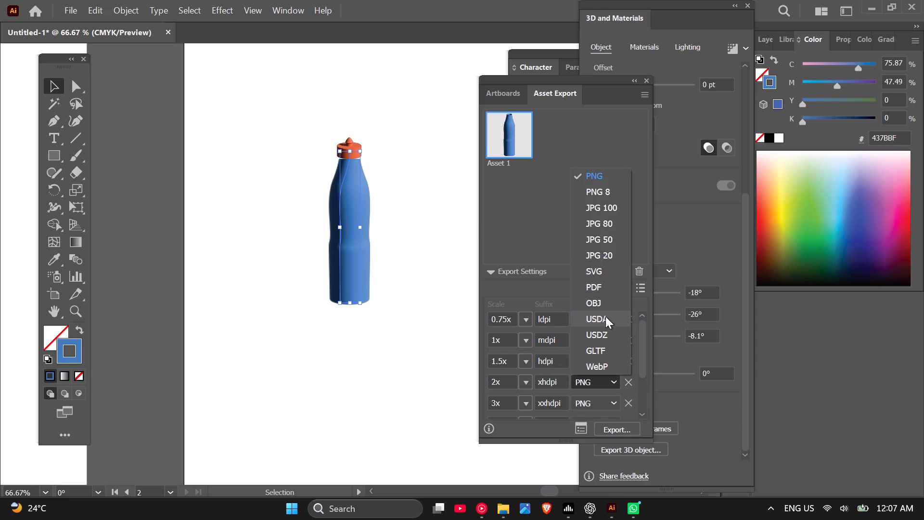
pyautogui.scroll(-3, 605, 316)
pyautogui.scroll(3, 607, 363)
pyautogui.click(537, 295)
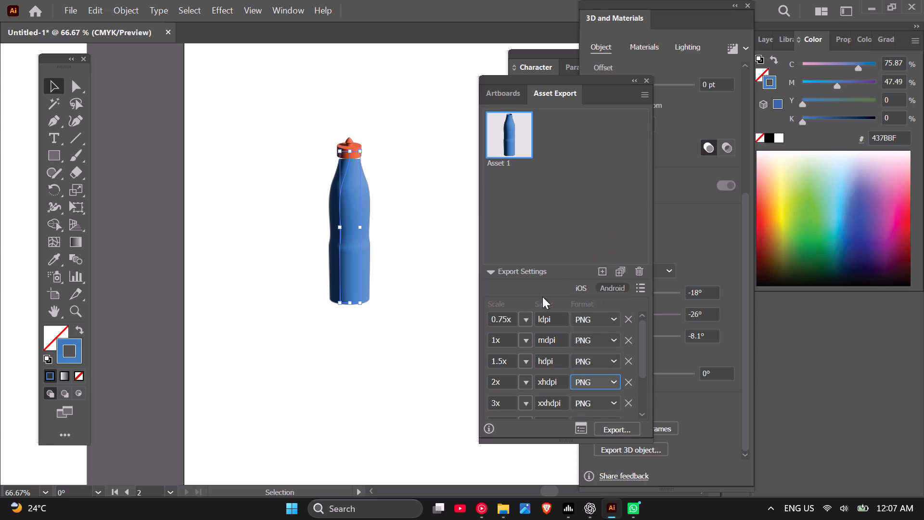
pyautogui.scroll(2, 584, 322)
pyautogui.click(589, 318)
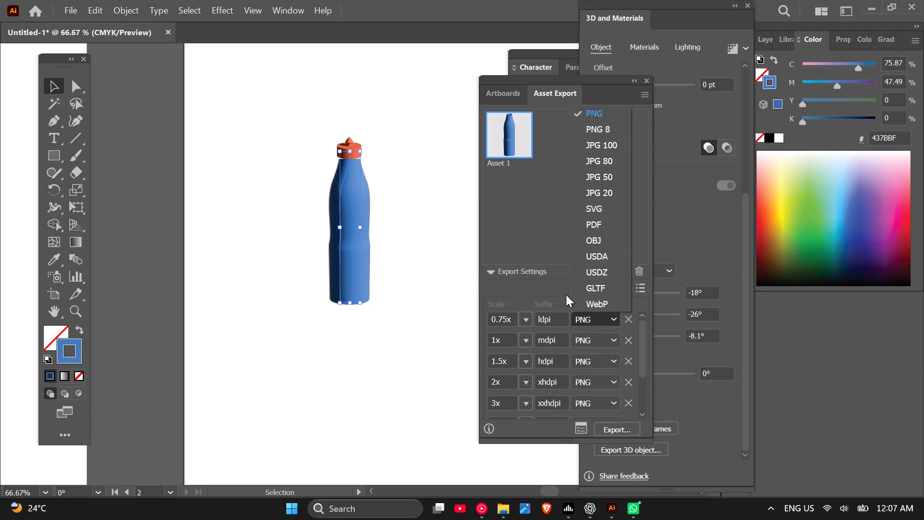
pyautogui.click(555, 288)
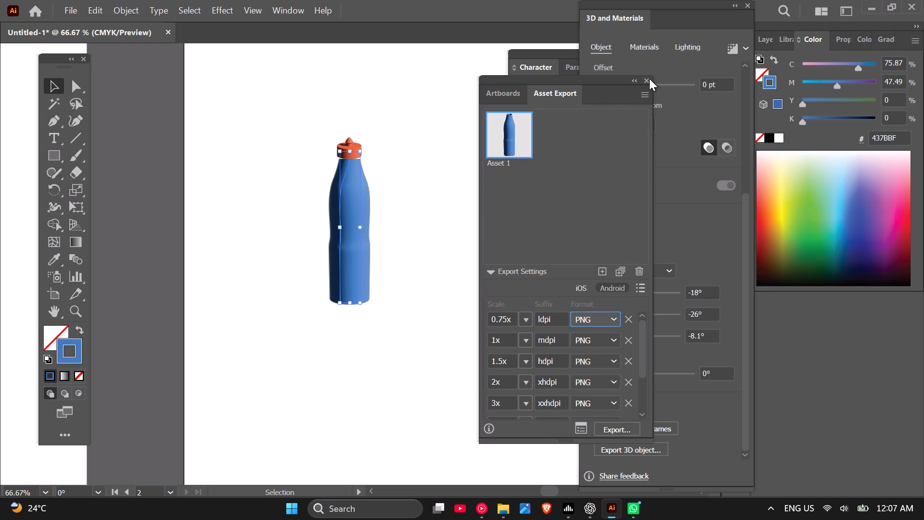
pyautogui.click(649, 78)
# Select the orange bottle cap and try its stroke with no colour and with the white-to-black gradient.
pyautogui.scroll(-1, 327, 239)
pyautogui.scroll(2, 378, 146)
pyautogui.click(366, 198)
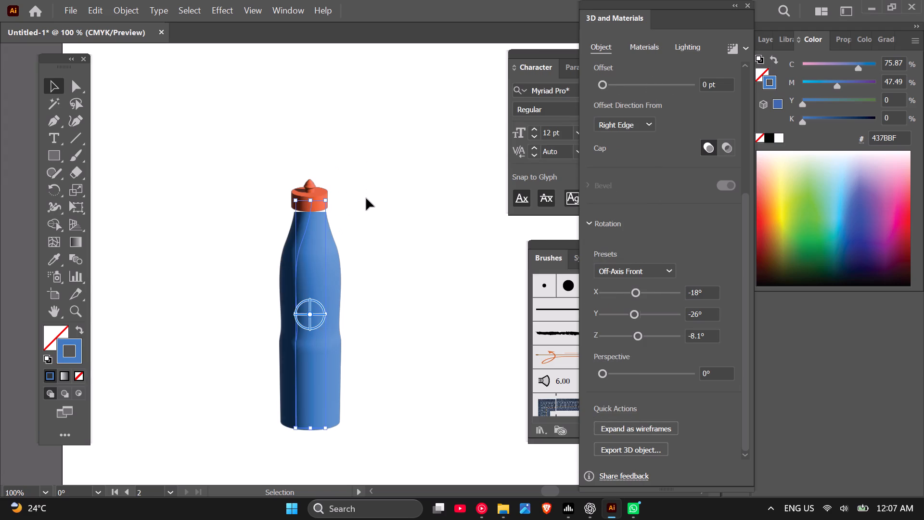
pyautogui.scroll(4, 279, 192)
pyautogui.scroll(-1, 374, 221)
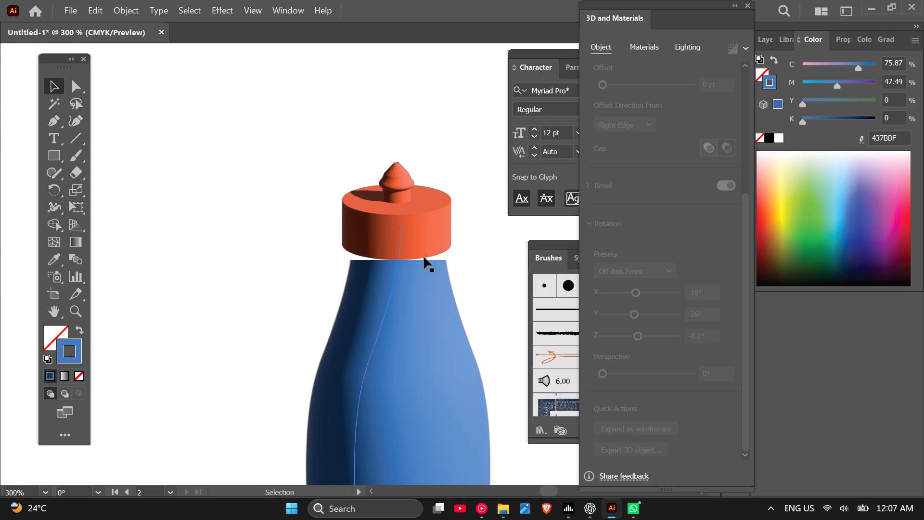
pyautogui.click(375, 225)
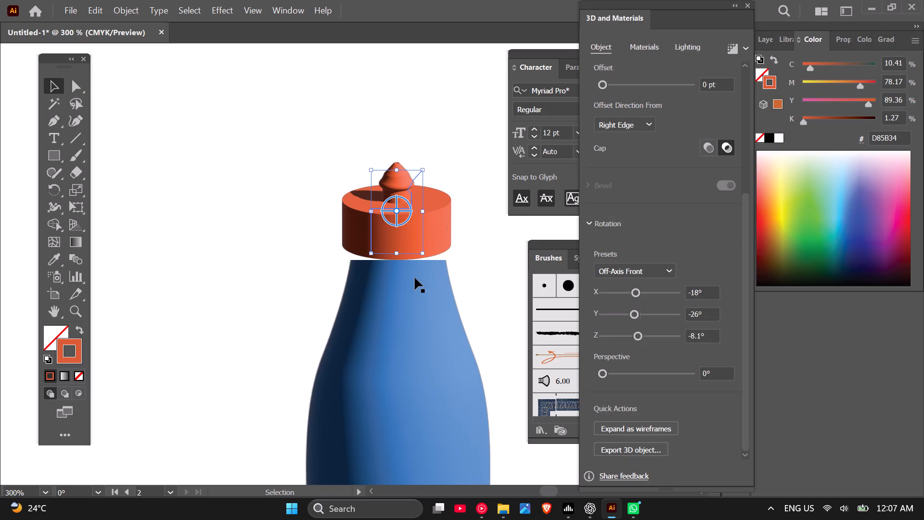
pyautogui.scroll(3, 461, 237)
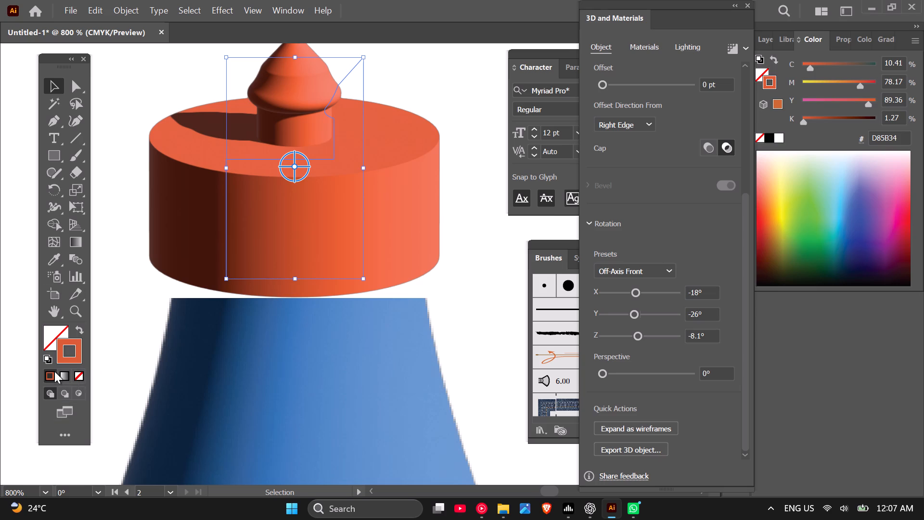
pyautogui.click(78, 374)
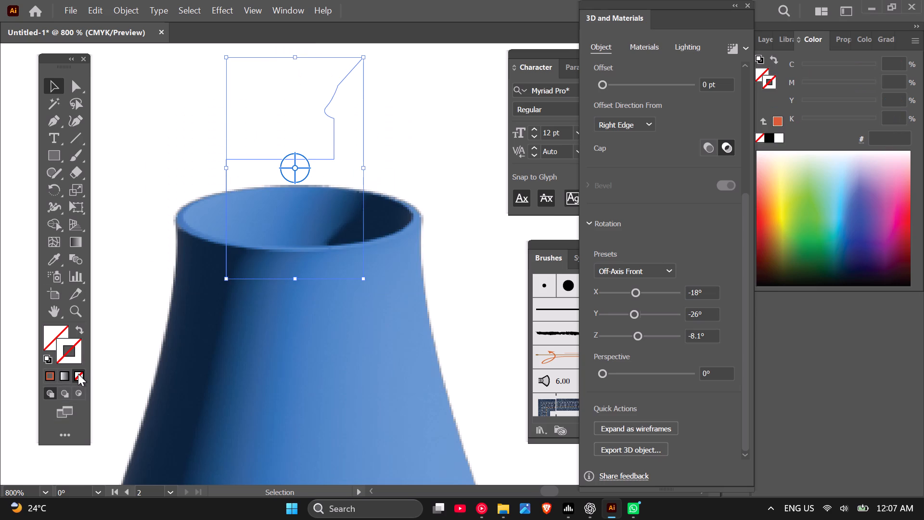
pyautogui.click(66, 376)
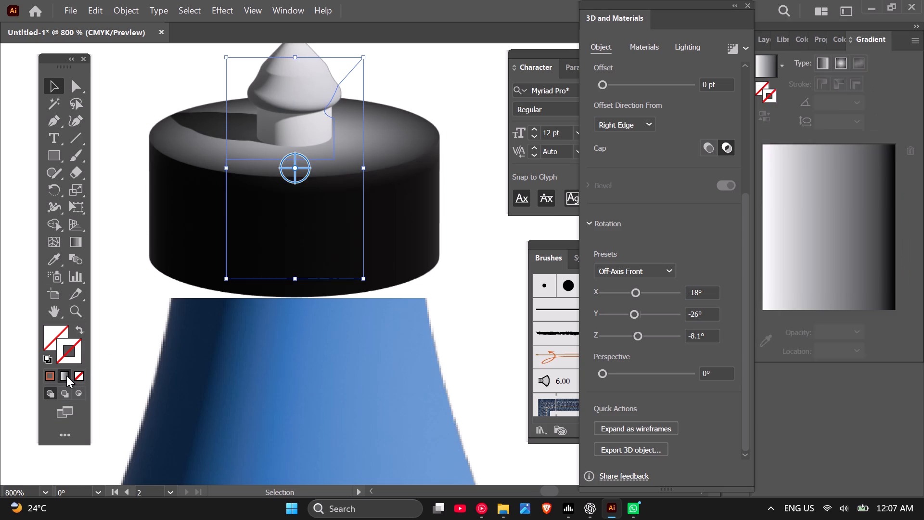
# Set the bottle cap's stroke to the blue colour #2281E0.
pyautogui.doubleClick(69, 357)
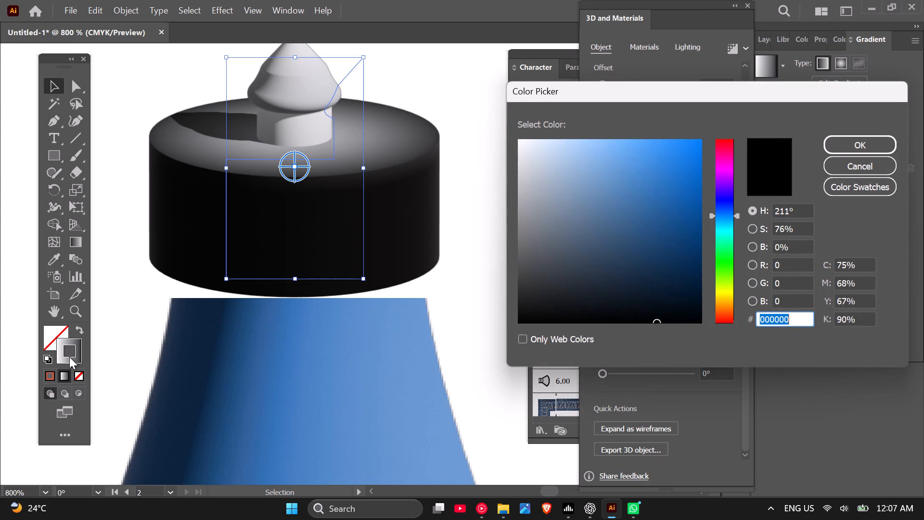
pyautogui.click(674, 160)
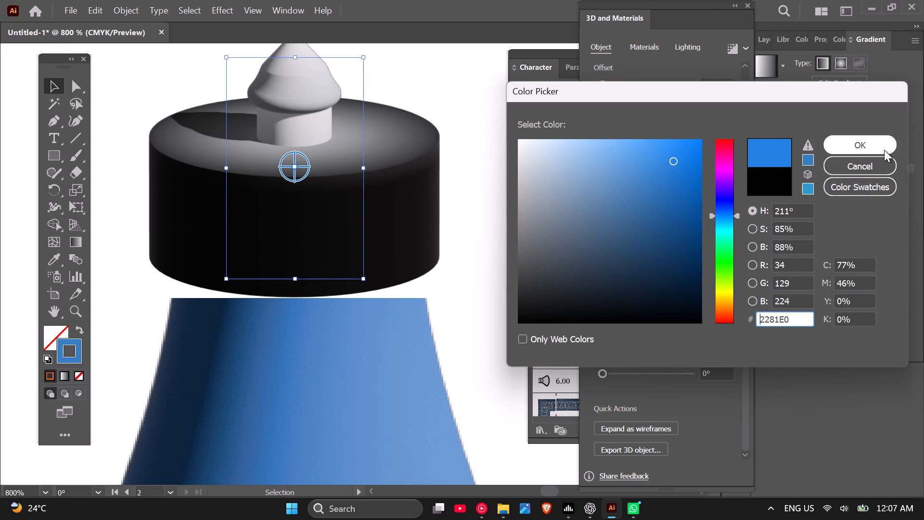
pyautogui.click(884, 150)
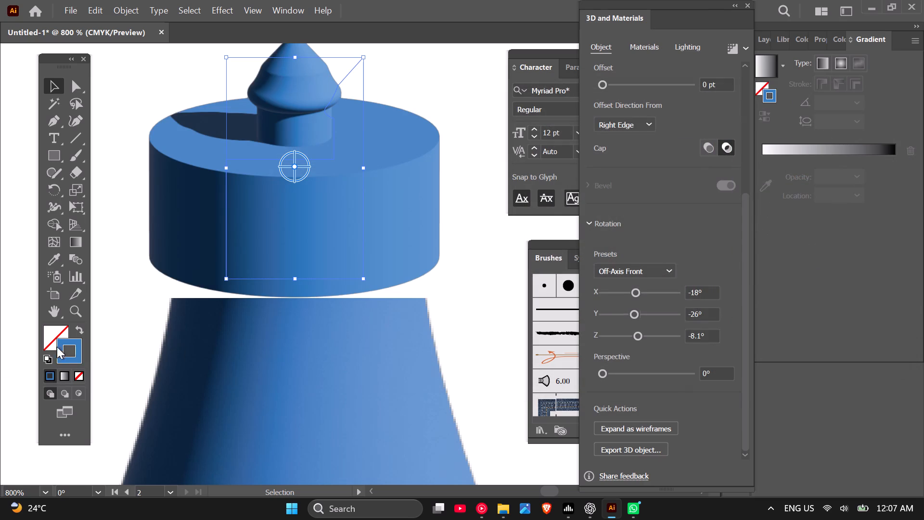
# Set the bottle cap's stroke to the dark green colour #0C6D18.
pyautogui.doubleClick(61, 351)
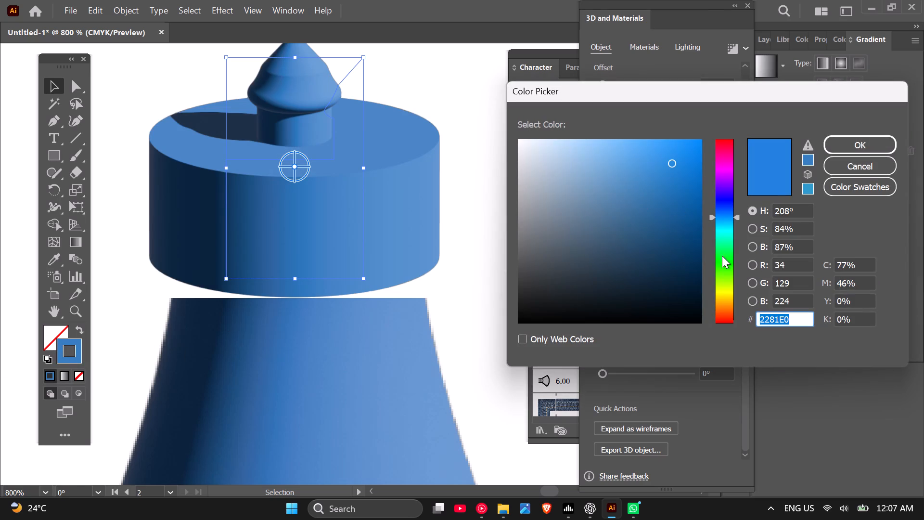
pyautogui.moveTo(723, 258); pyautogui.dragTo(725, 263)
pyautogui.click(683, 243)
pyautogui.click(857, 146)
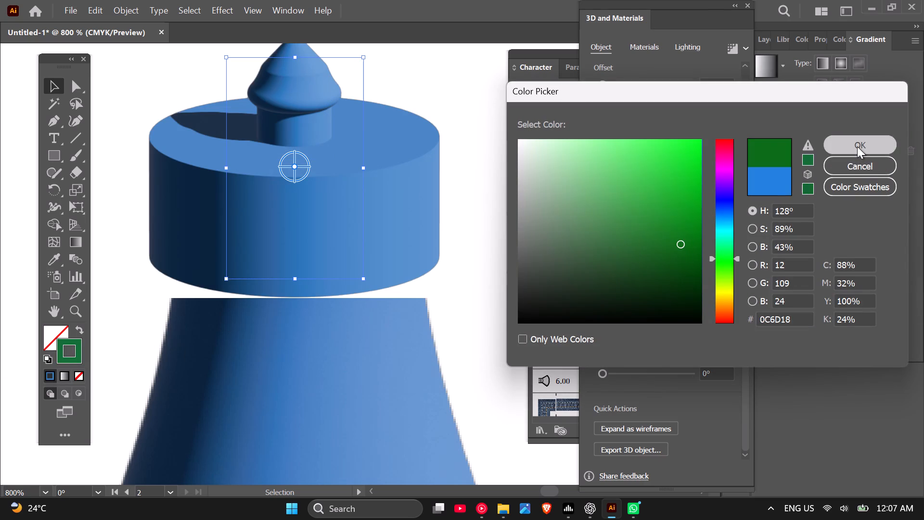
pyautogui.click(59, 86)
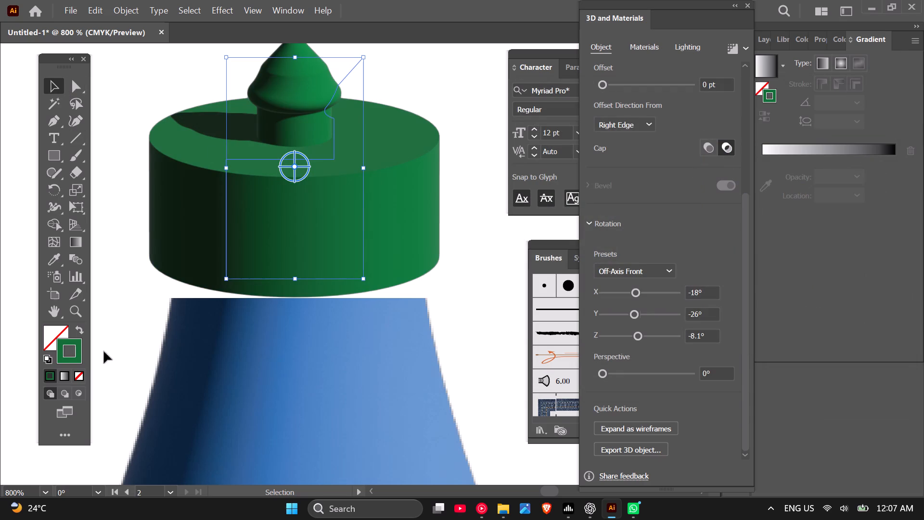
# Give the bottle cap a light grey fill, #959EA5, and deselect it.
pyautogui.doubleClick(52, 336)
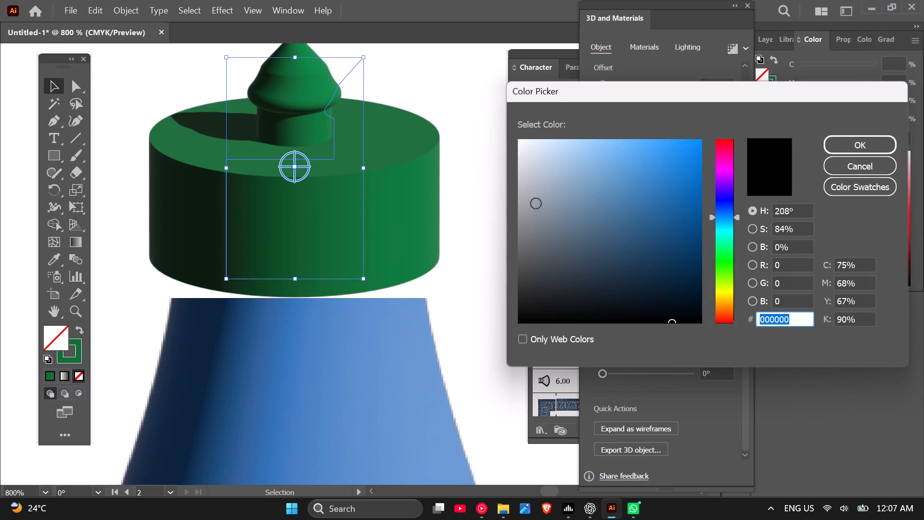
pyautogui.click(537, 203)
pyautogui.click(876, 152)
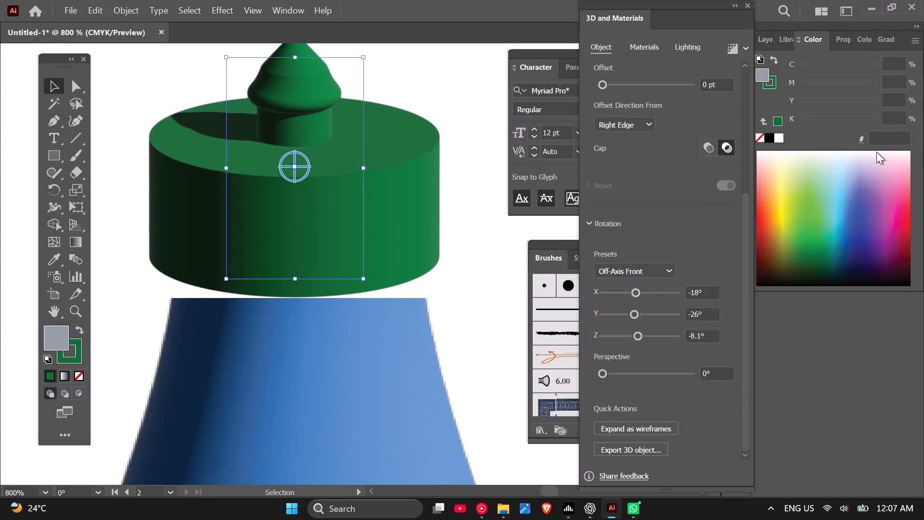
pyautogui.scroll(-2, 250, 314)
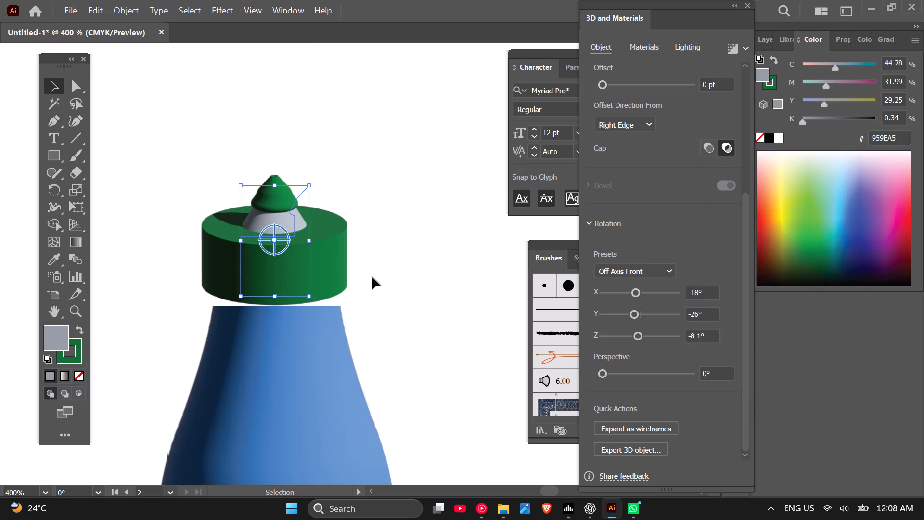
pyautogui.click(372, 277)
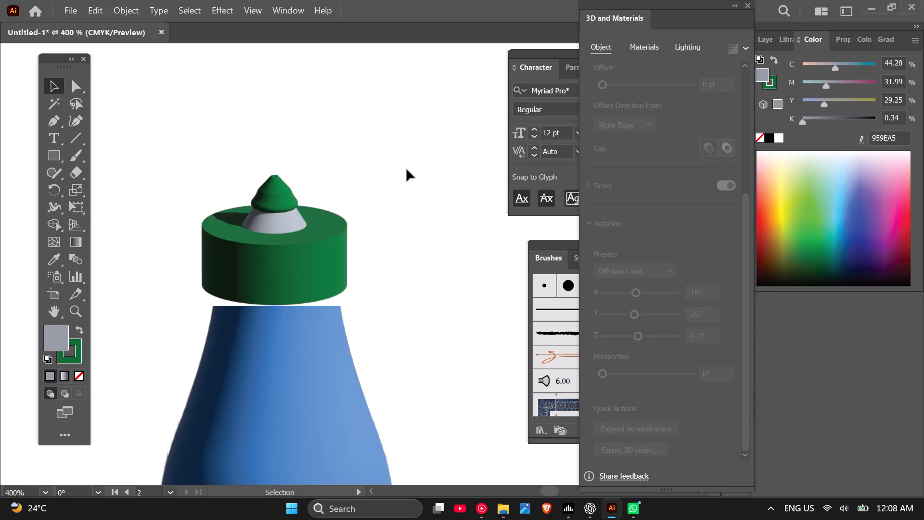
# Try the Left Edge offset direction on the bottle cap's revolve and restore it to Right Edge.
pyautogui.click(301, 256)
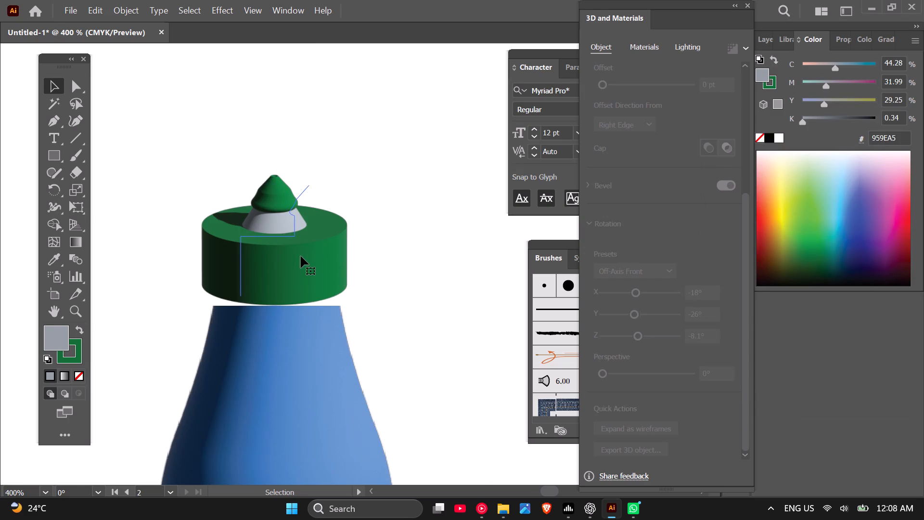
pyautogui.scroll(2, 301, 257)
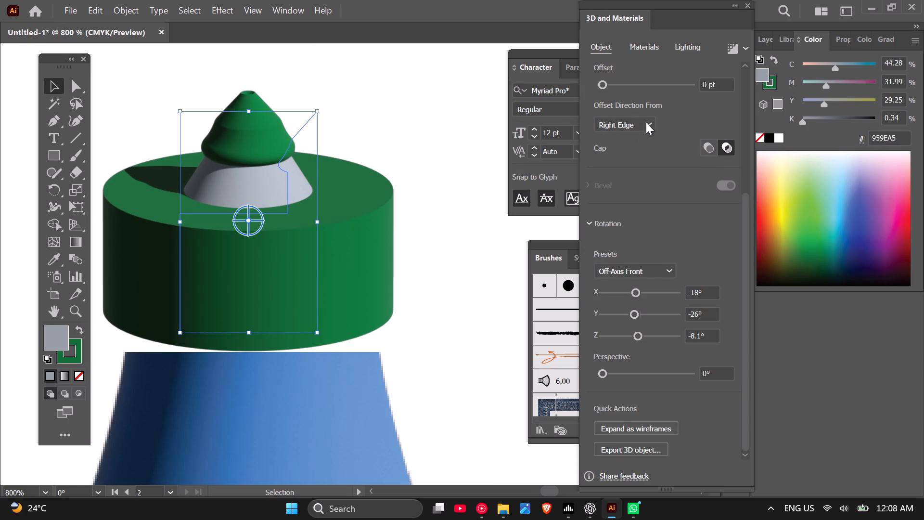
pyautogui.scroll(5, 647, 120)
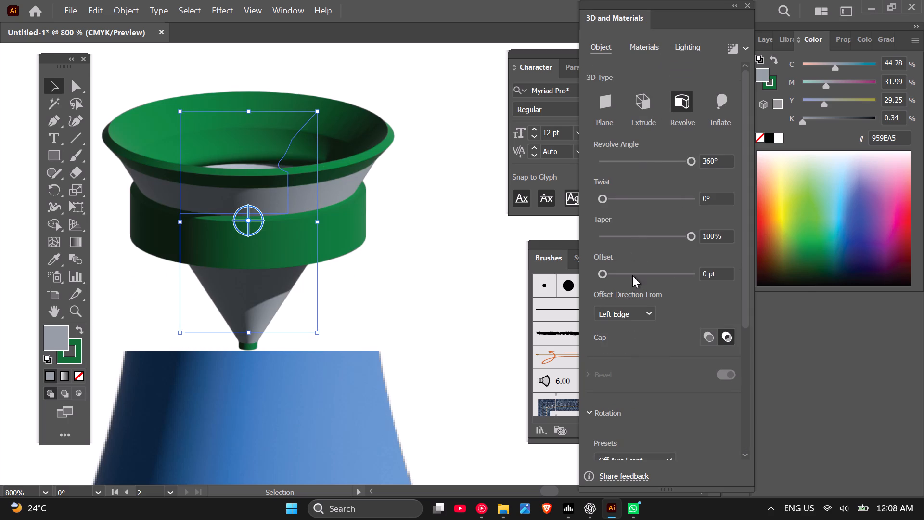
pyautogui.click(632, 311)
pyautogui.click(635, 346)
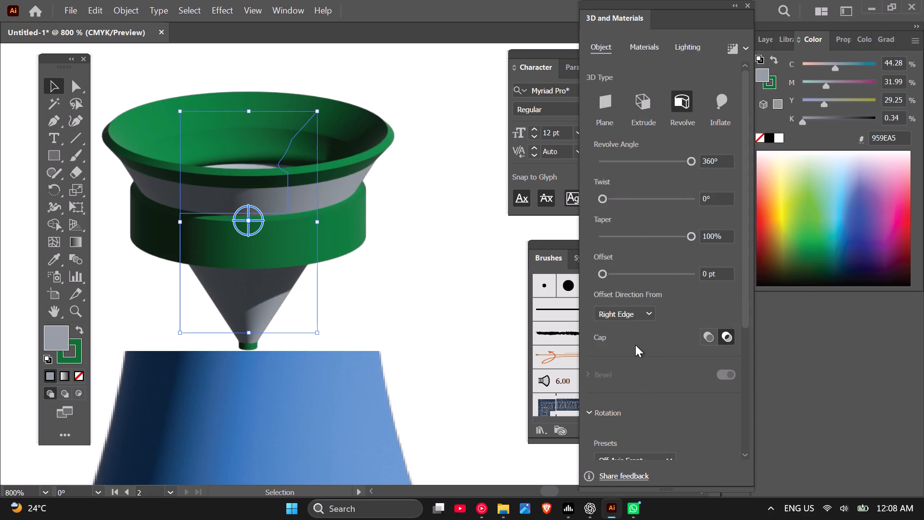
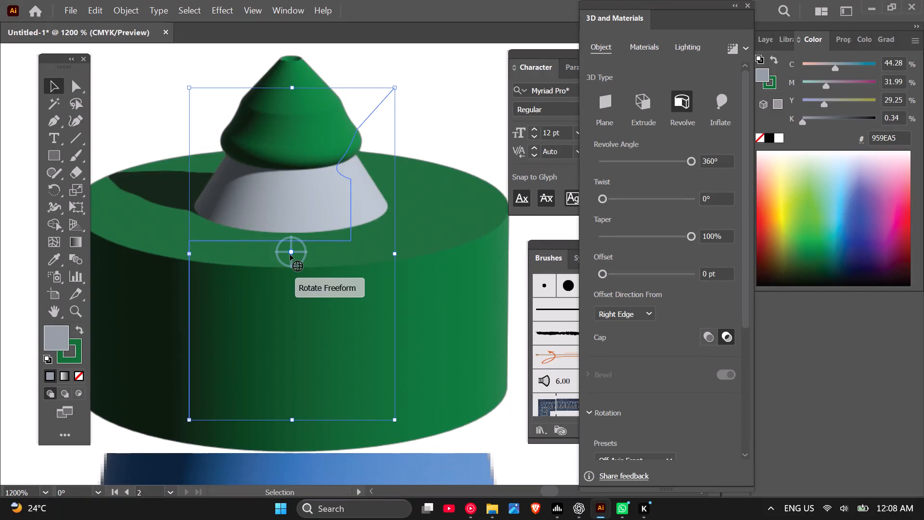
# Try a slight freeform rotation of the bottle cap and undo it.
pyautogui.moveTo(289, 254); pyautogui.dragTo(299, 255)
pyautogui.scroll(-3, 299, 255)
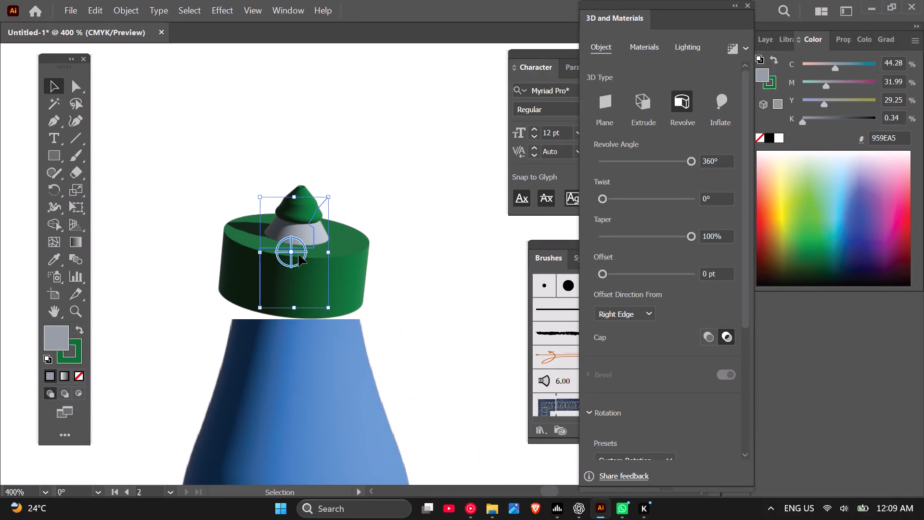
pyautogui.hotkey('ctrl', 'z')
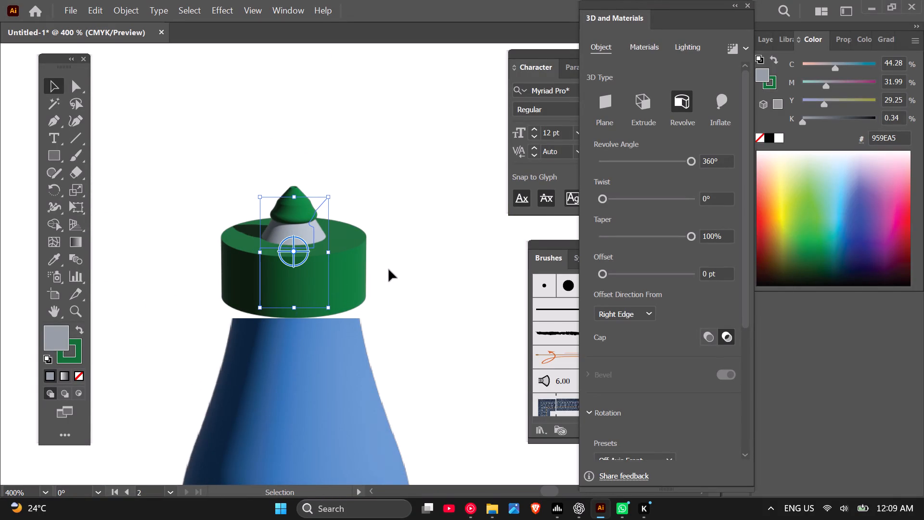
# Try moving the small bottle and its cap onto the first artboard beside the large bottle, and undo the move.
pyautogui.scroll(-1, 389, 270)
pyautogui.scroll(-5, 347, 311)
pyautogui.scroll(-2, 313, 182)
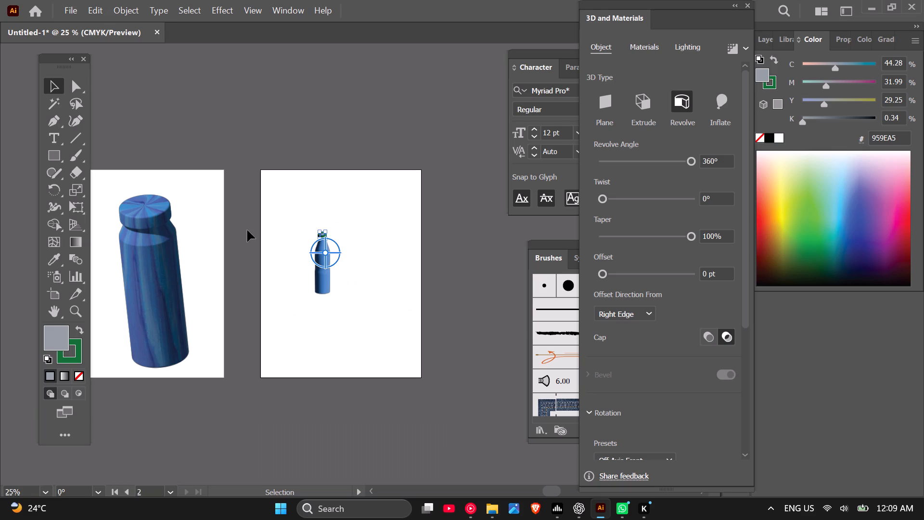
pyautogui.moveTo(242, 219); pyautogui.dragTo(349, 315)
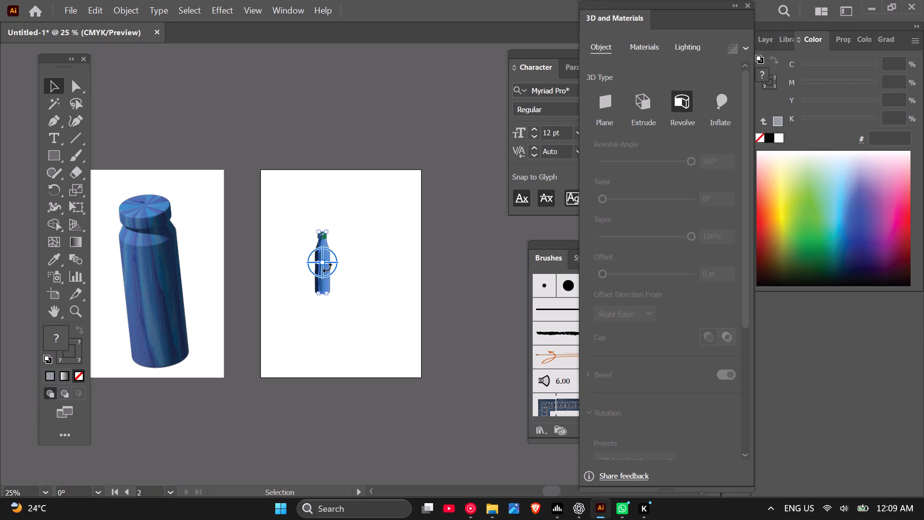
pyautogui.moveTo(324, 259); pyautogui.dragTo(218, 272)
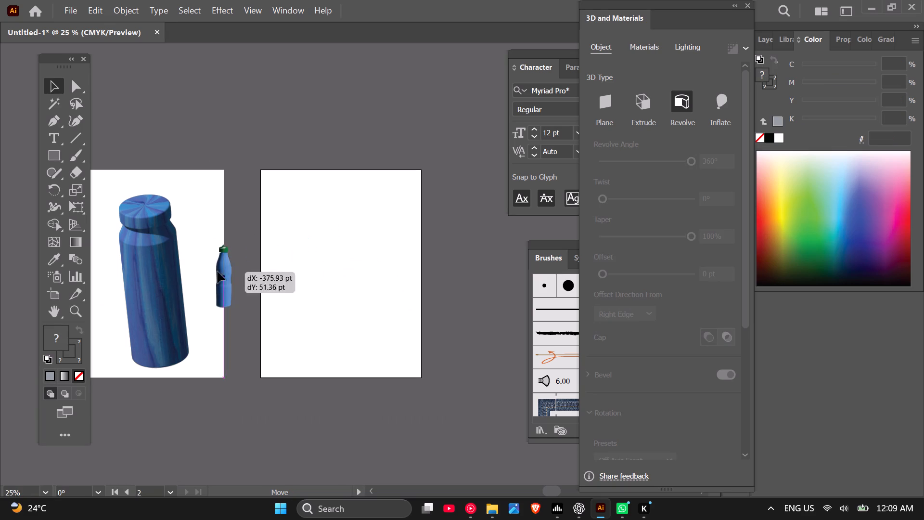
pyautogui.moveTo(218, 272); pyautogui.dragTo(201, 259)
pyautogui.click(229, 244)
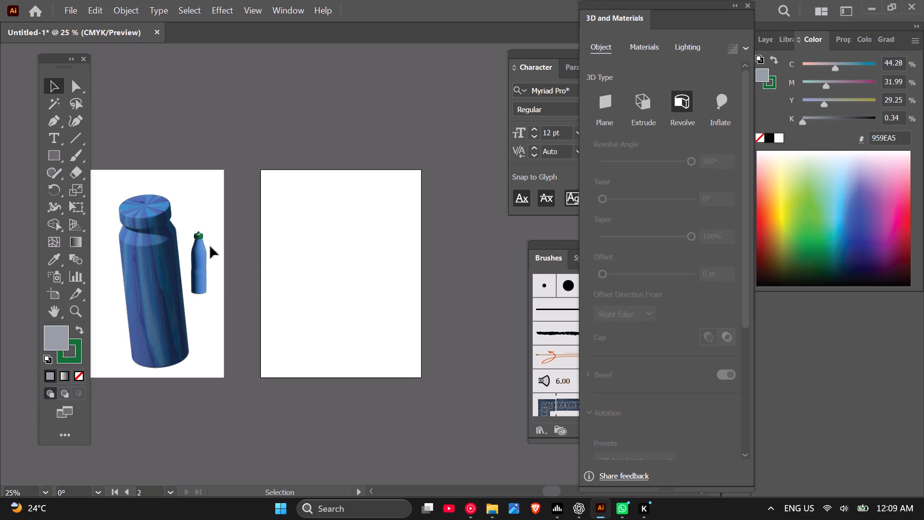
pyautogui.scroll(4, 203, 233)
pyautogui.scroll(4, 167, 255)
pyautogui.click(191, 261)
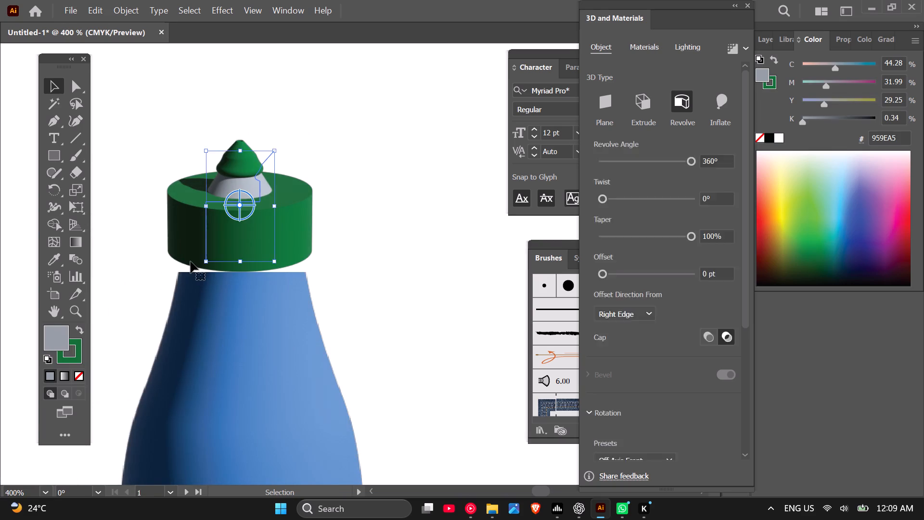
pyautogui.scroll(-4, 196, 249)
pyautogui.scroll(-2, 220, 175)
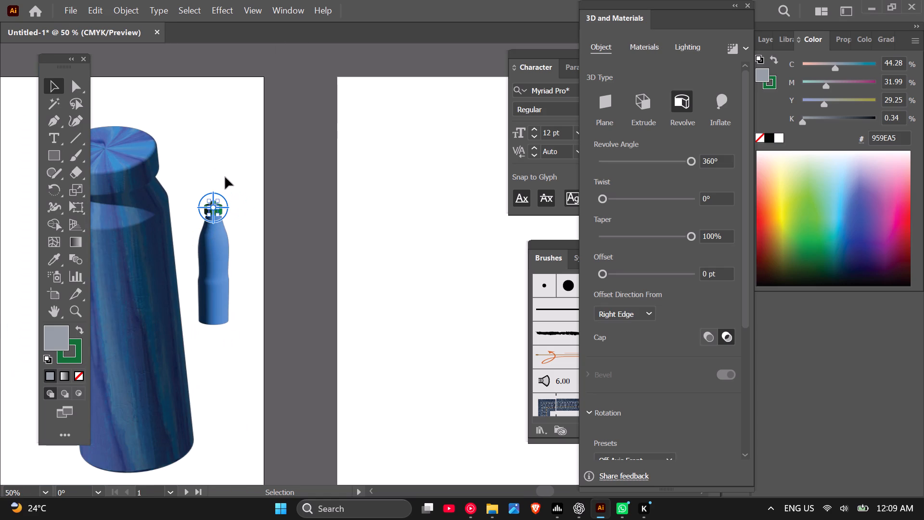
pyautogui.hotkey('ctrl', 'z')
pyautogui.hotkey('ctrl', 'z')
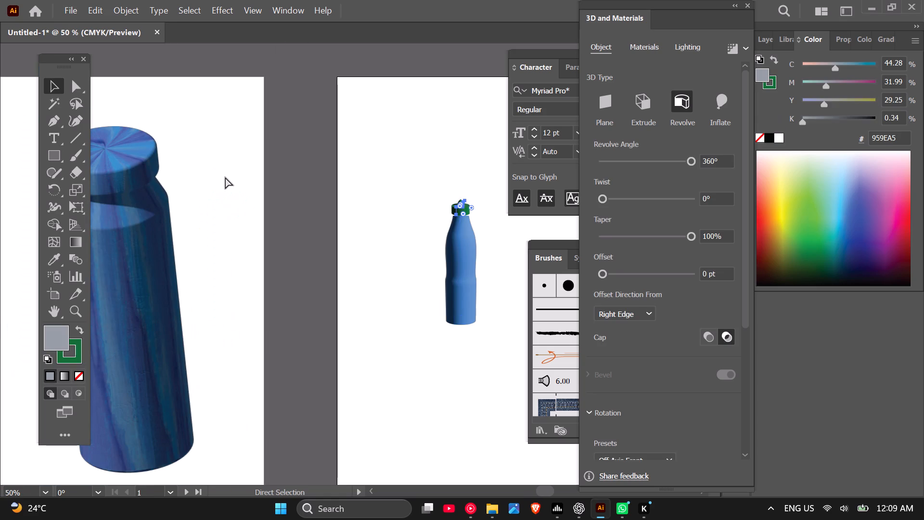
# Send the green bottle cap to the back of the stacking order, deselect it and check where it meets the bottle neck.
pyautogui.click(327, 265)
pyautogui.scroll(3, 442, 206)
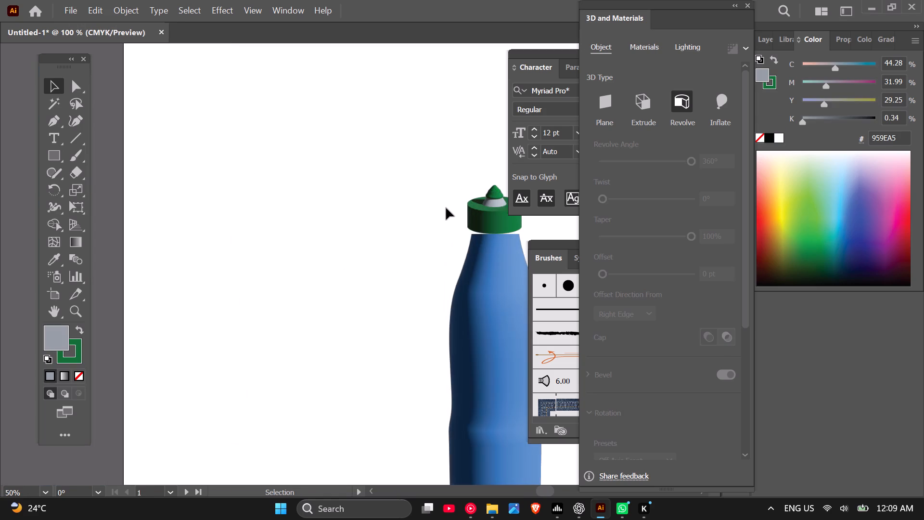
pyautogui.scroll(-3, 336, 238)
pyautogui.scroll(4, 386, 213)
pyautogui.scroll(3, 413, 268)
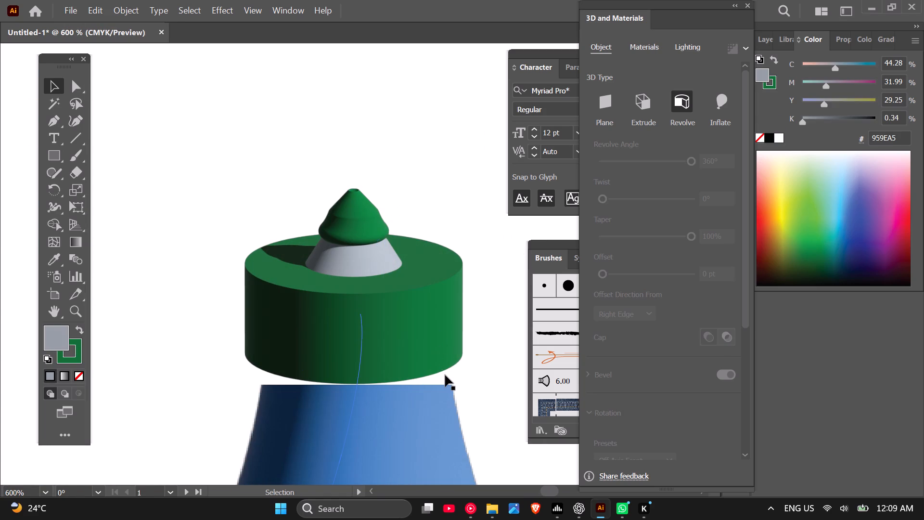
pyautogui.click(445, 375)
pyautogui.click(426, 288)
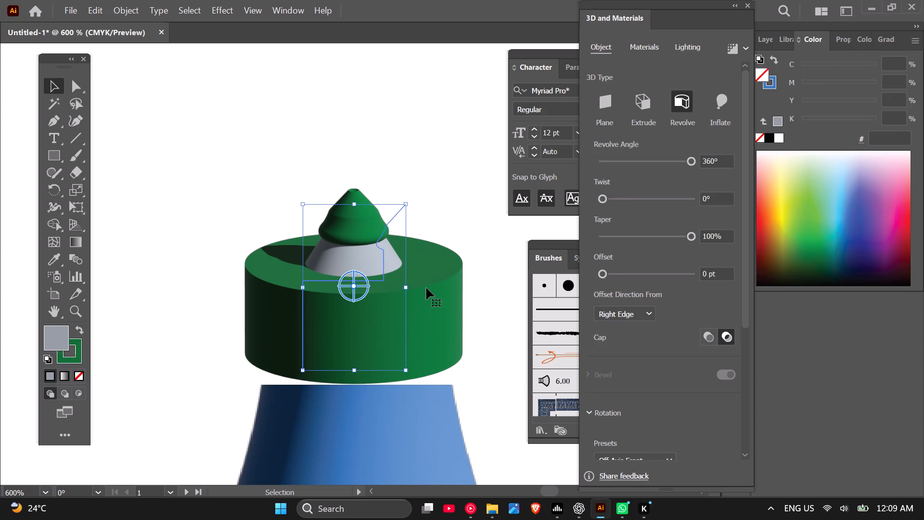
pyautogui.scroll(-5, 426, 288)
pyautogui.rightClick(425, 286)
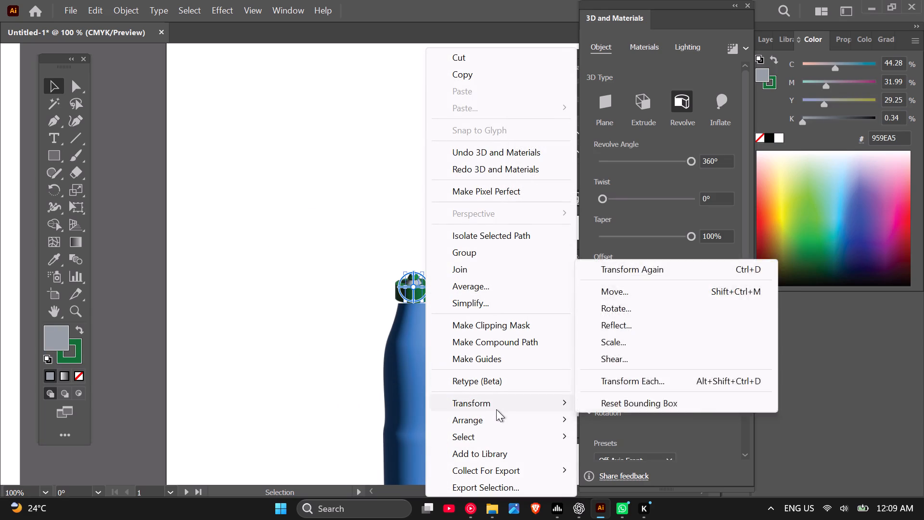
pyautogui.click(632, 470)
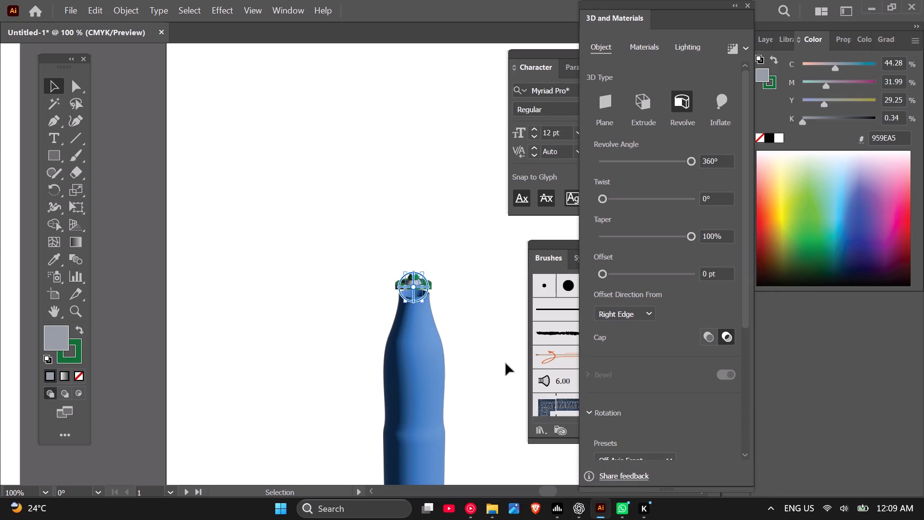
pyautogui.click(506, 364)
pyautogui.scroll(3, 440, 292)
pyautogui.scroll(3, 388, 295)
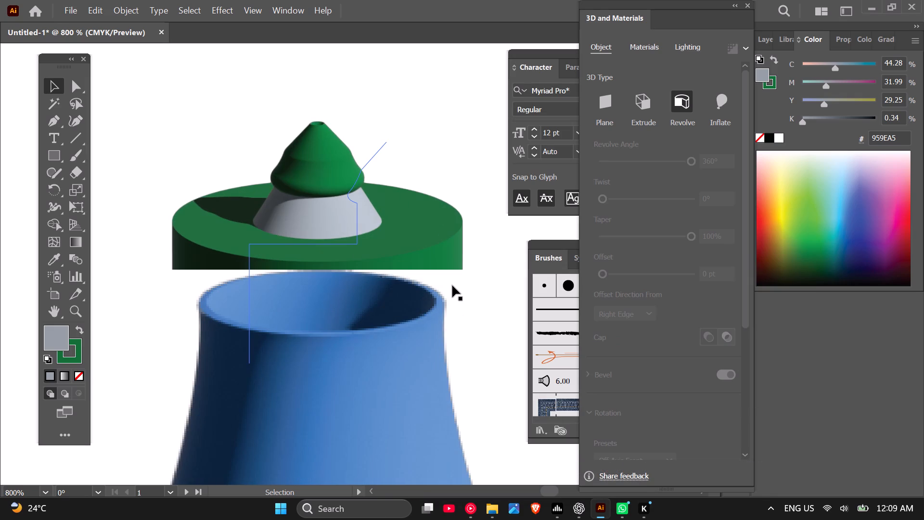
pyautogui.scroll(-2, 452, 286)
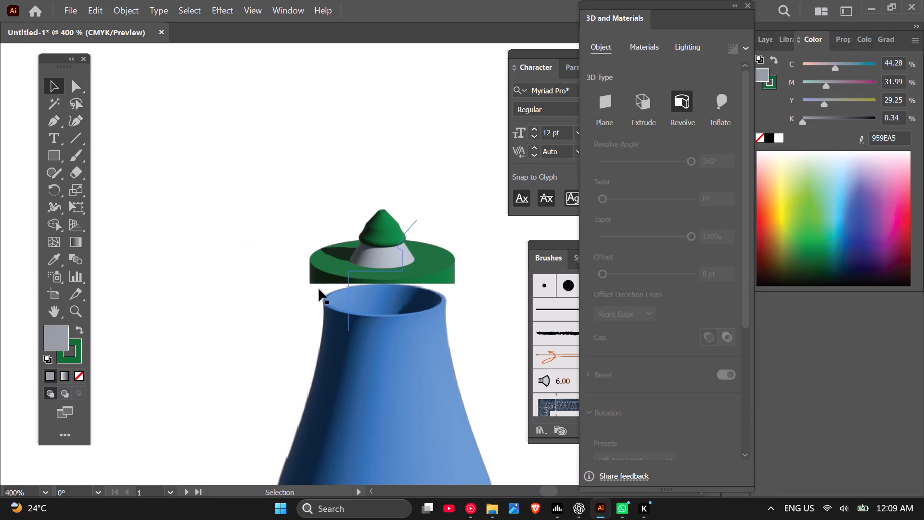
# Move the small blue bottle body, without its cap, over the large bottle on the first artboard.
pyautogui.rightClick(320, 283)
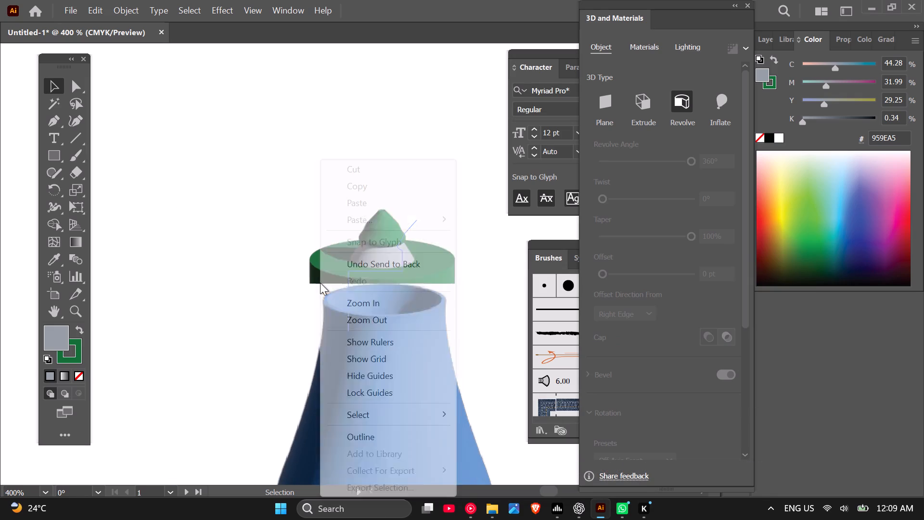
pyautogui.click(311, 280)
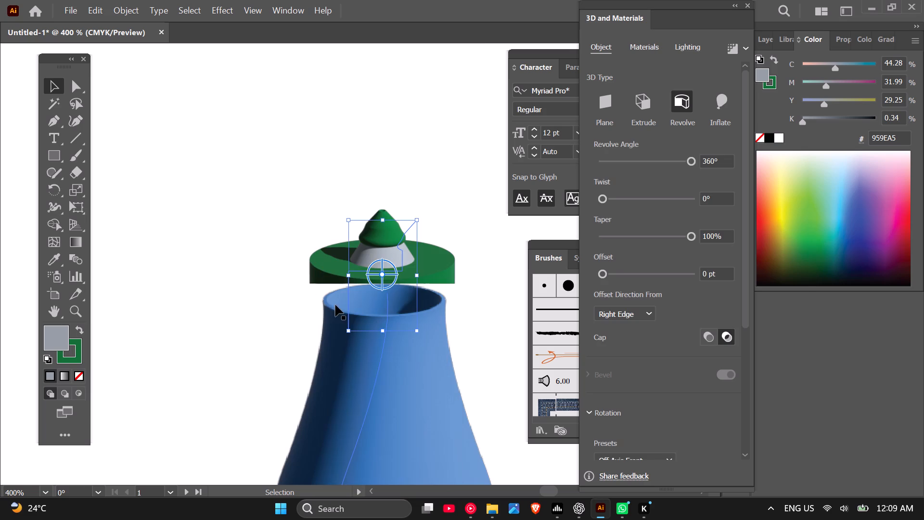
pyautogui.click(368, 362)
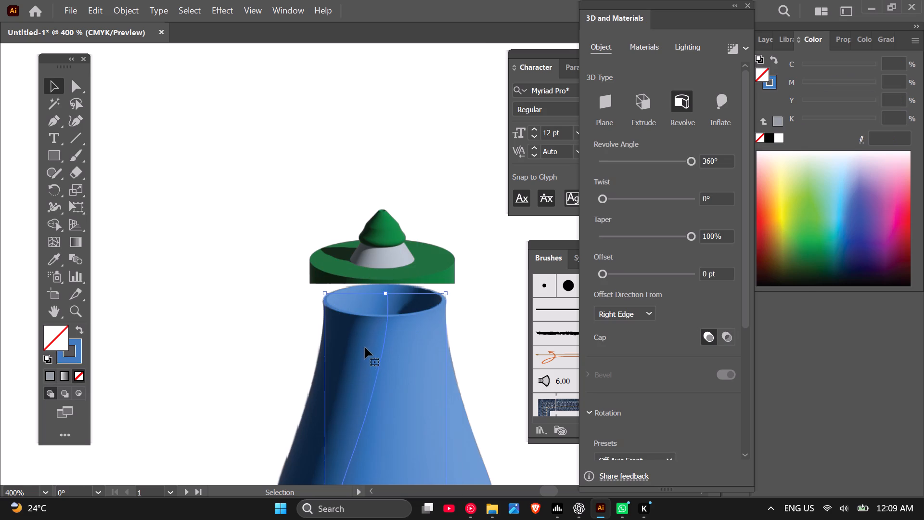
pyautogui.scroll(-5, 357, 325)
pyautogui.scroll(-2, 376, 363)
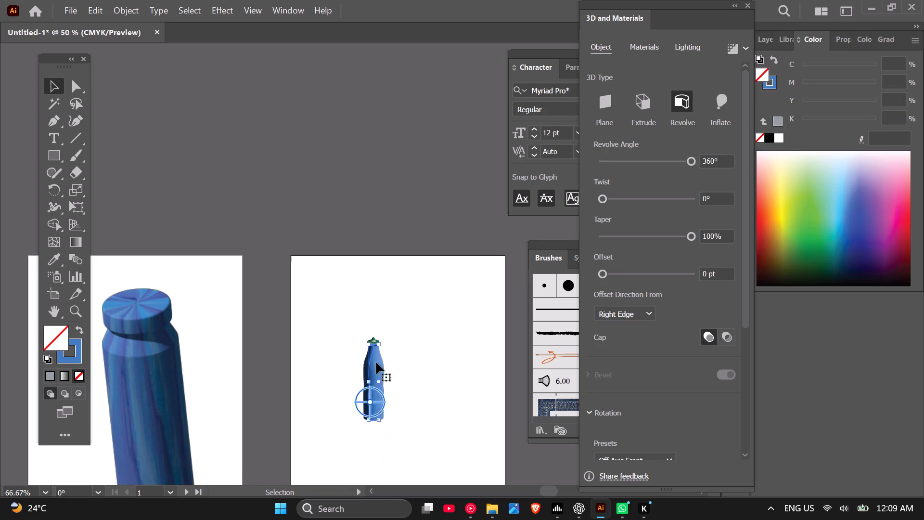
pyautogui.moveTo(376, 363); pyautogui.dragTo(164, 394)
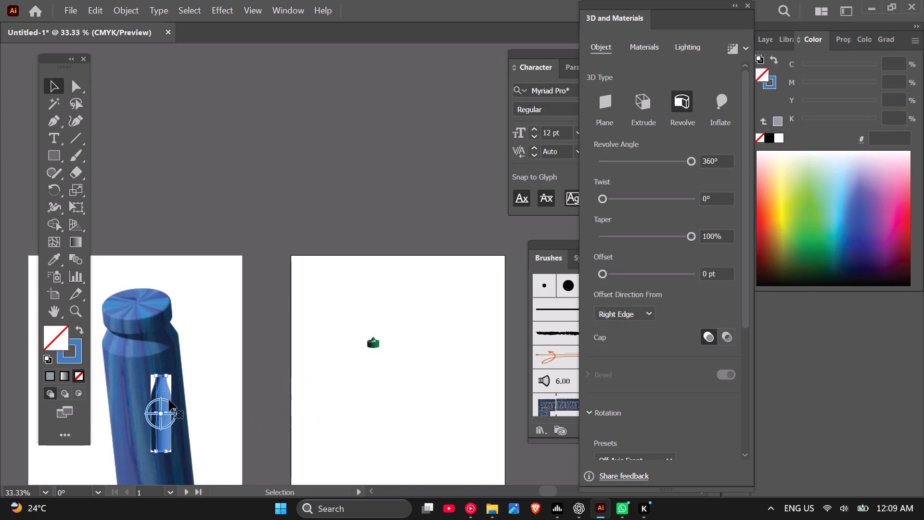
# Examine the small bottle body over the large bottle and the separate green cap on the second artboard.
pyautogui.scroll(8, 168, 391)
pyautogui.scroll(-5, 186, 331)
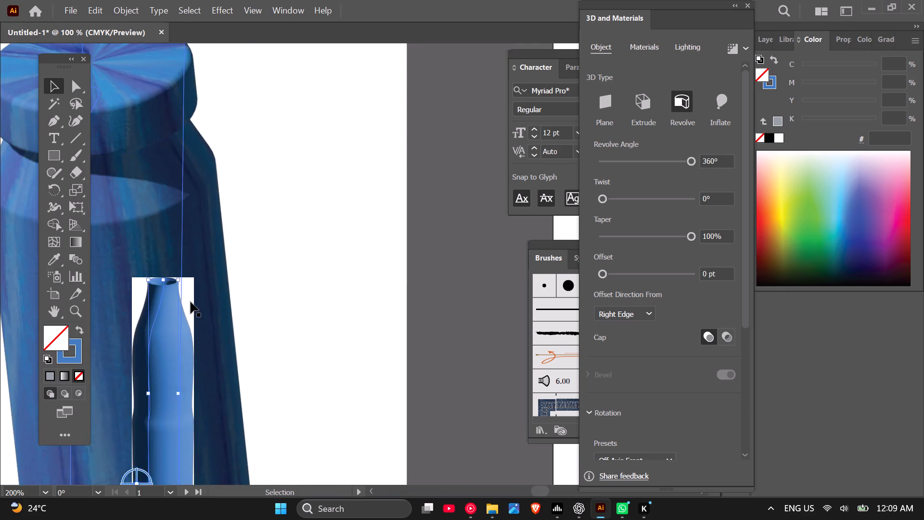
pyautogui.scroll(-2, 191, 301)
pyautogui.scroll(-2, 244, 265)
pyautogui.scroll(2, 367, 267)
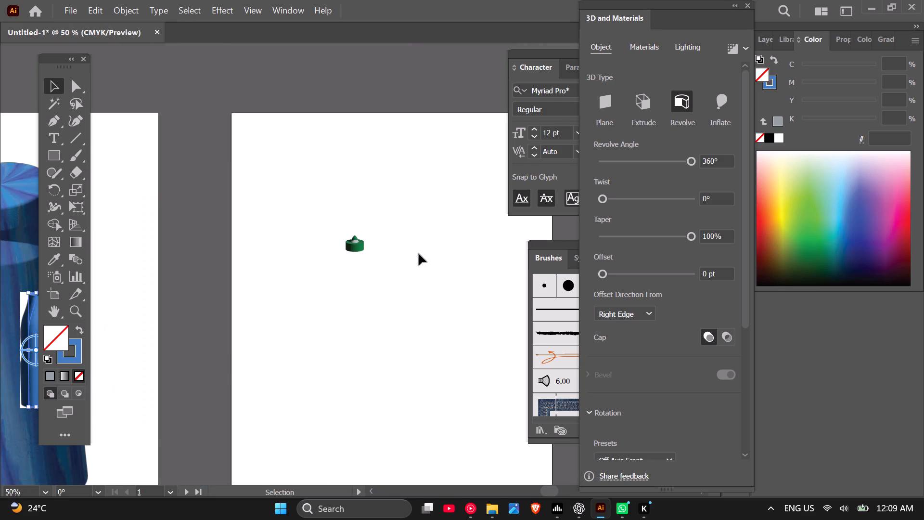
pyautogui.scroll(-1, 418, 256)
# Reposition the small bottle body over the large bottle and examine the edges where they overlap.
pyautogui.moveTo(165, 289); pyautogui.dragTo(228, 285)
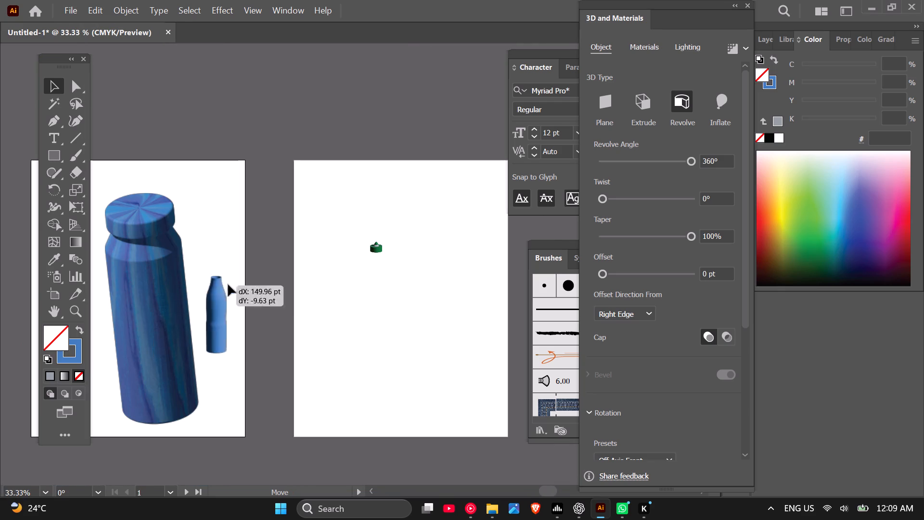
pyautogui.moveTo(228, 285); pyautogui.dragTo(159, 299)
pyautogui.scroll(3, 159, 321)
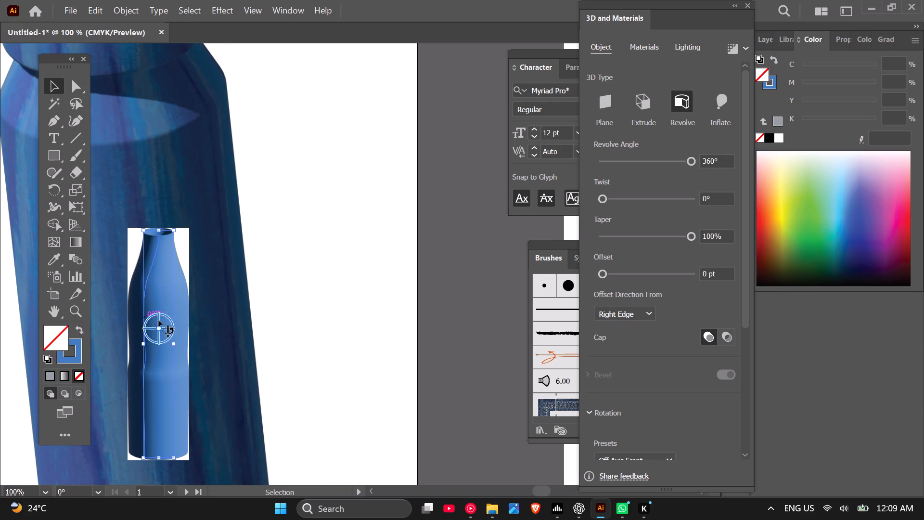
pyautogui.scroll(4, 177, 254)
pyautogui.scroll(-6, 266, 173)
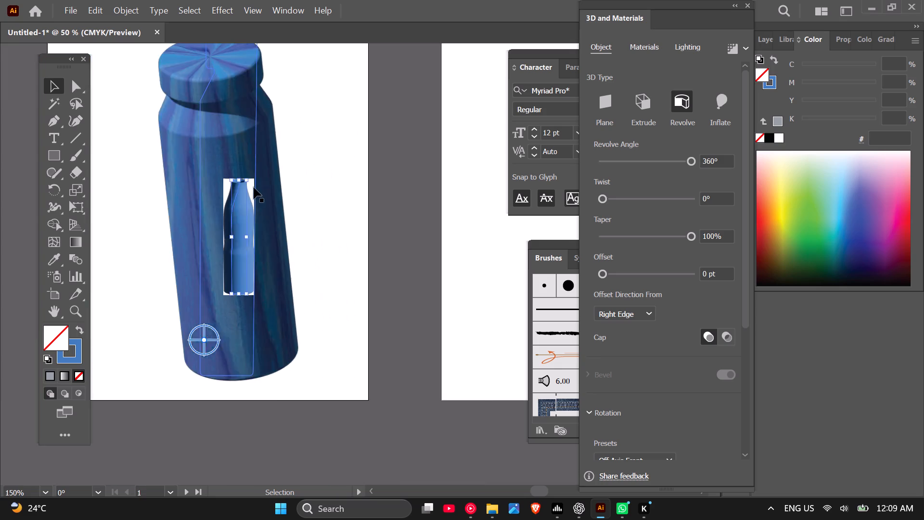
pyautogui.scroll(3, 279, 397)
pyautogui.scroll(-4, 192, 213)
pyautogui.scroll(2, 179, 96)
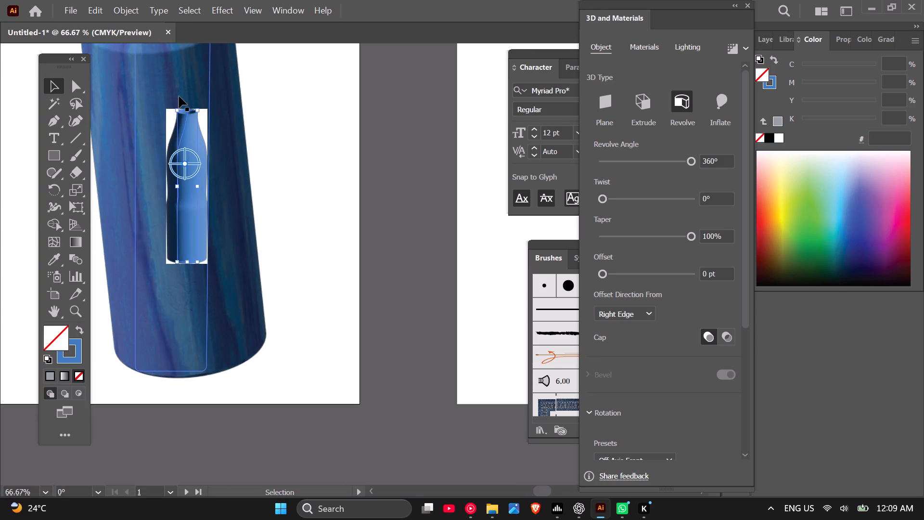
pyautogui.scroll(-1, 181, 152)
pyautogui.scroll(2, 183, 131)
pyautogui.scroll(-2, 200, 194)
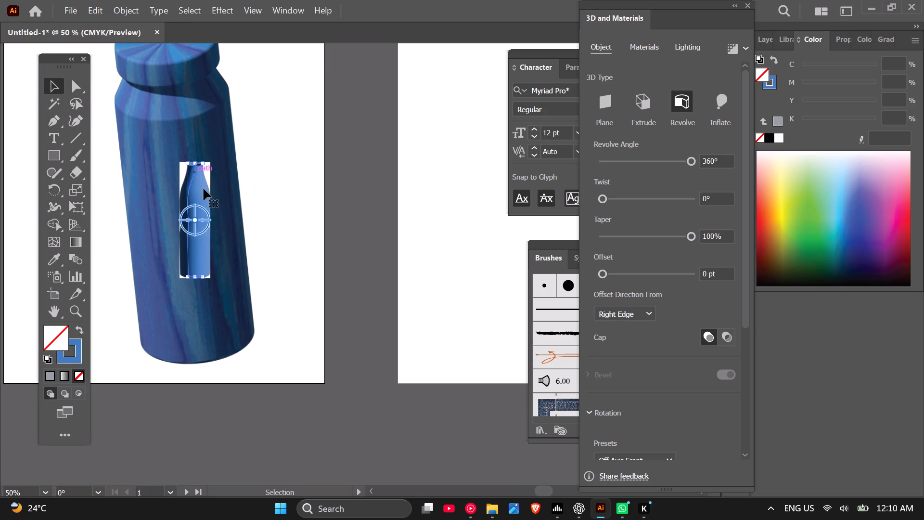
pyautogui.scroll(-2, 206, 188)
# Move the small bottle body back to the second artboard, below the green cap.
pyautogui.moveTo(198, 191); pyautogui.dragTo(234, 186)
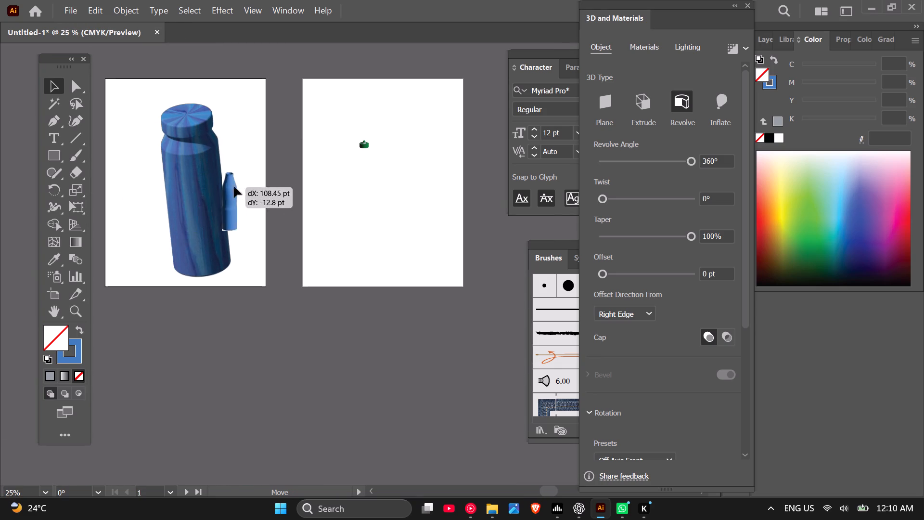
pyautogui.moveTo(234, 186); pyautogui.dragTo(367, 194)
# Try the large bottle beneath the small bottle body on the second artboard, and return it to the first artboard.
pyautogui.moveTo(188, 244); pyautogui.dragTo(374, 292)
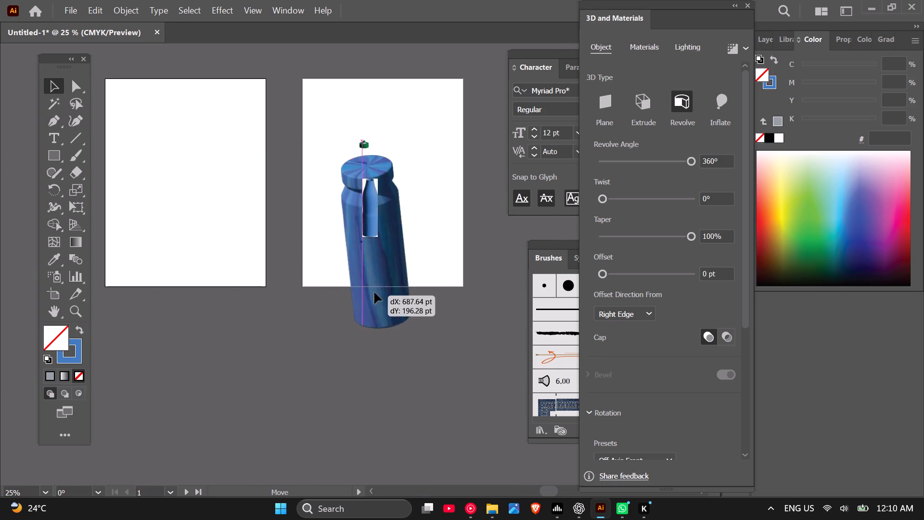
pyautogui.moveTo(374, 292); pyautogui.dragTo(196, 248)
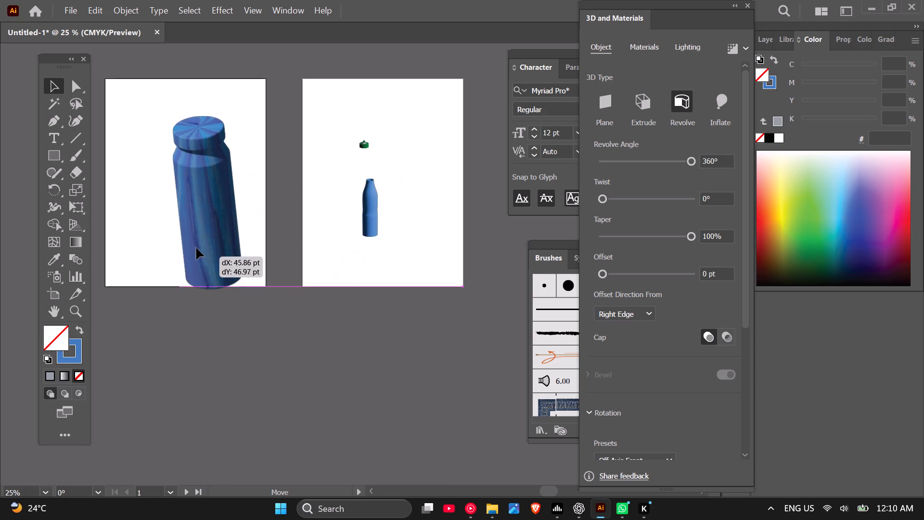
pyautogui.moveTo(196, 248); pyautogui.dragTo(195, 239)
# Bring the large bottle to the front of the stacking order.
pyautogui.rightClick(195, 239)
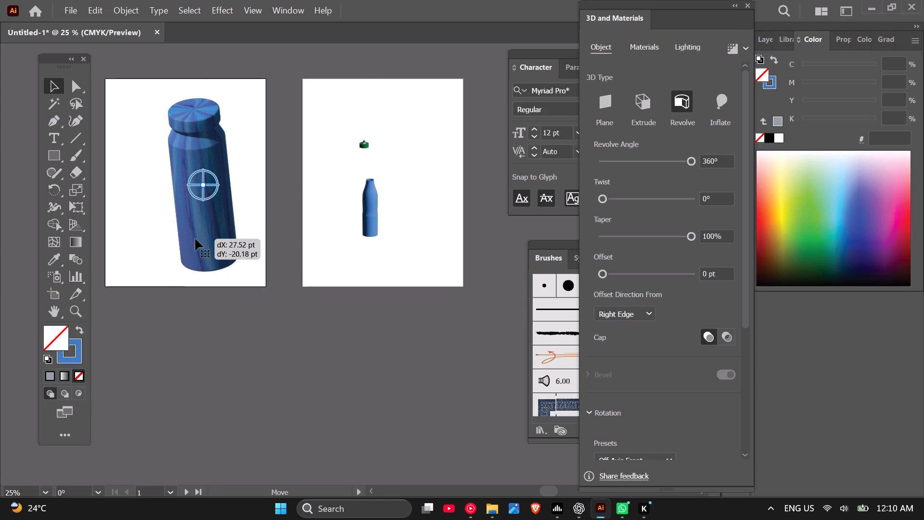
pyautogui.rightClick(195, 239)
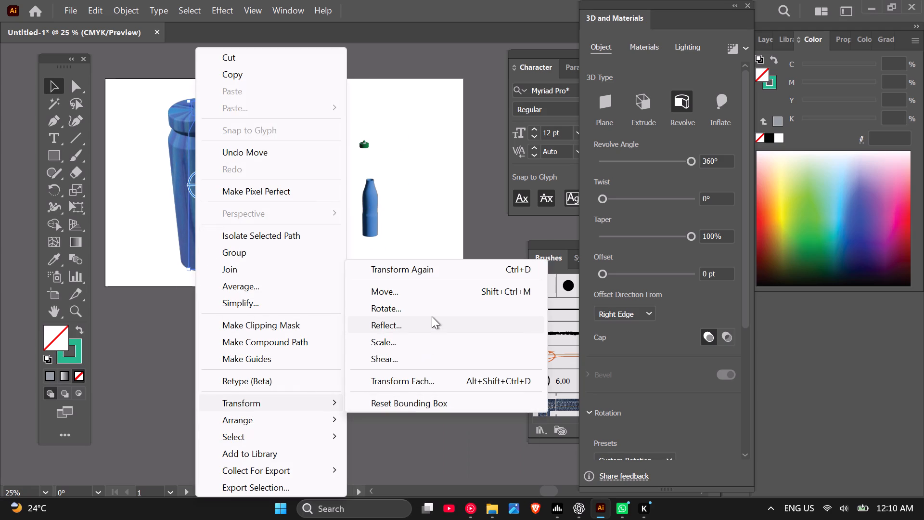
pyautogui.click(406, 420)
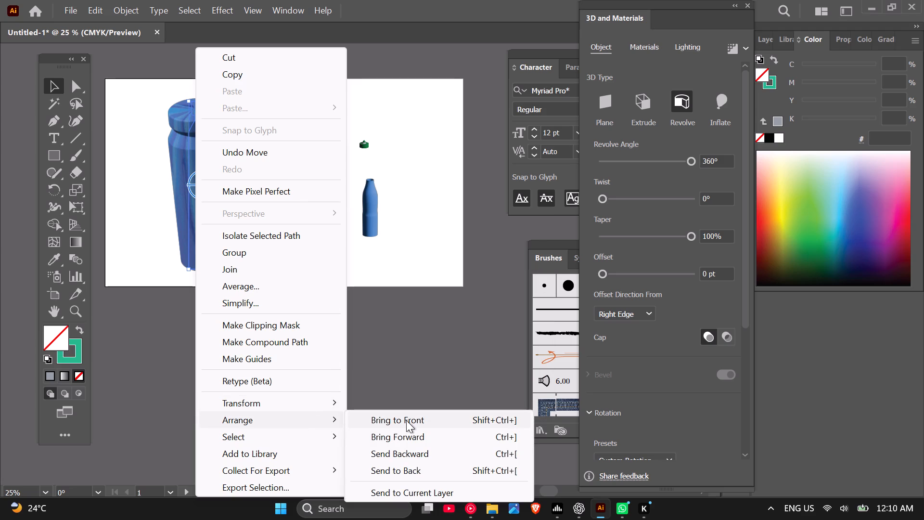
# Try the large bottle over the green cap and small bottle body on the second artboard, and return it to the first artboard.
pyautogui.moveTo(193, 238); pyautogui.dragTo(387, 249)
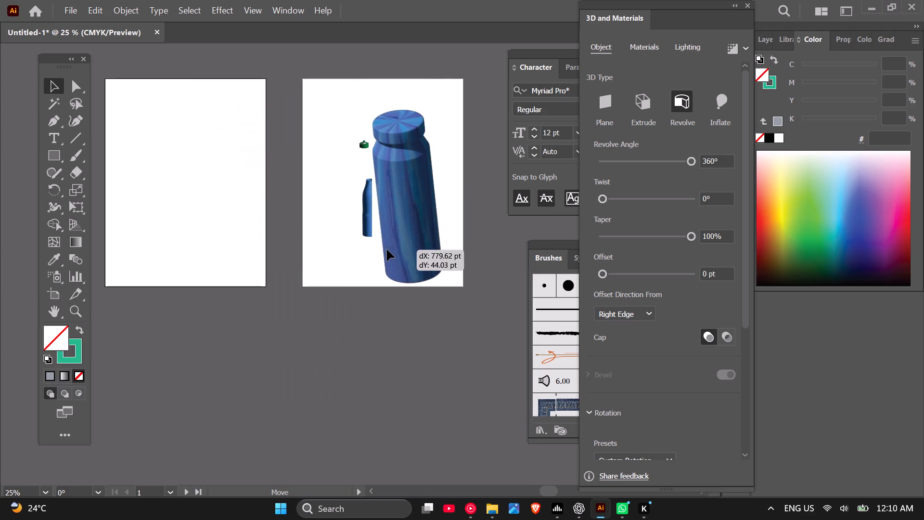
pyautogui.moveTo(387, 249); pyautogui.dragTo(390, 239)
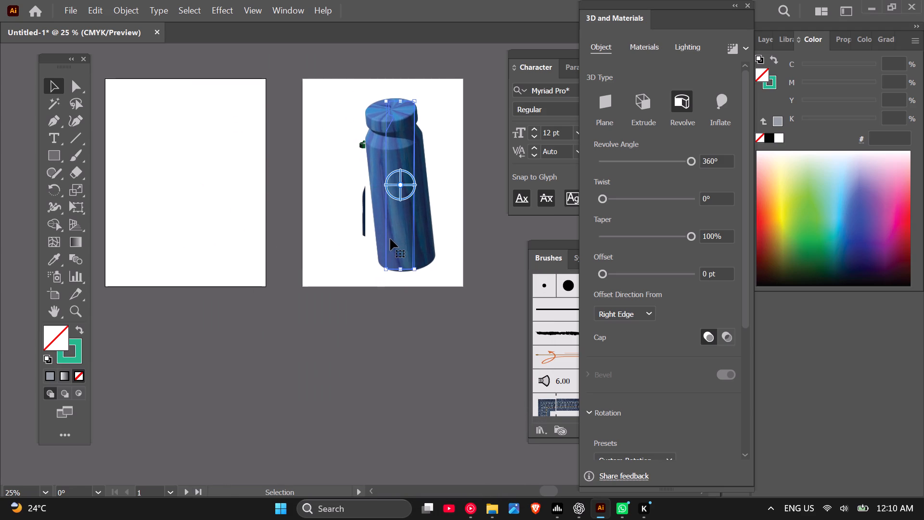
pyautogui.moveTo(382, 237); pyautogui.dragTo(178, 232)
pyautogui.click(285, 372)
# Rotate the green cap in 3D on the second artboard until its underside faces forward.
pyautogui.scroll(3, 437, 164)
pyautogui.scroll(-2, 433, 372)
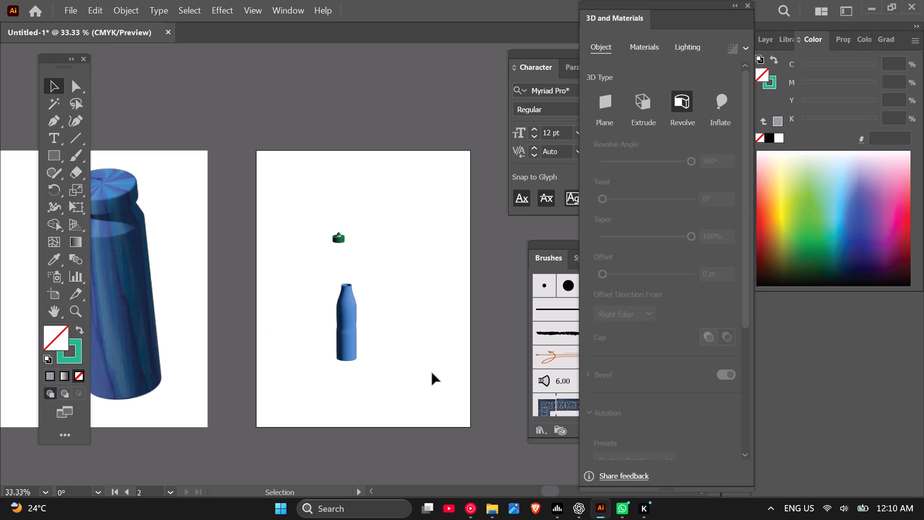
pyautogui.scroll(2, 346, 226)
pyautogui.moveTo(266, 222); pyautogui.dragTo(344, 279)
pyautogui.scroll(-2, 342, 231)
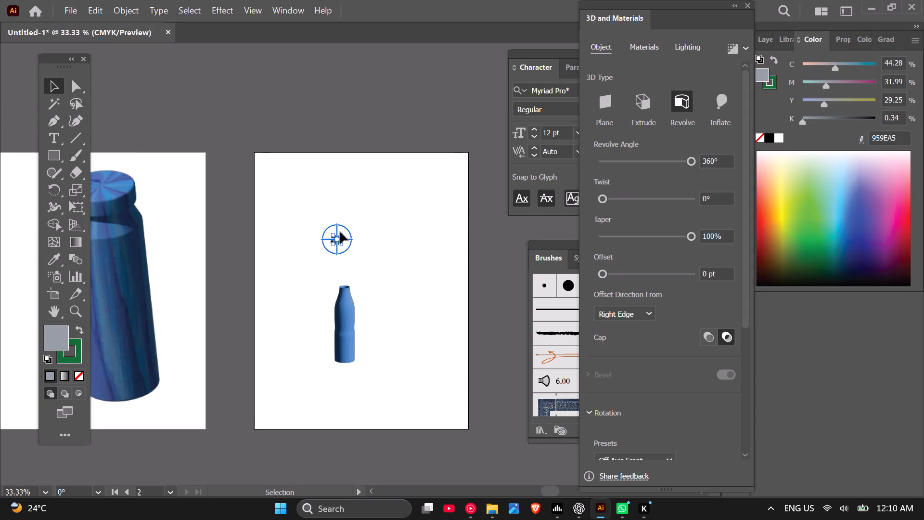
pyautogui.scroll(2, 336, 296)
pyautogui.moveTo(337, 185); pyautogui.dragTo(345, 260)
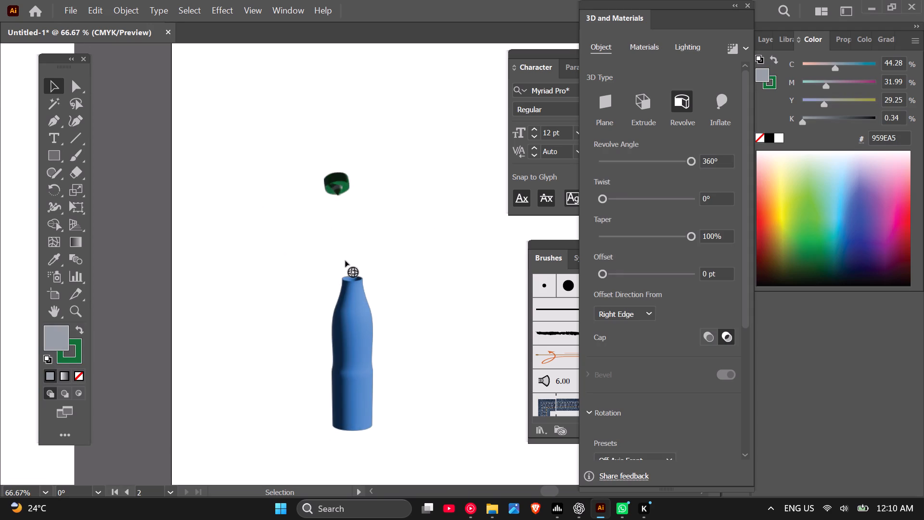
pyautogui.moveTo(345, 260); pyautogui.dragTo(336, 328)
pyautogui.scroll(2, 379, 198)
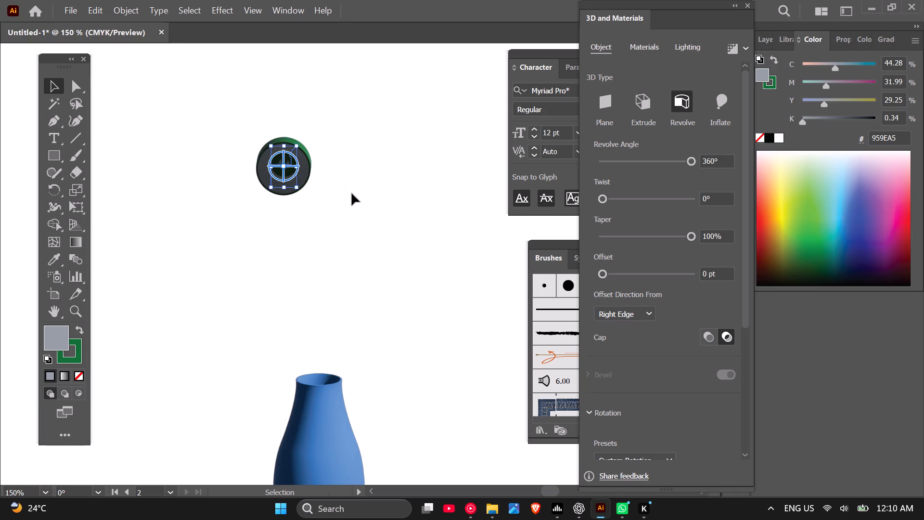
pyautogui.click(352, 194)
# Examine the green cap's underside up close and compare it with the open neck of the small bottle body.
pyautogui.scroll(3, 255, 155)
pyautogui.scroll(2, 415, 172)
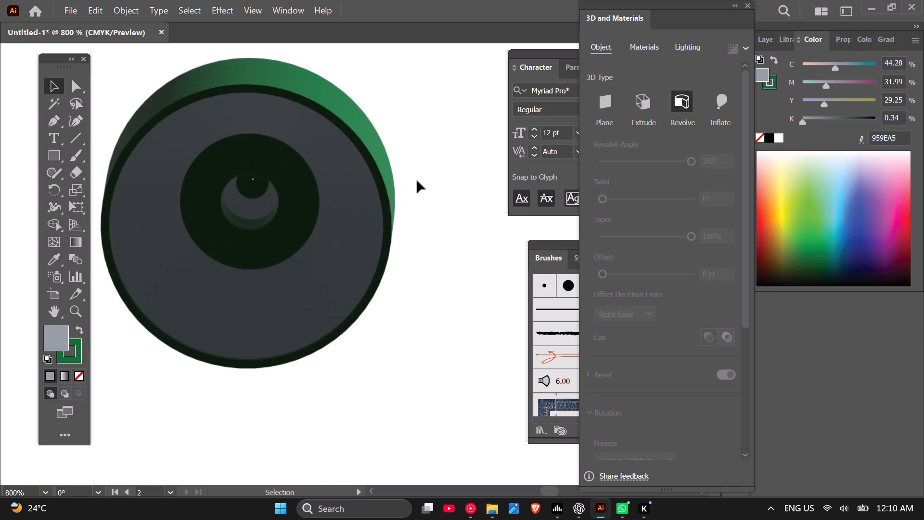
pyautogui.scroll(-6, 424, 294)
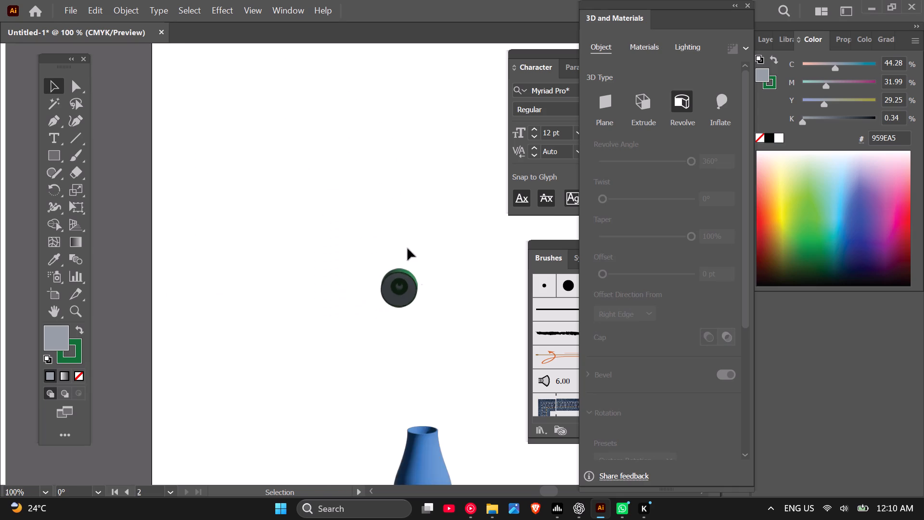
pyautogui.scroll(-2, 394, 230)
pyautogui.scroll(3, 401, 283)
pyautogui.scroll(-2, 305, 153)
pyautogui.scroll(2, 407, 272)
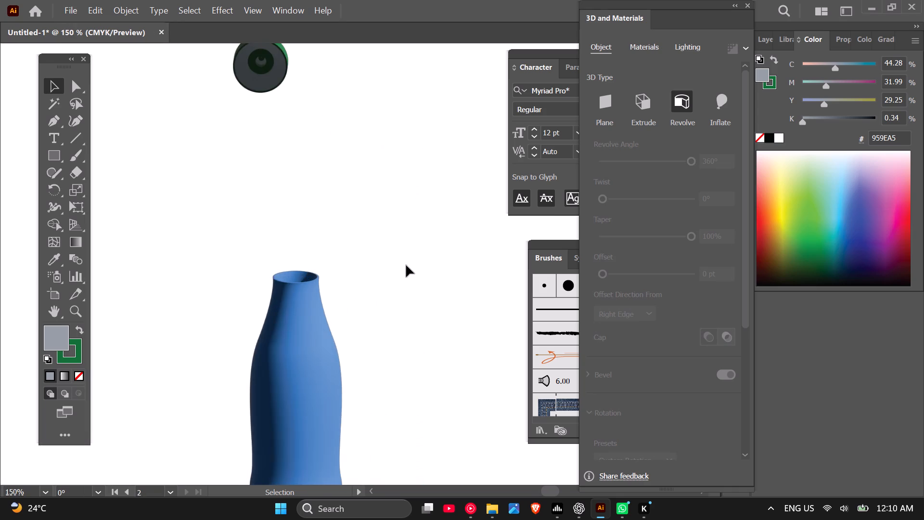
# Rotate the green cap back upright so it is seen from the side with its tip on top.
pyautogui.scroll(-1, 350, 198)
pyautogui.moveTo(337, 73); pyautogui.dragTo(216, 151)
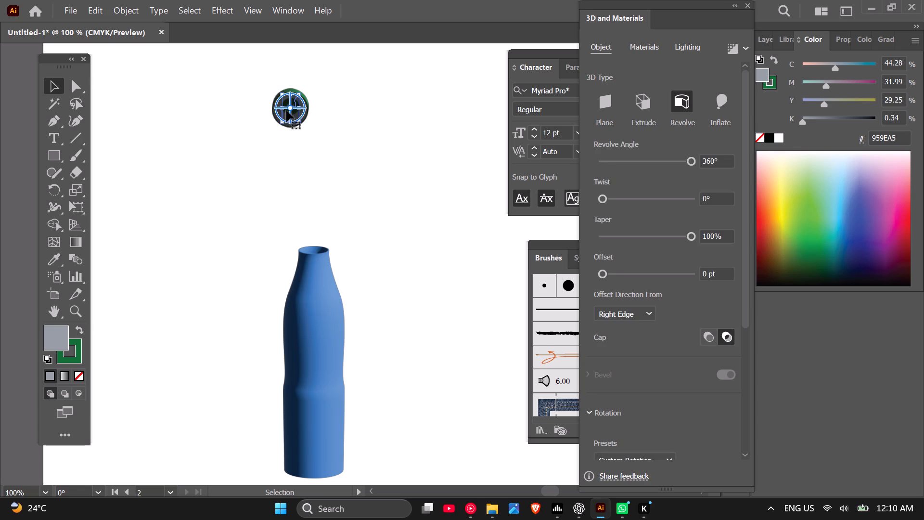
pyautogui.moveTo(289, 108); pyautogui.dragTo(291, 152)
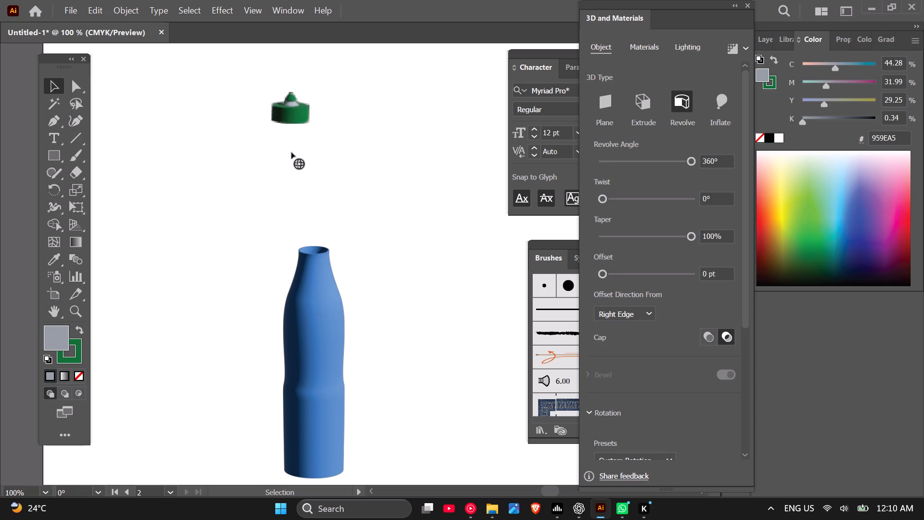
pyautogui.moveTo(291, 152); pyautogui.dragTo(297, 146)
pyautogui.click(348, 146)
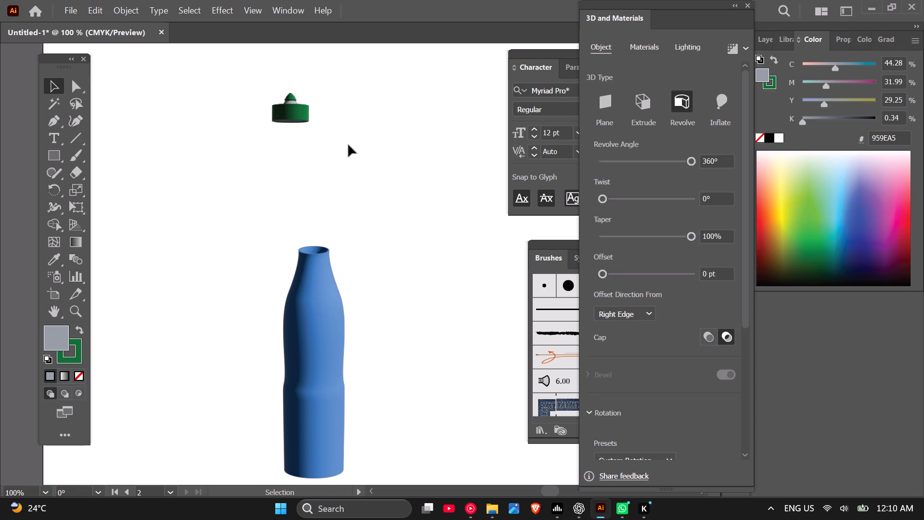
# Move the green cap to just above the small bottle's neck and tilt it slightly so its top surface shows.
pyautogui.moveTo(301, 111); pyautogui.dragTo(322, 244)
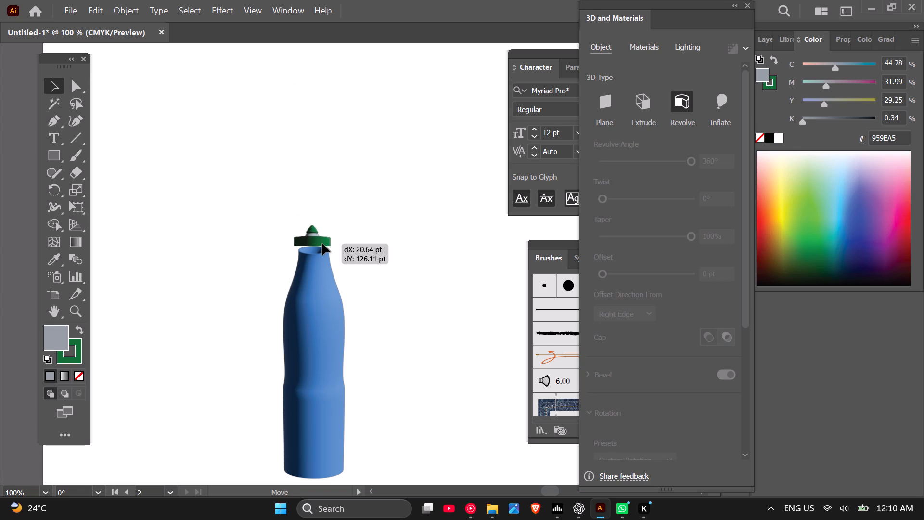
pyautogui.moveTo(322, 244); pyautogui.dragTo(321, 221)
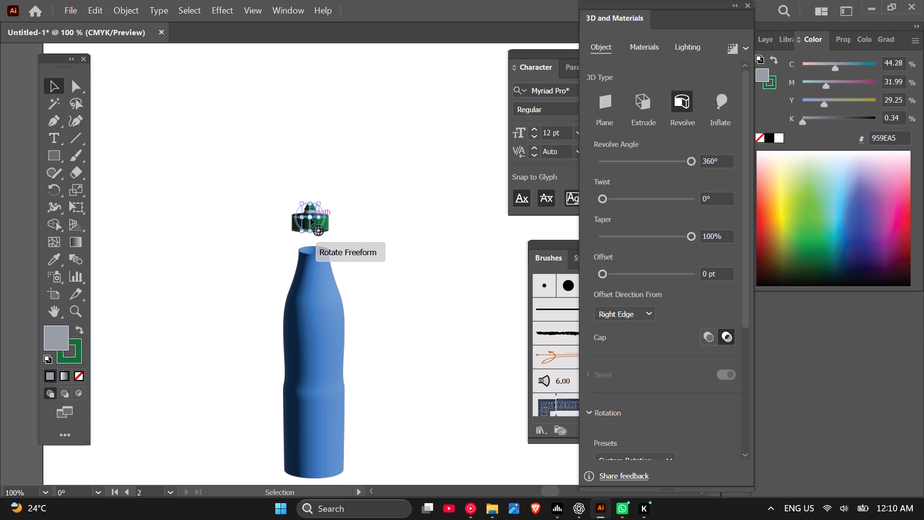
pyautogui.moveTo(310, 218); pyautogui.dragTo(310, 228)
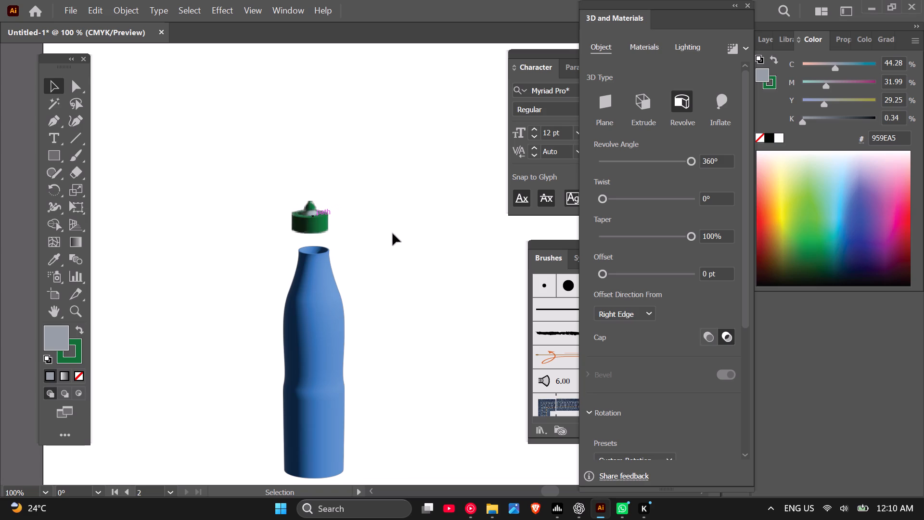
pyautogui.click(359, 225)
# Centre the green cap above the small bottle's neck and bring it to the front of the stacking order.
pyautogui.moveTo(319, 221); pyautogui.dragTo(321, 247)
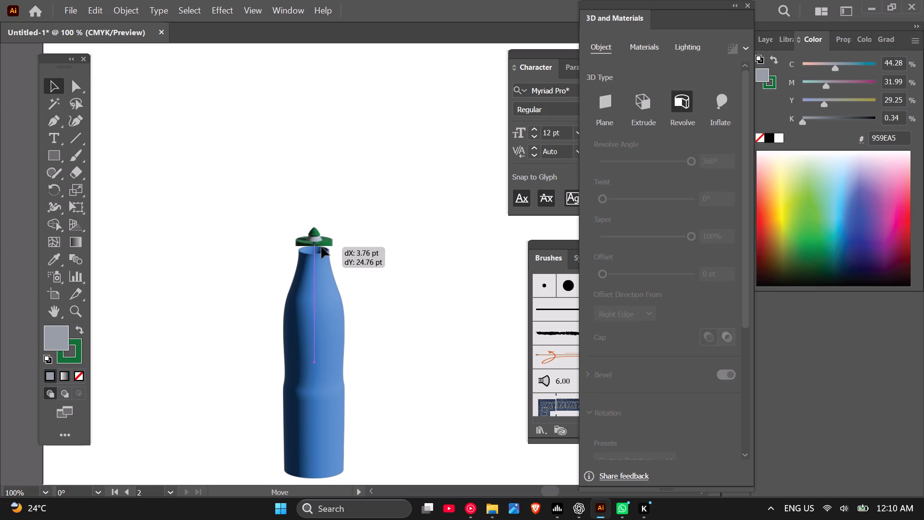
pyautogui.moveTo(321, 247); pyautogui.dragTo(321, 231)
pyautogui.rightClick(321, 231)
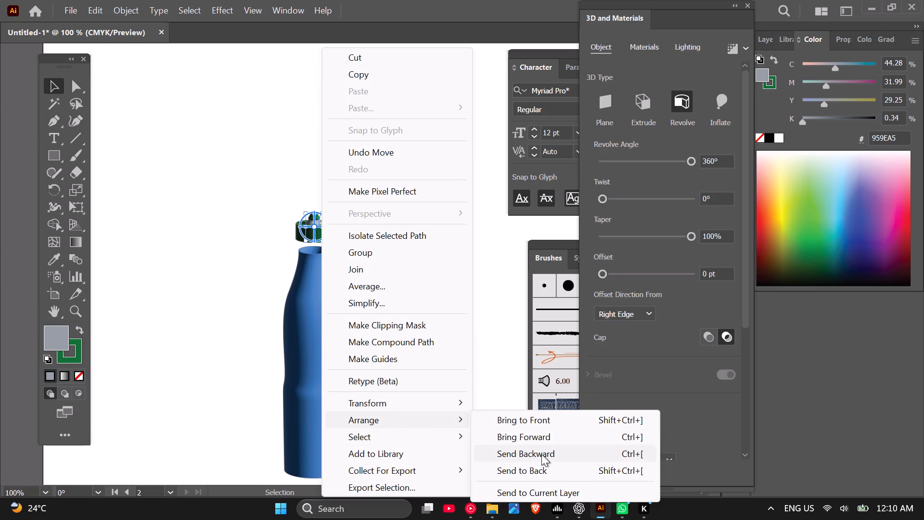
pyautogui.click(543, 422)
pyautogui.click(436, 324)
# Lower the green cap over the small bottle's neck and fine-tune its position so it covers the opening and sits centred.
pyautogui.moveTo(317, 226); pyautogui.dragTo(315, 245)
pyautogui.click(380, 268)
pyautogui.scroll(2, 349, 270)
pyautogui.scroll(-1, 349, 270)
pyautogui.scroll(3, 289, 258)
pyautogui.moveTo(334, 239); pyautogui.dragTo(325, 242)
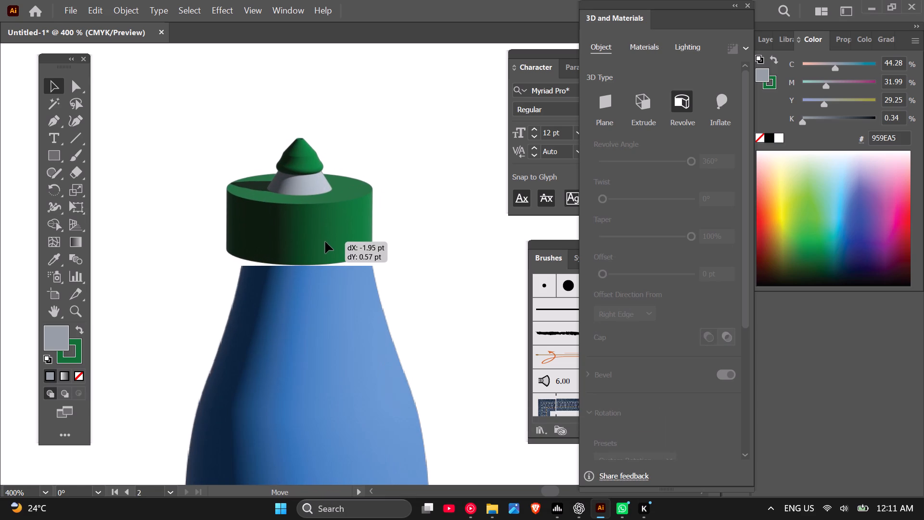
pyautogui.moveTo(325, 242); pyautogui.dragTo(329, 247)
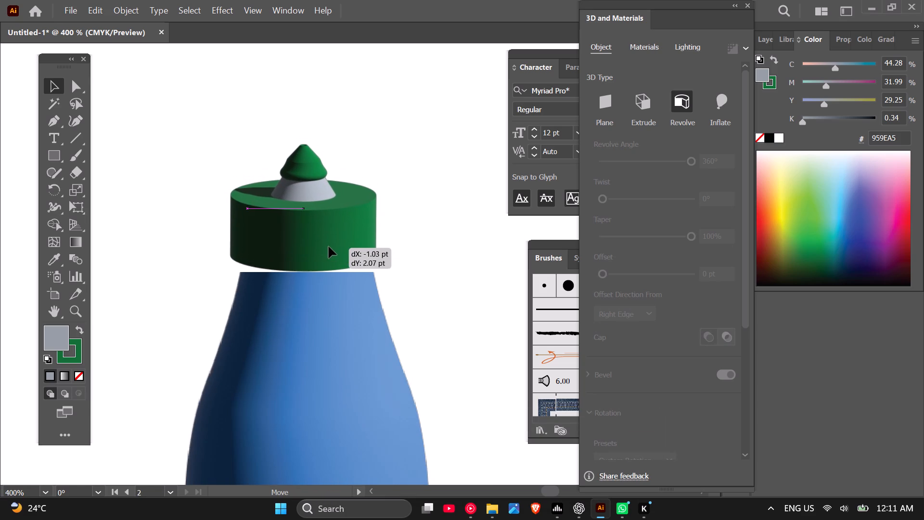
pyautogui.moveTo(329, 247); pyautogui.dragTo(331, 247)
pyautogui.click(440, 267)
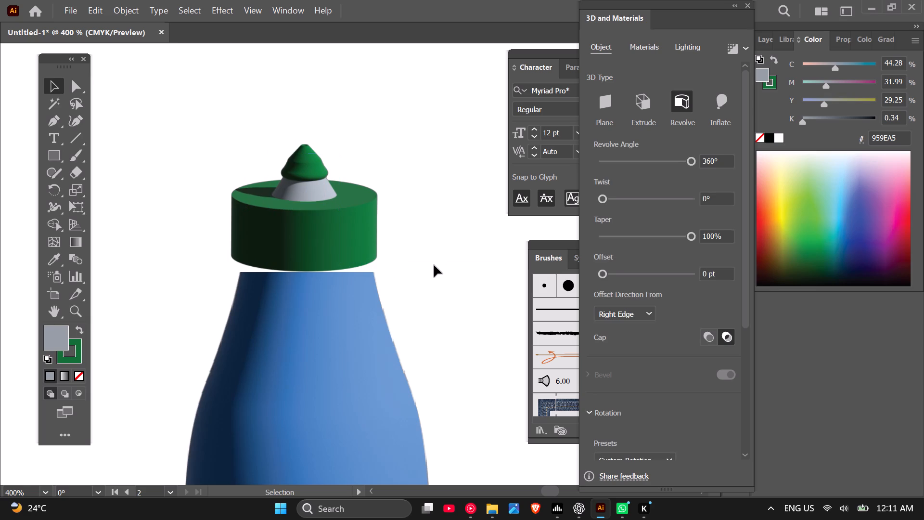
pyautogui.click(334, 239)
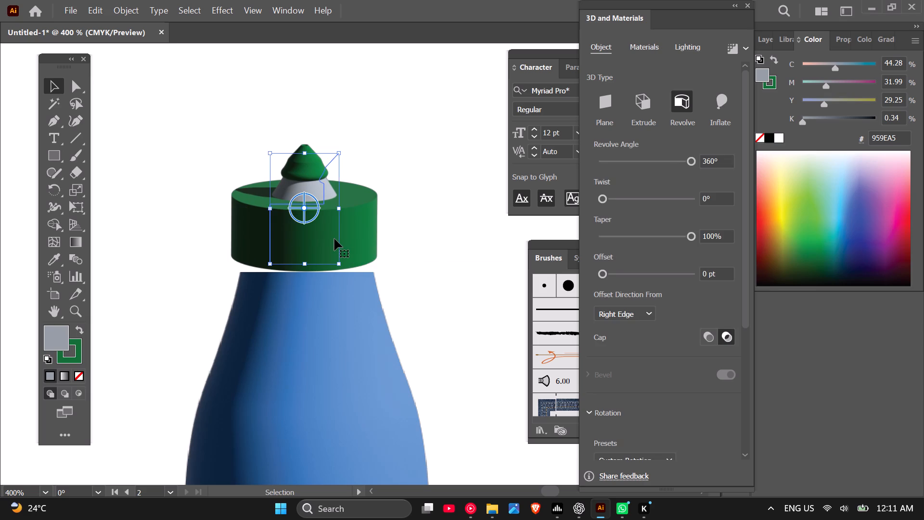
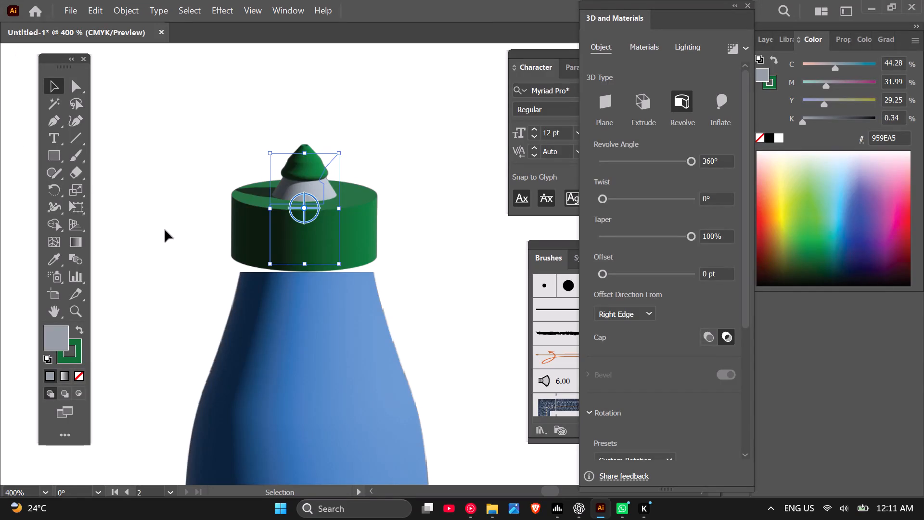
# Examine the green cap and its revolve profile path, including its anchor points, where it meets the blue bottle neck.
pyautogui.click(167, 237)
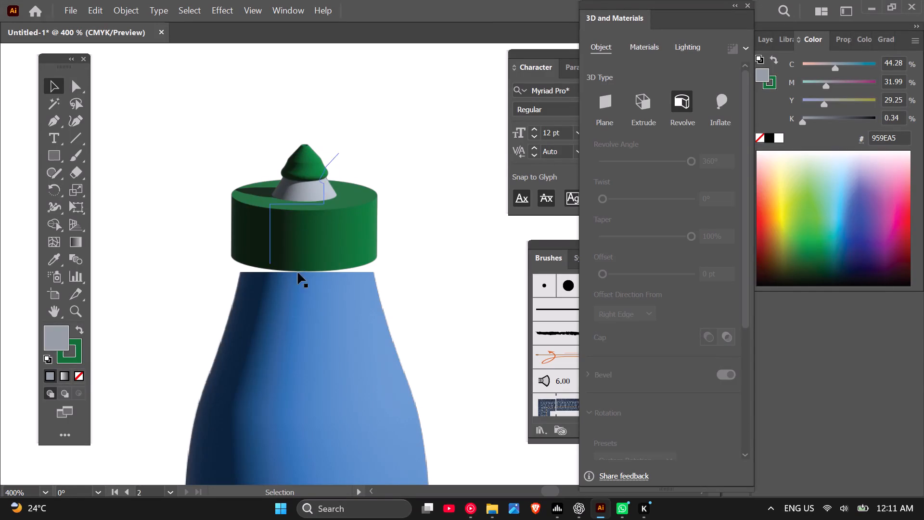
pyautogui.scroll(1, 368, 289)
pyautogui.click(246, 183)
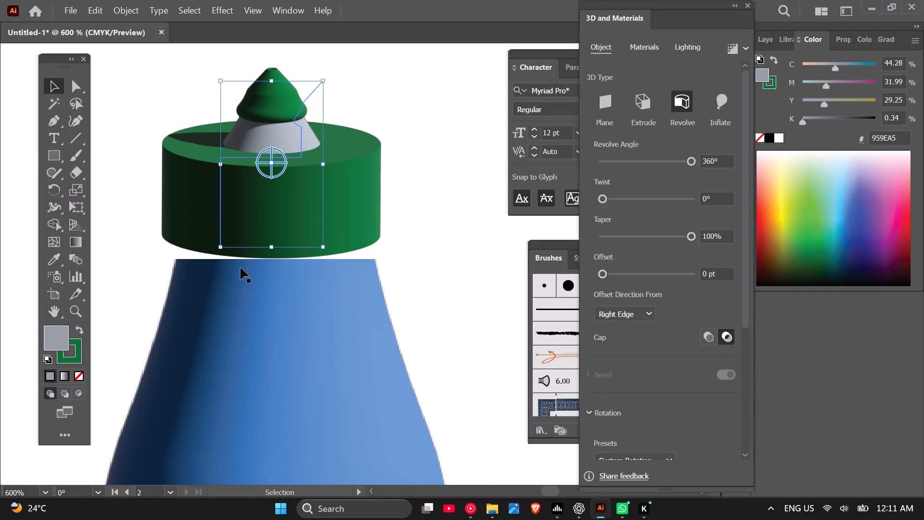
pyautogui.scroll(2, 242, 268)
pyautogui.scroll(-2, 242, 265)
pyautogui.click(469, 319)
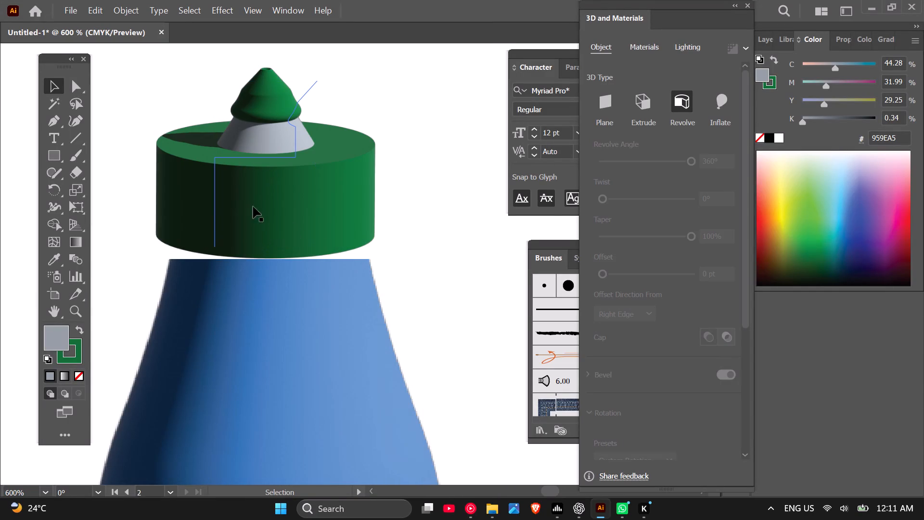
pyautogui.scroll(2, 221, 152)
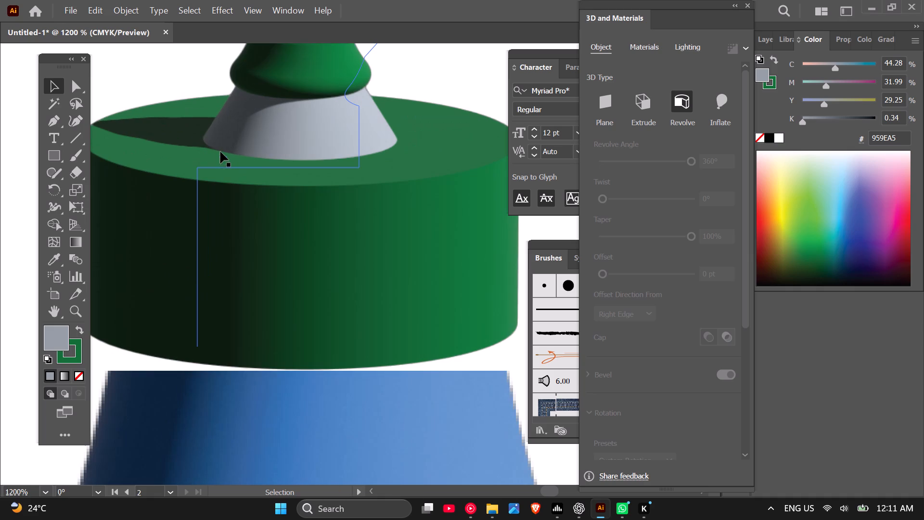
pyautogui.click(196, 170)
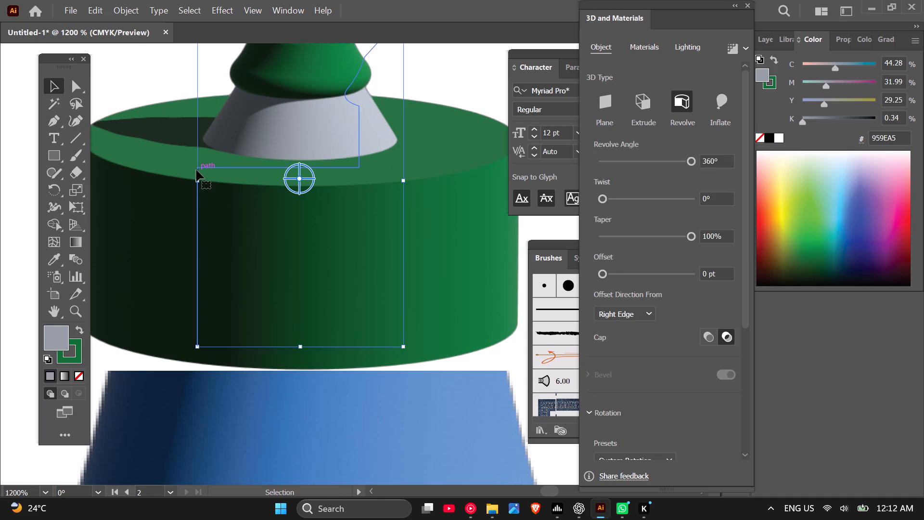
pyautogui.scroll(-2, 198, 197)
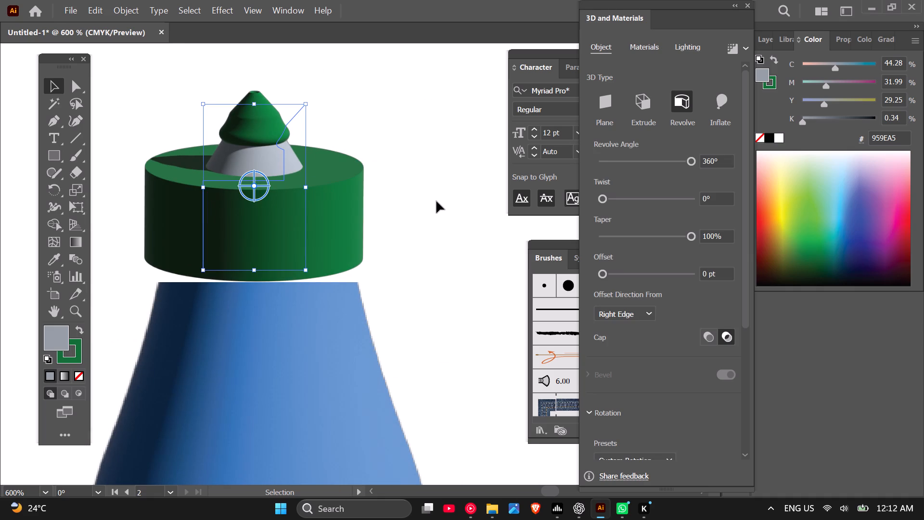
pyautogui.click(81, 80)
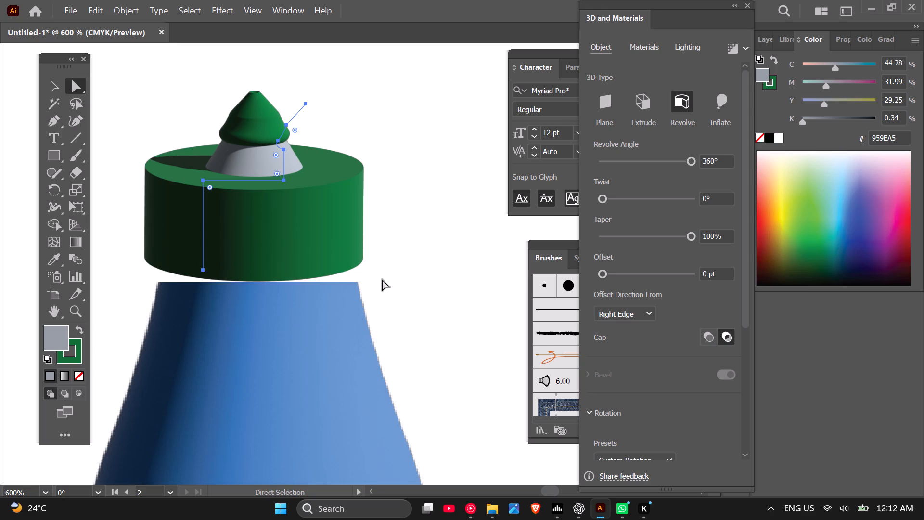
pyautogui.scroll(-1, 338, 261)
pyautogui.scroll(1, 338, 261)
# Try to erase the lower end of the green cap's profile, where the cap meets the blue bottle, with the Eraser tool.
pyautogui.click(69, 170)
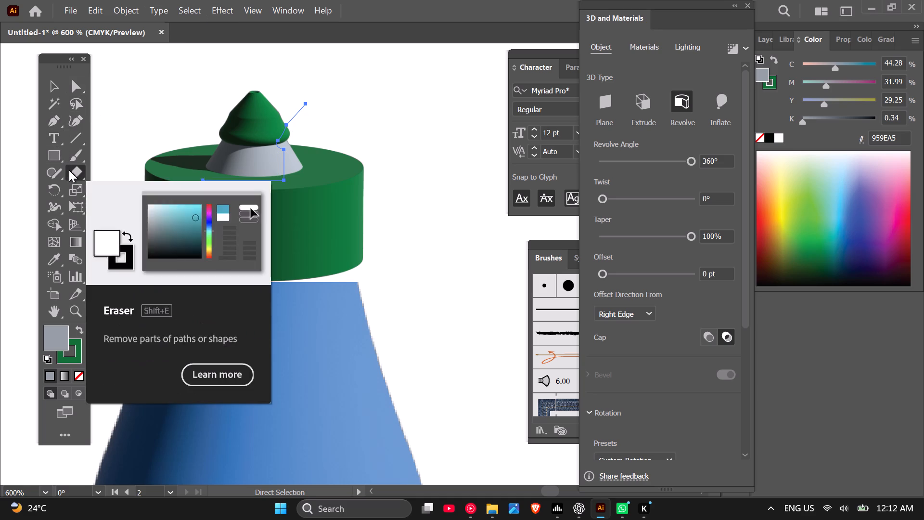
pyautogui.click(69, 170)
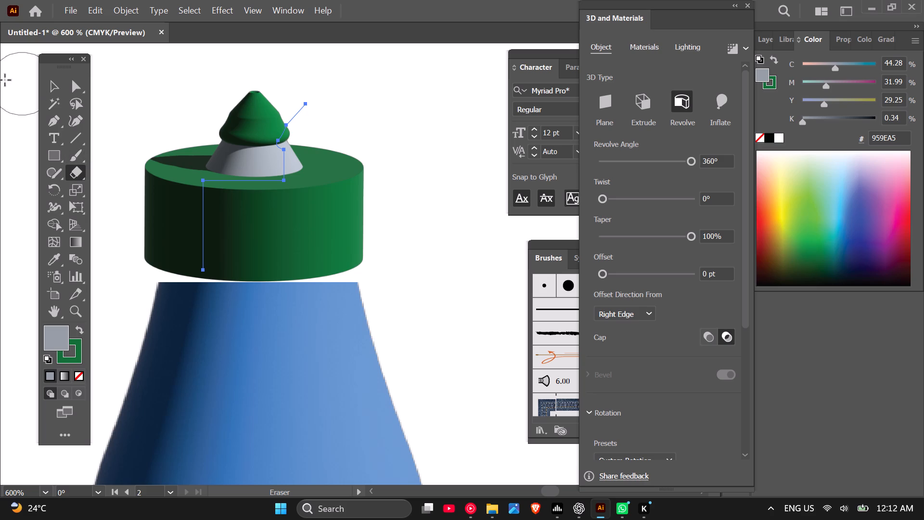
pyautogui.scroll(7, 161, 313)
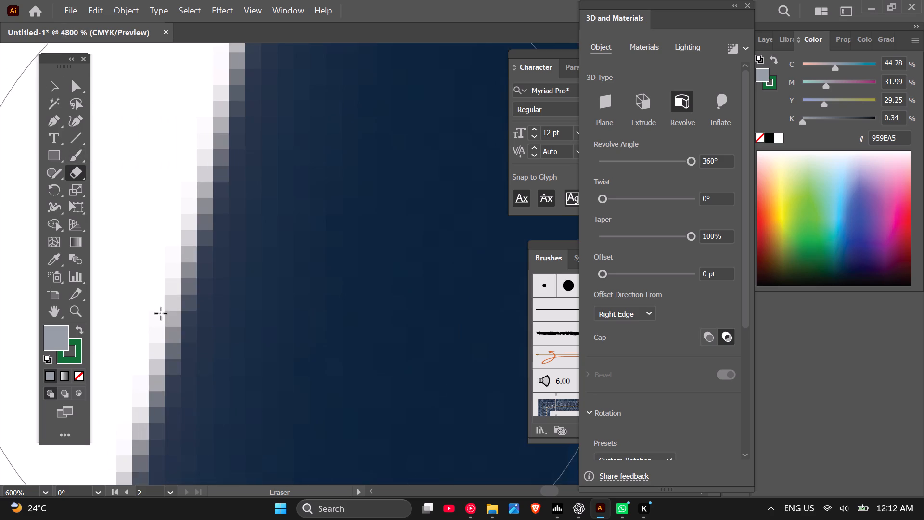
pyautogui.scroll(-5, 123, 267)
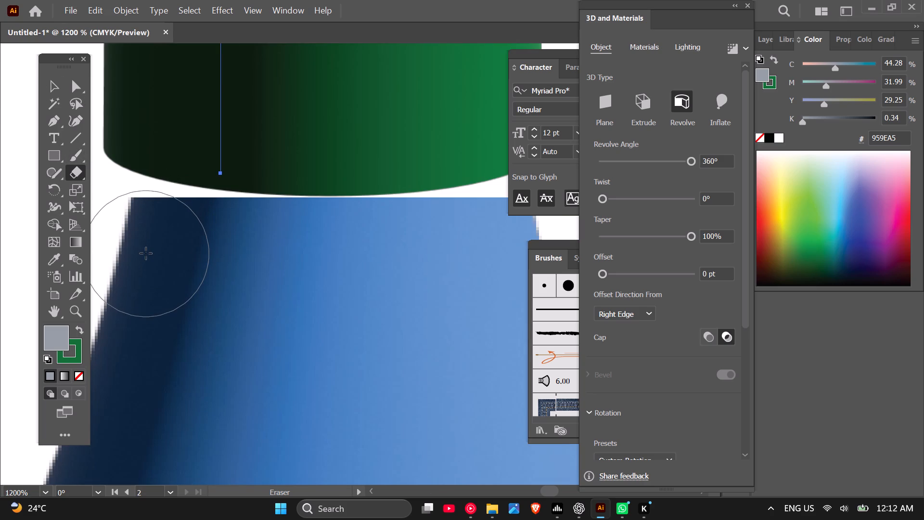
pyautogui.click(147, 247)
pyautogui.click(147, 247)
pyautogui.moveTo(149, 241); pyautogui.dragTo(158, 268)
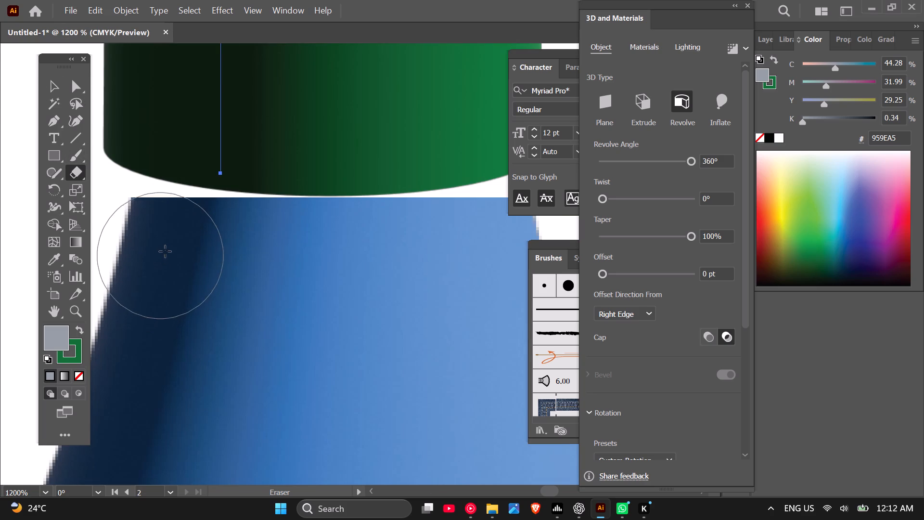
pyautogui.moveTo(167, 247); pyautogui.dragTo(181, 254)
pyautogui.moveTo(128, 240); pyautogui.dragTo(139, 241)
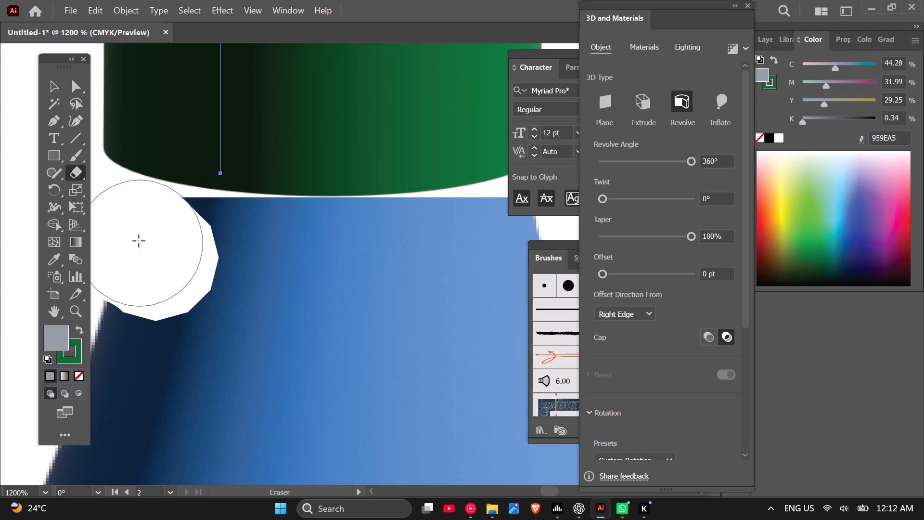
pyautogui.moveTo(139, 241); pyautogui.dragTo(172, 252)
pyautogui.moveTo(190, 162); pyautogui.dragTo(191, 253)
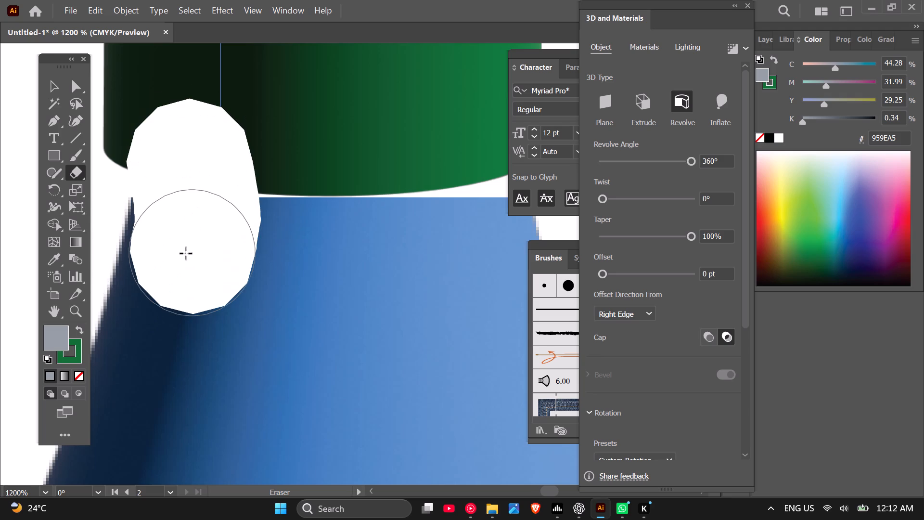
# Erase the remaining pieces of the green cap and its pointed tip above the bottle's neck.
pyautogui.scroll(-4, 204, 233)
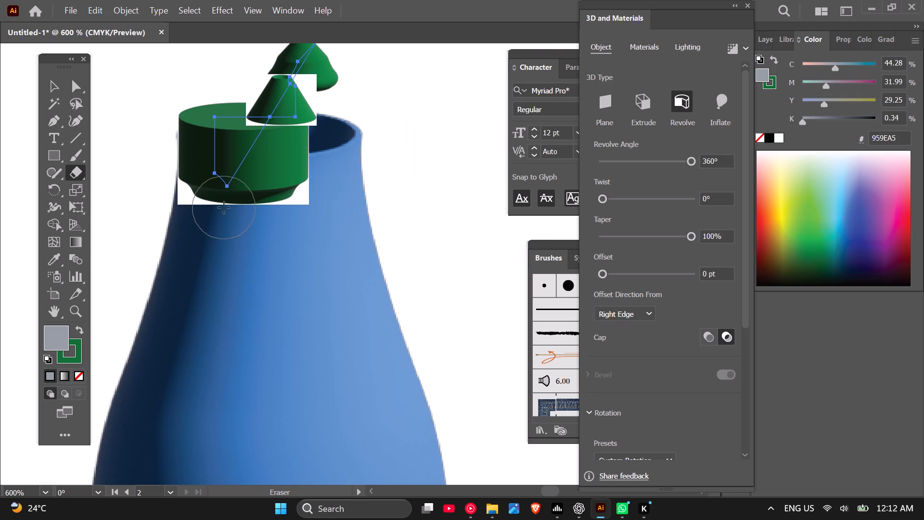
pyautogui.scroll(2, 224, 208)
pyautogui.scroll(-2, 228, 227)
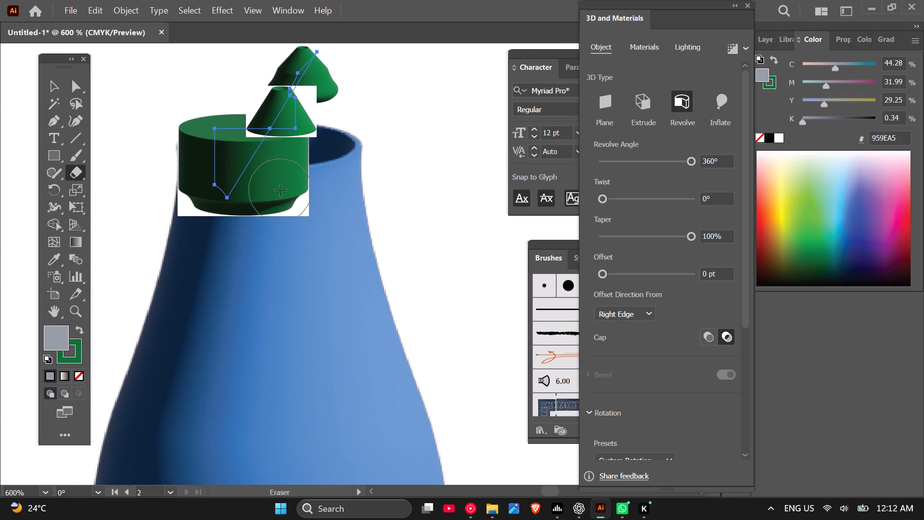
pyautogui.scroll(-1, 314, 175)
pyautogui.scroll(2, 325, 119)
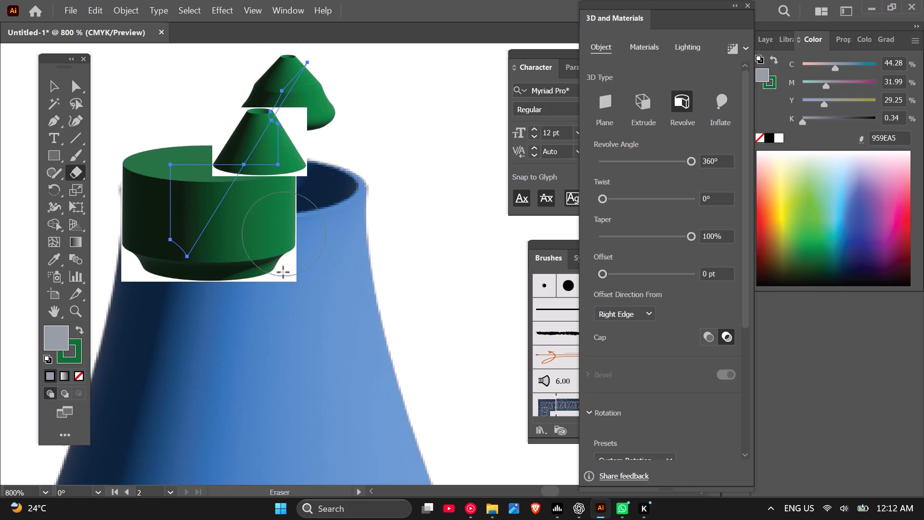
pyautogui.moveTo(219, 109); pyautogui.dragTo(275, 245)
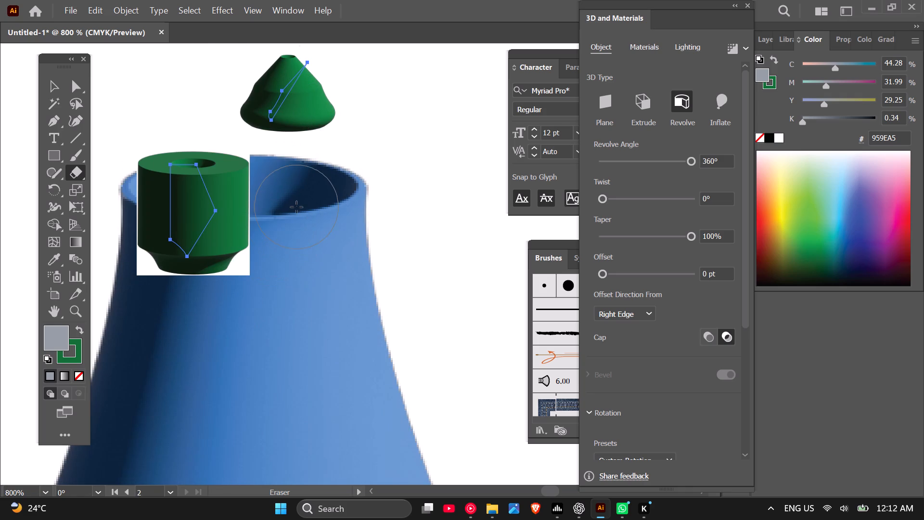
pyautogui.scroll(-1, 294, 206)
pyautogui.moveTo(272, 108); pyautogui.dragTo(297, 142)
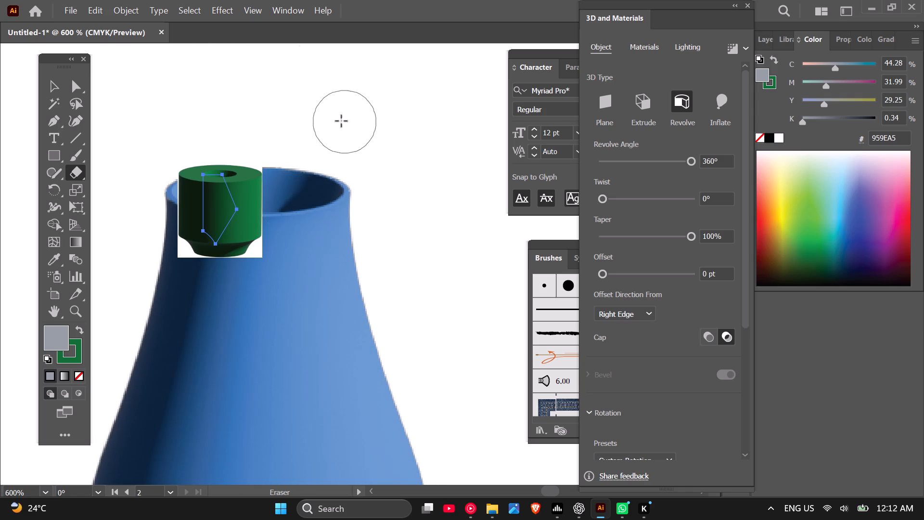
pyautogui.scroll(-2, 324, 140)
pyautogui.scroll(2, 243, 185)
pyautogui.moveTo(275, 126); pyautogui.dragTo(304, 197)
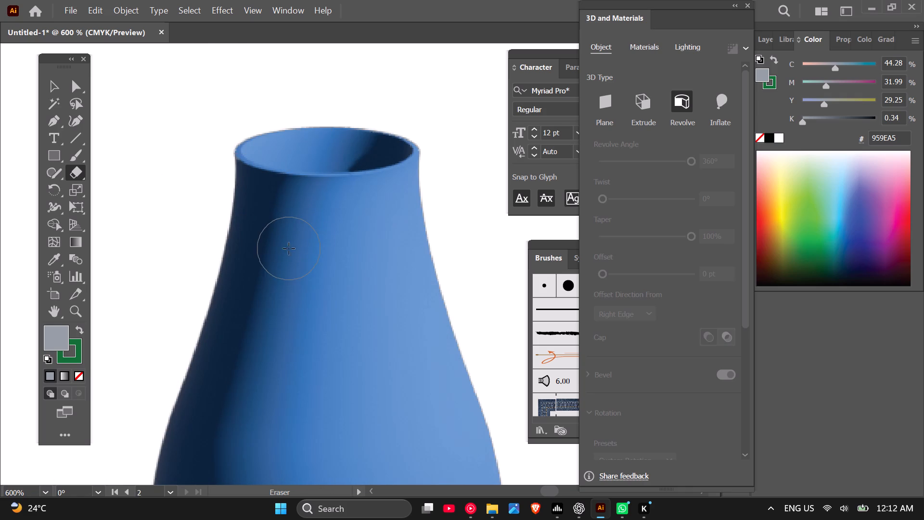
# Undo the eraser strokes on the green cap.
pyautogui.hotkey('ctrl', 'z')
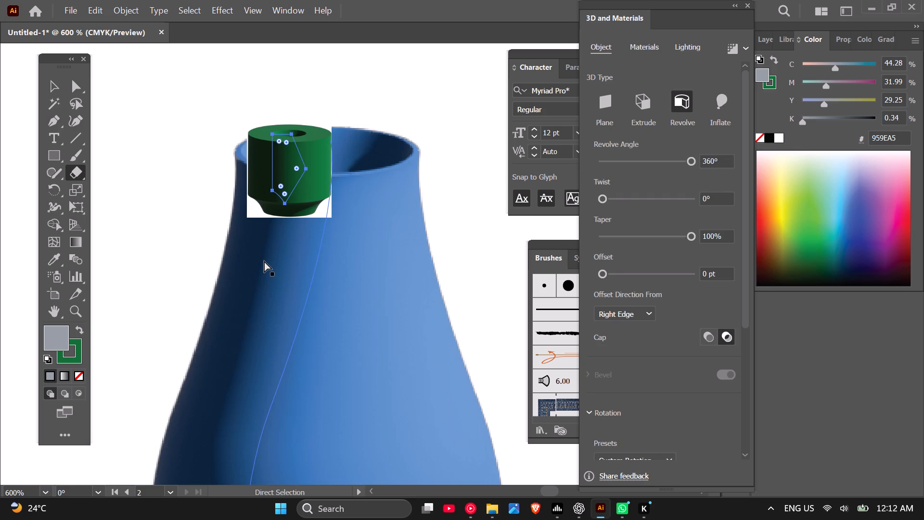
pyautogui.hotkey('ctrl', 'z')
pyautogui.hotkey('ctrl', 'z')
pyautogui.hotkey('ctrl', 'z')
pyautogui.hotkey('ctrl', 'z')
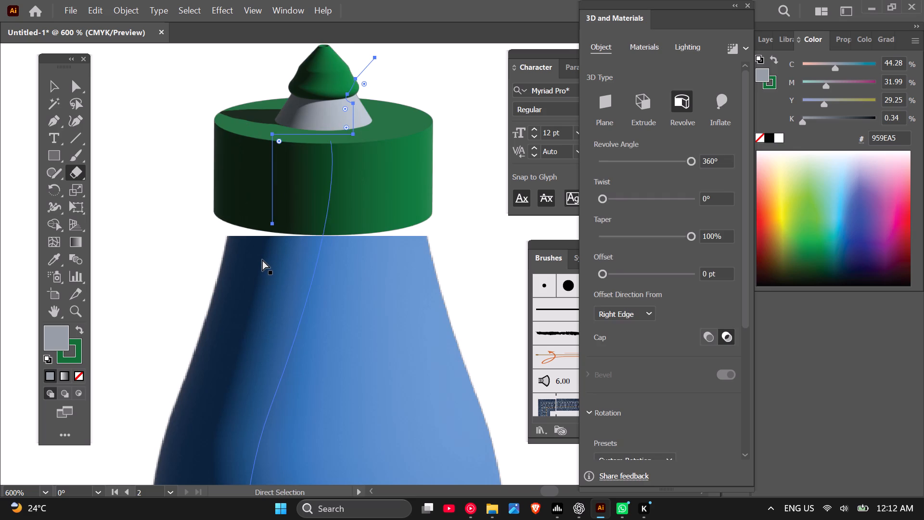
# Apply Make Pixel Perfect to the green cap's revolved path.
pyautogui.click(55, 86)
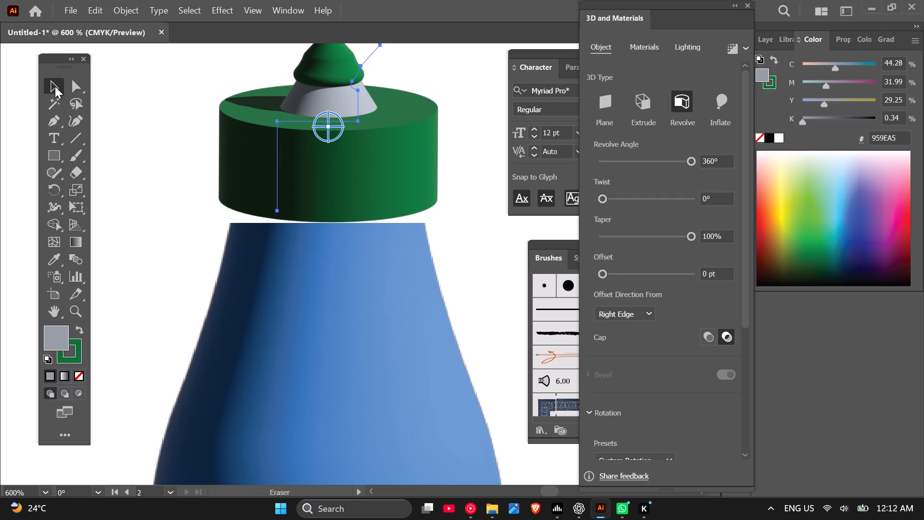
pyautogui.scroll(-1, 218, 214)
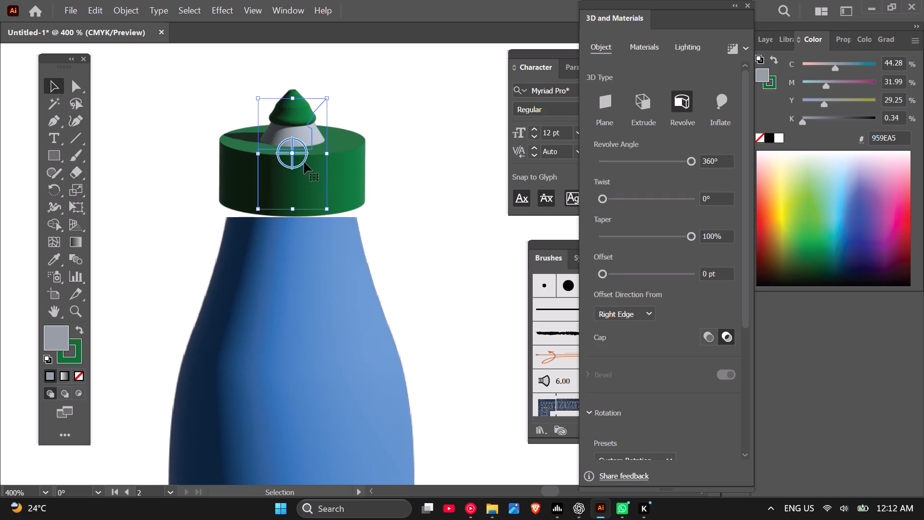
pyautogui.click(133, 6)
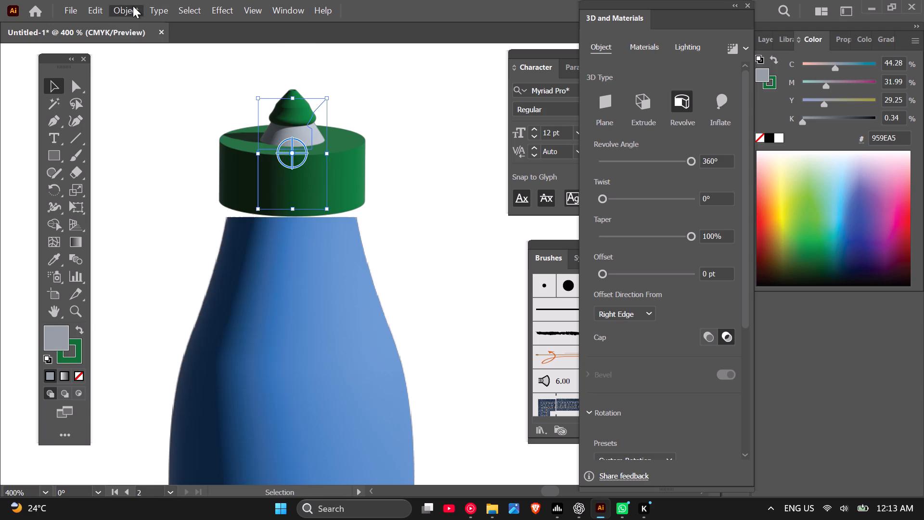
pyautogui.click(206, 162)
pyautogui.click(333, 175)
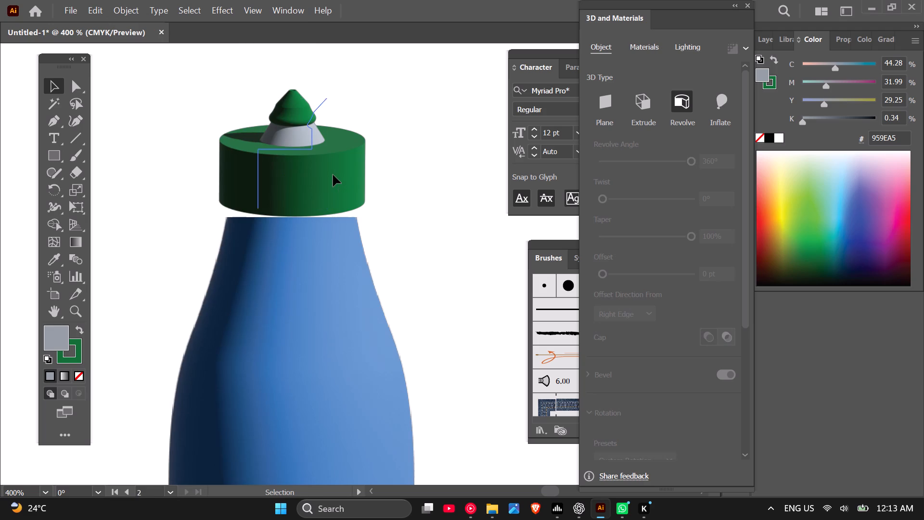
pyautogui.scroll(-2, 305, 175)
pyautogui.scroll(2, 376, 145)
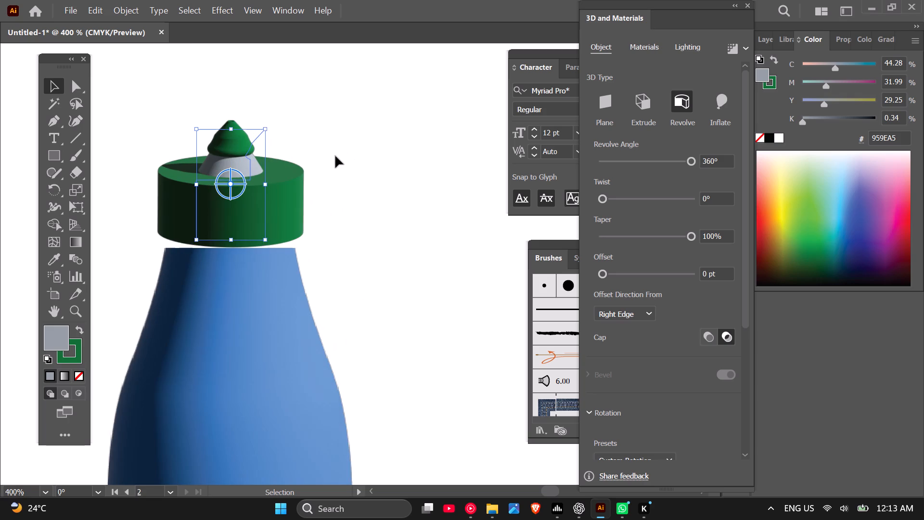
pyautogui.rightClick(221, 216)
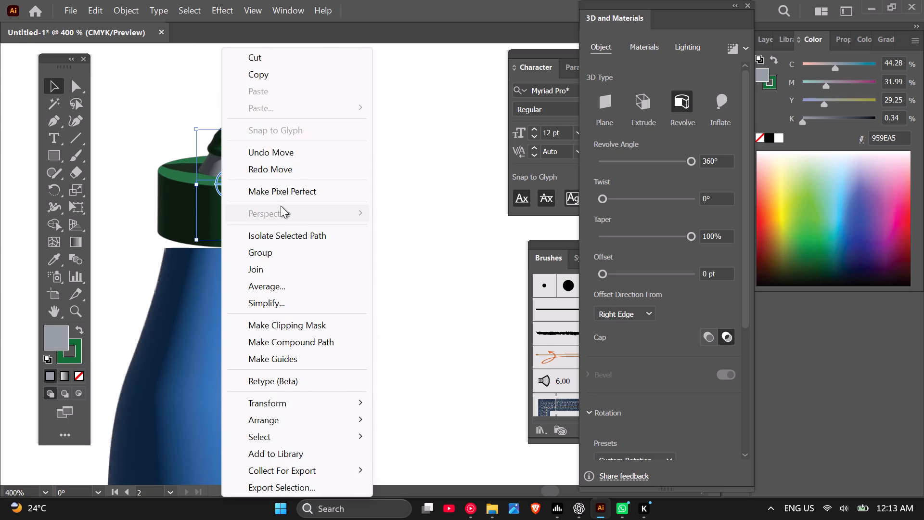
pyautogui.click(288, 194)
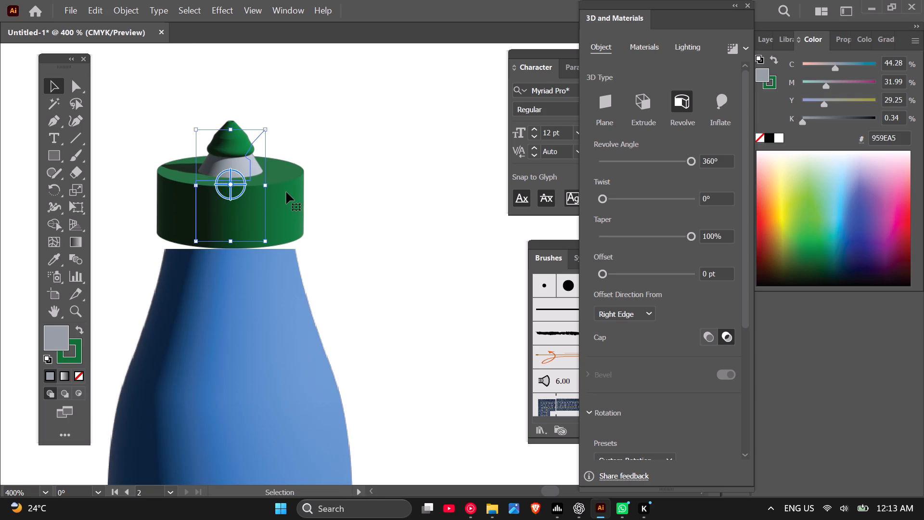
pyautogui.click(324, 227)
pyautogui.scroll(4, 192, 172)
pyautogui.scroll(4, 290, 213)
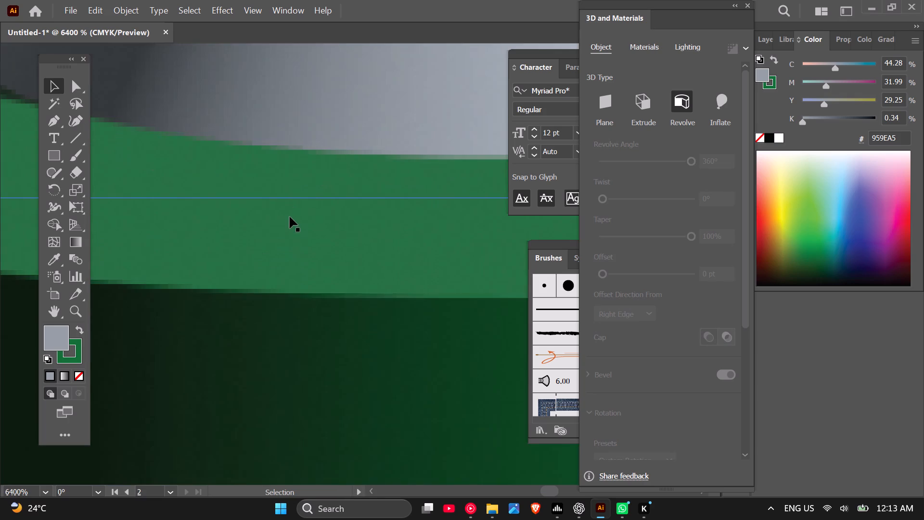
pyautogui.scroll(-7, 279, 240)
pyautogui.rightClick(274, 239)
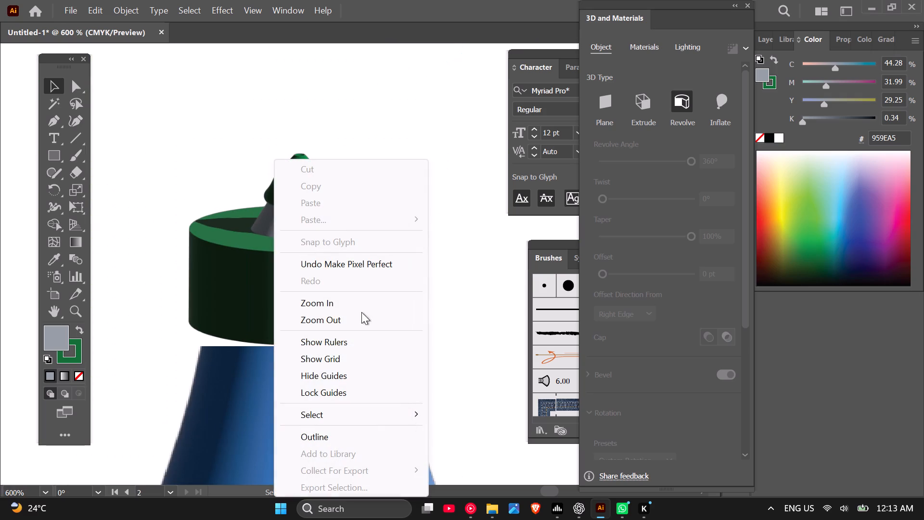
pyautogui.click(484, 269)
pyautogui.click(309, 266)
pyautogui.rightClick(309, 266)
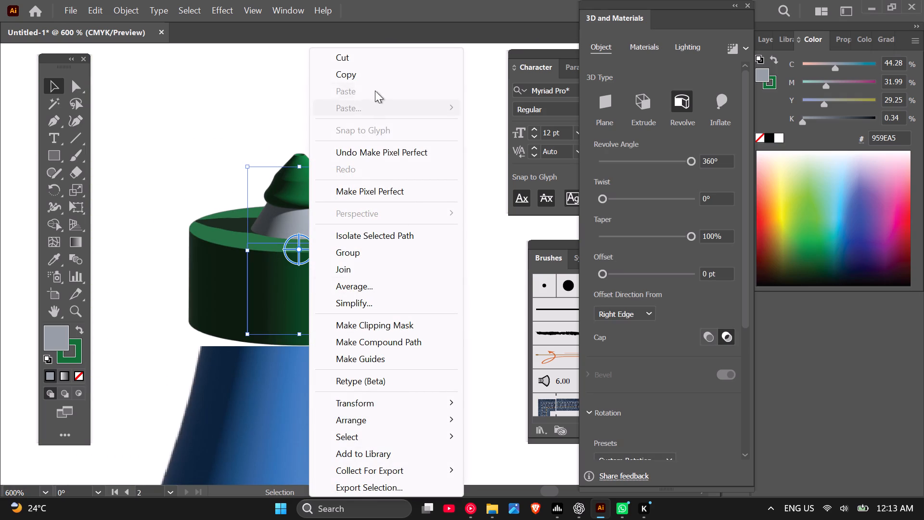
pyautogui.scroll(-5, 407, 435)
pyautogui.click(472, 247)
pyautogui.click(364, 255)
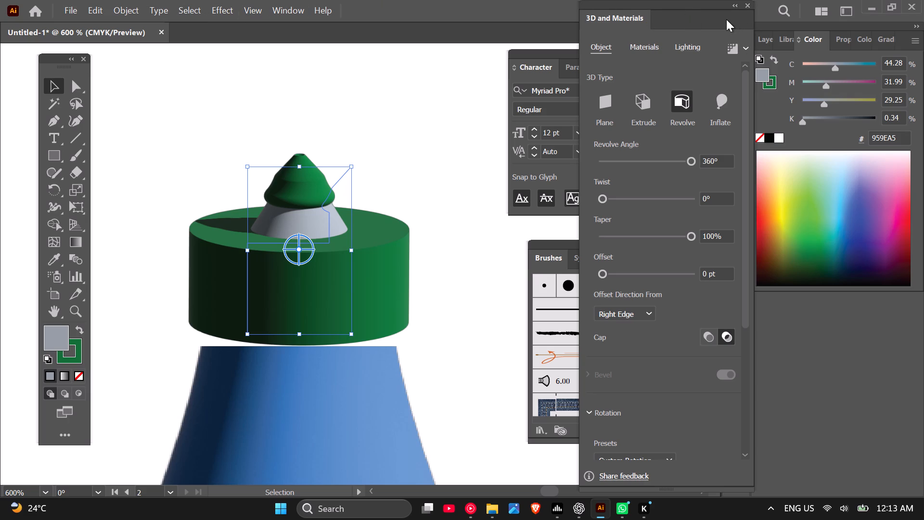
# Dock 3D and Materials below Color and add the Brushes, Symbols and Swatches group to it, clearing the canvas.
pyautogui.moveTo(720, 18); pyautogui.dragTo(892, 317)
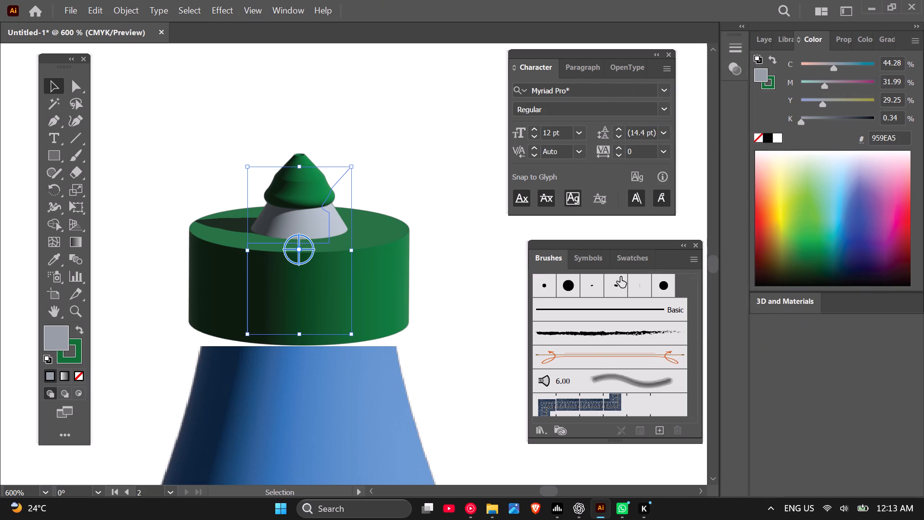
pyautogui.moveTo(603, 245); pyautogui.dragTo(886, 307)
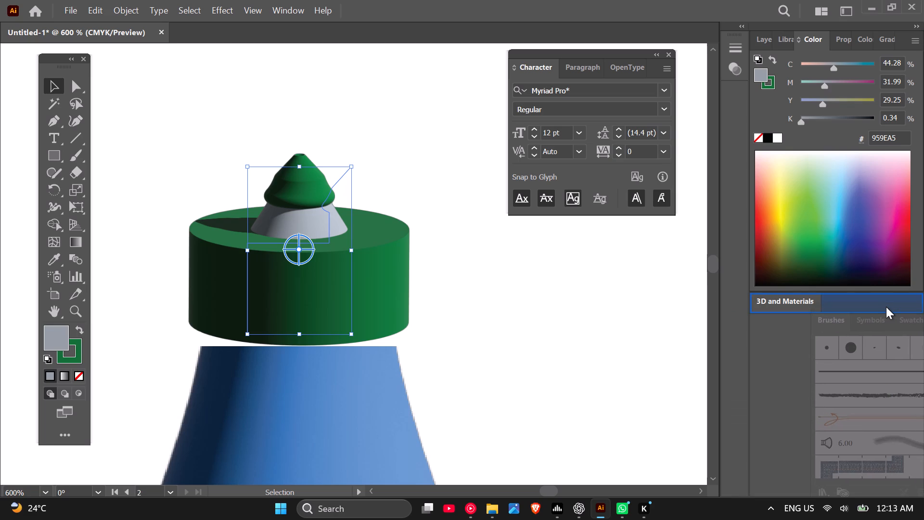
pyautogui.moveTo(886, 307); pyautogui.dragTo(902, 300)
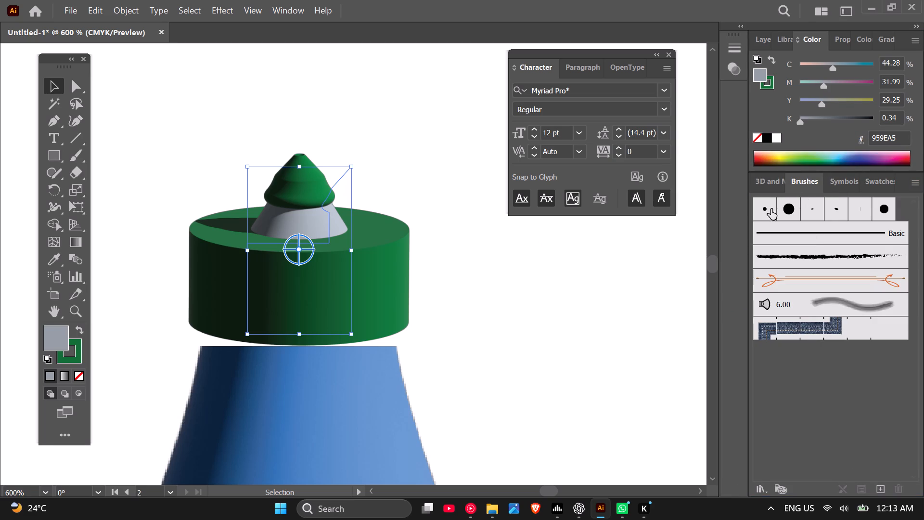
# Undo the Make Pixel Perfect change on the green cap's path.
pyautogui.hotkey('ctrl', 'z')
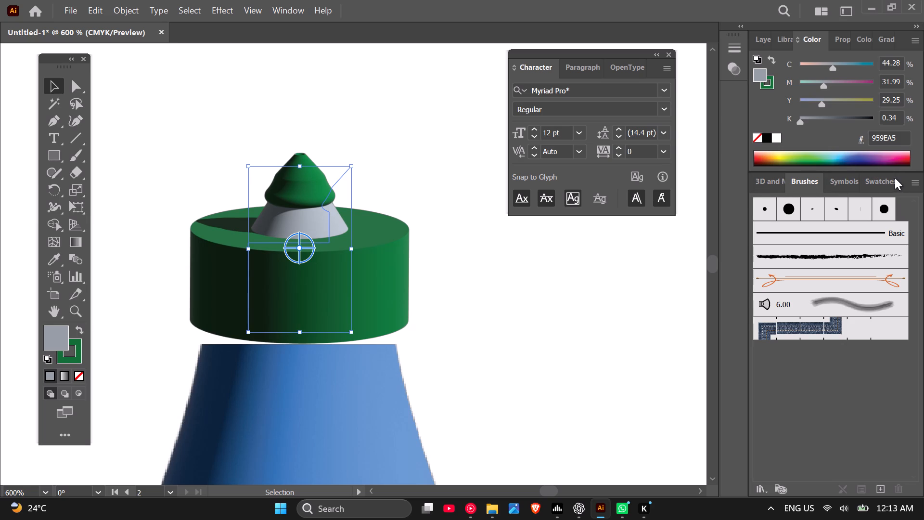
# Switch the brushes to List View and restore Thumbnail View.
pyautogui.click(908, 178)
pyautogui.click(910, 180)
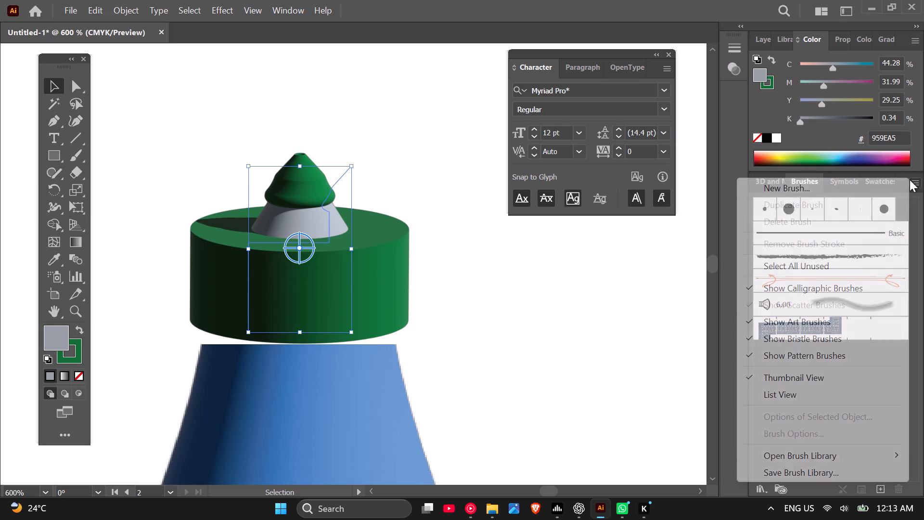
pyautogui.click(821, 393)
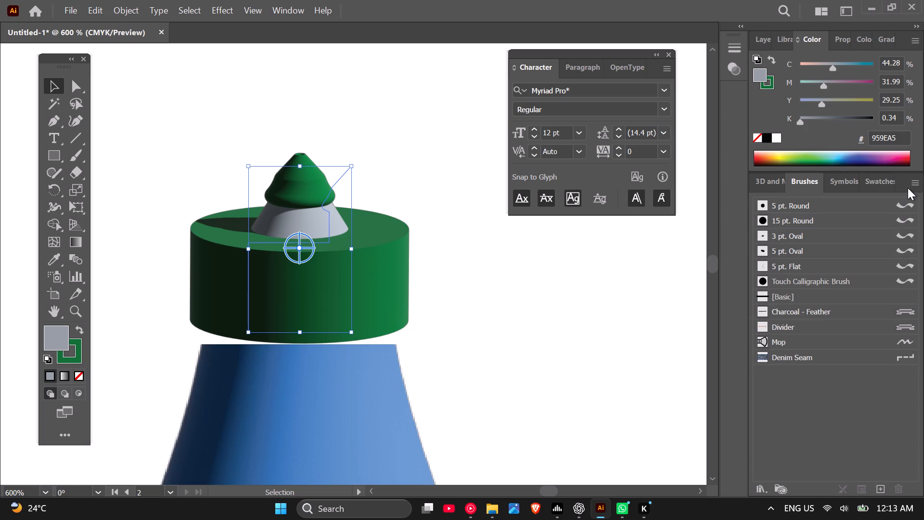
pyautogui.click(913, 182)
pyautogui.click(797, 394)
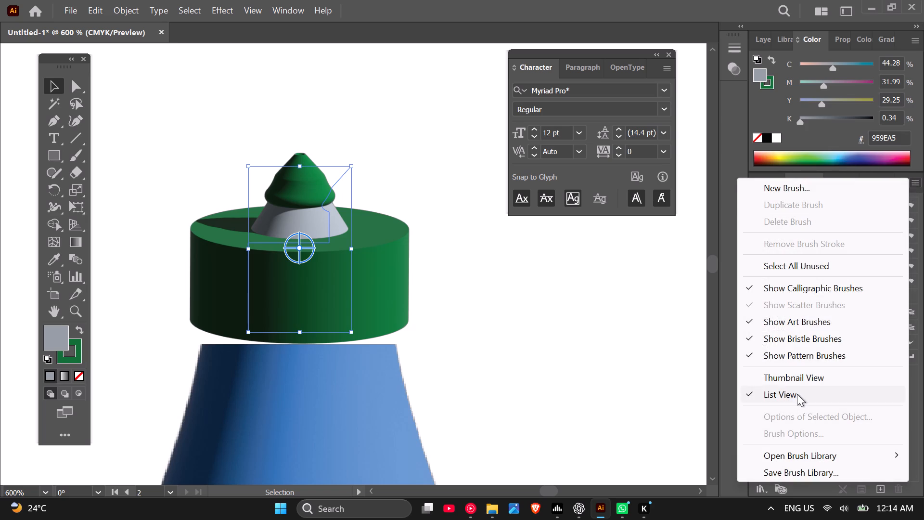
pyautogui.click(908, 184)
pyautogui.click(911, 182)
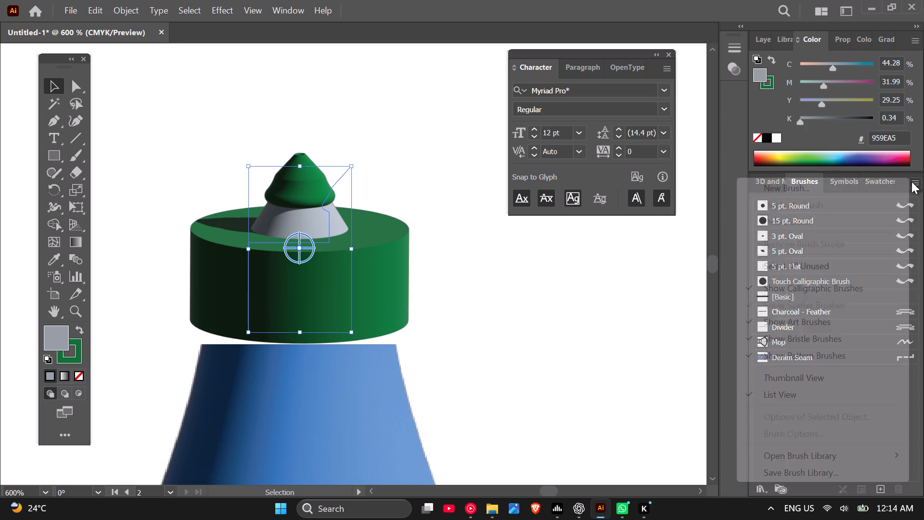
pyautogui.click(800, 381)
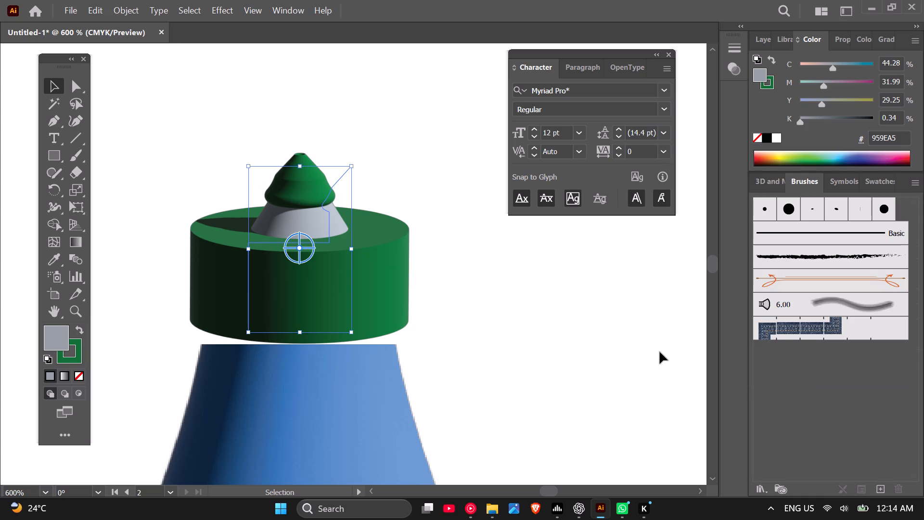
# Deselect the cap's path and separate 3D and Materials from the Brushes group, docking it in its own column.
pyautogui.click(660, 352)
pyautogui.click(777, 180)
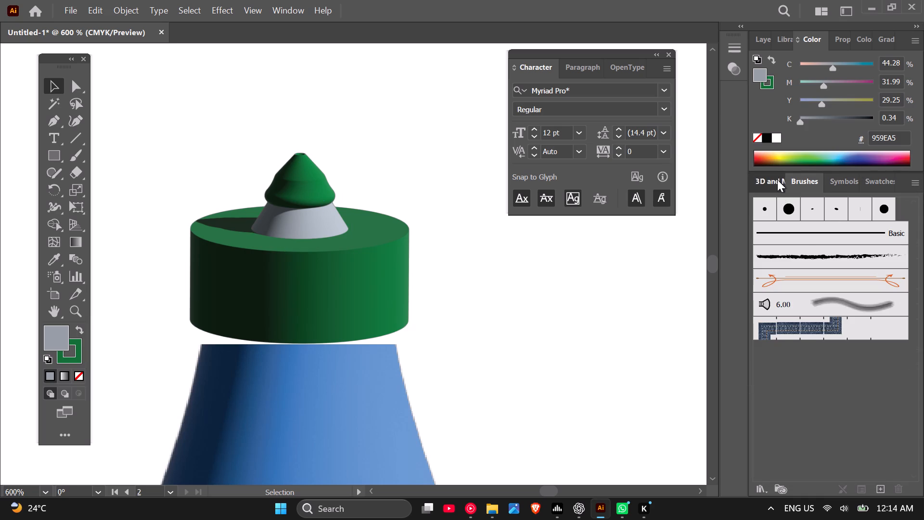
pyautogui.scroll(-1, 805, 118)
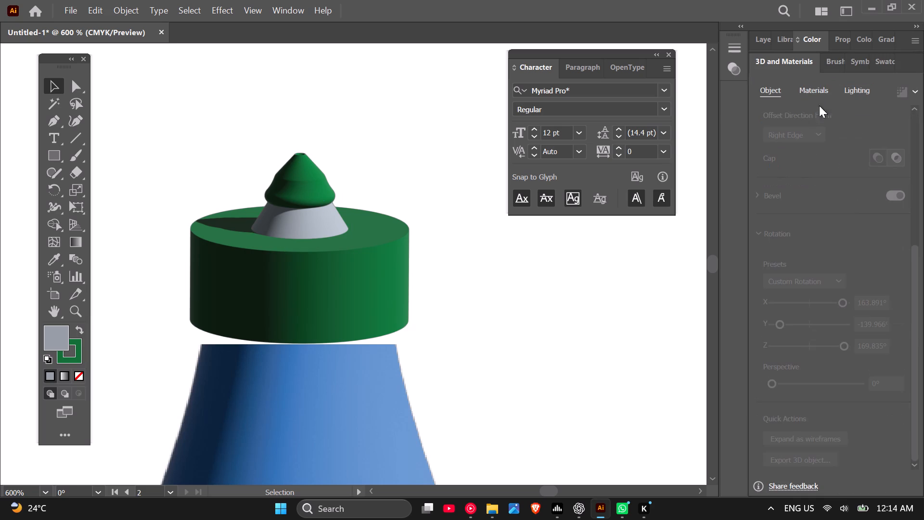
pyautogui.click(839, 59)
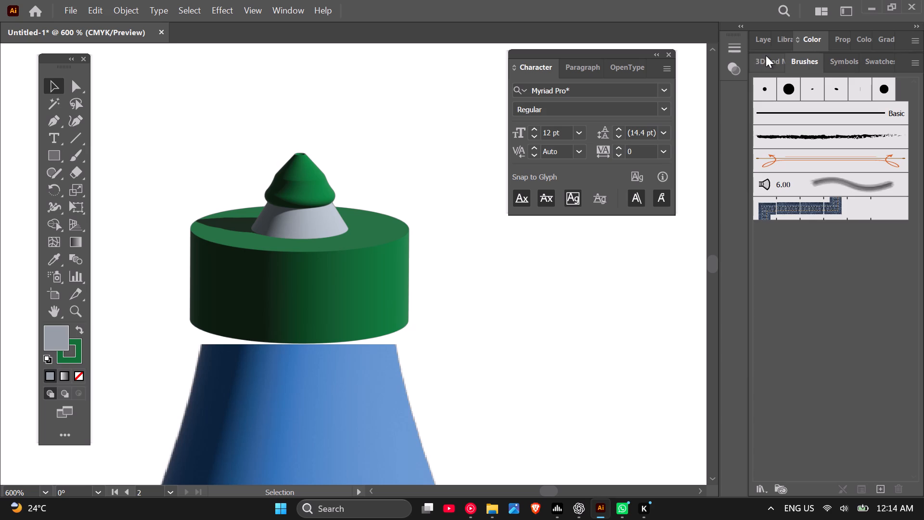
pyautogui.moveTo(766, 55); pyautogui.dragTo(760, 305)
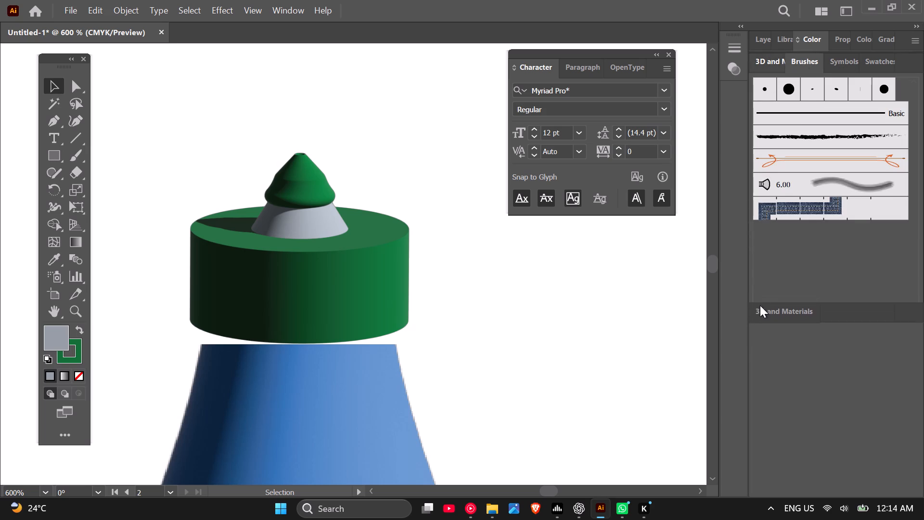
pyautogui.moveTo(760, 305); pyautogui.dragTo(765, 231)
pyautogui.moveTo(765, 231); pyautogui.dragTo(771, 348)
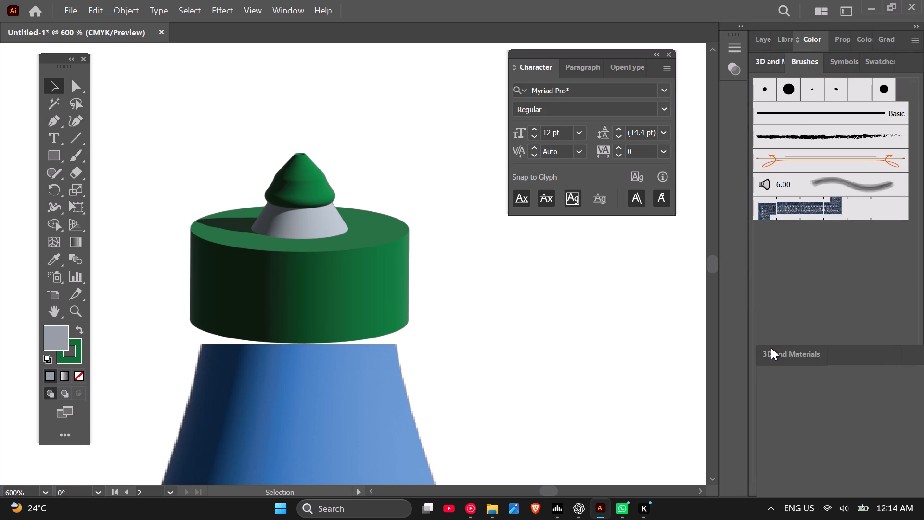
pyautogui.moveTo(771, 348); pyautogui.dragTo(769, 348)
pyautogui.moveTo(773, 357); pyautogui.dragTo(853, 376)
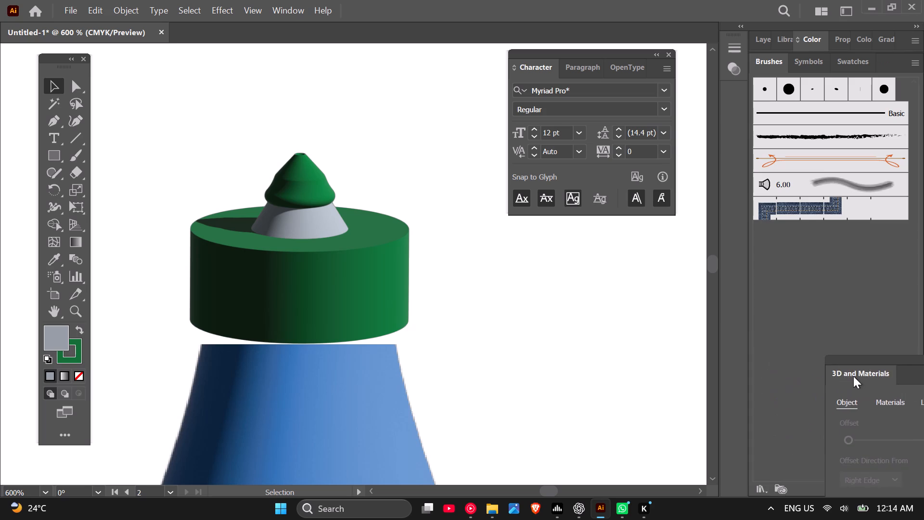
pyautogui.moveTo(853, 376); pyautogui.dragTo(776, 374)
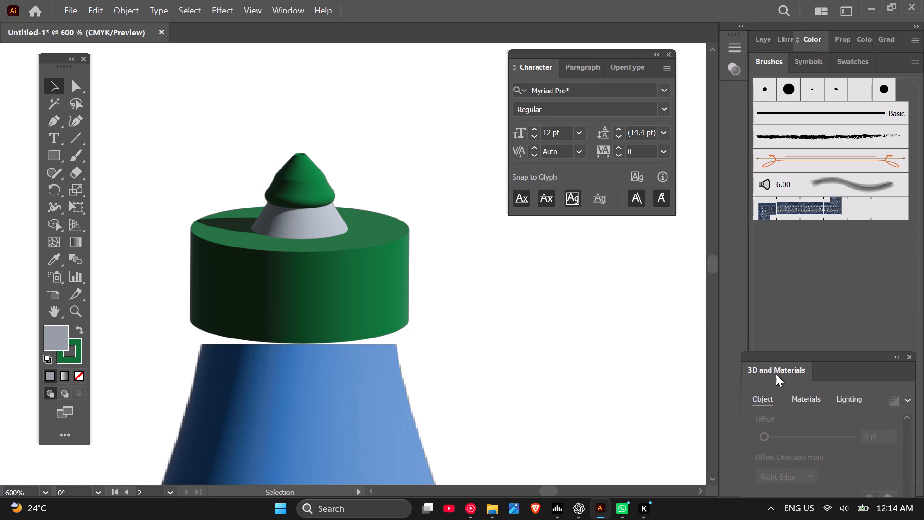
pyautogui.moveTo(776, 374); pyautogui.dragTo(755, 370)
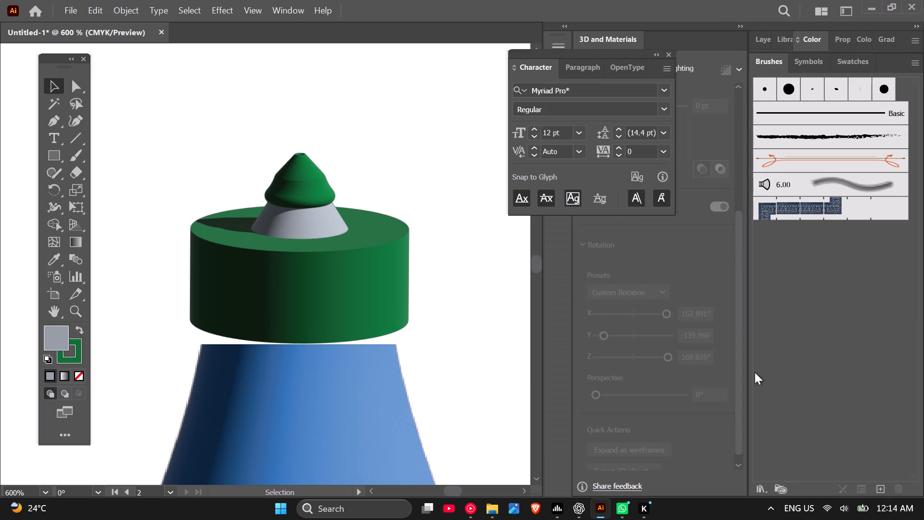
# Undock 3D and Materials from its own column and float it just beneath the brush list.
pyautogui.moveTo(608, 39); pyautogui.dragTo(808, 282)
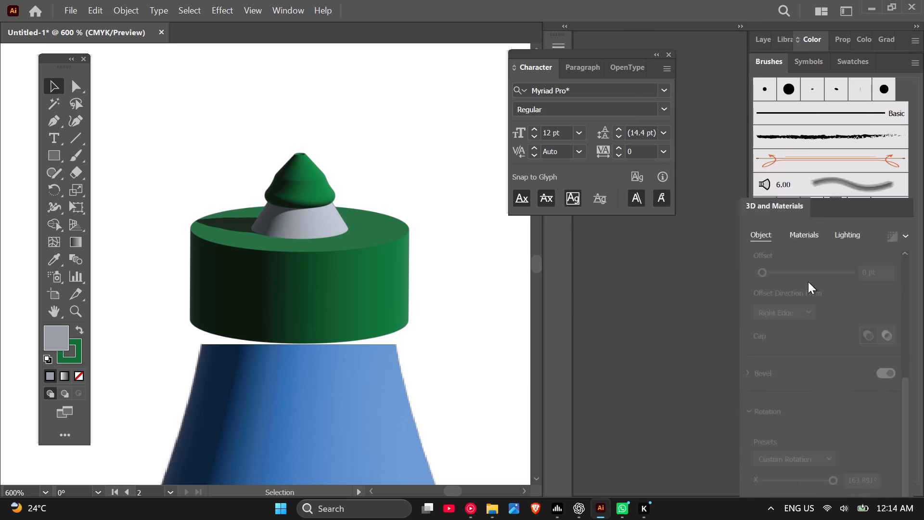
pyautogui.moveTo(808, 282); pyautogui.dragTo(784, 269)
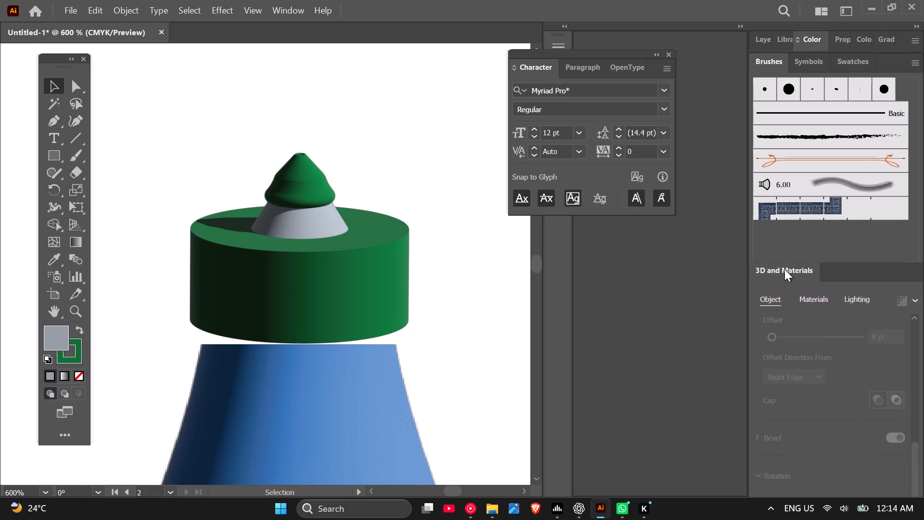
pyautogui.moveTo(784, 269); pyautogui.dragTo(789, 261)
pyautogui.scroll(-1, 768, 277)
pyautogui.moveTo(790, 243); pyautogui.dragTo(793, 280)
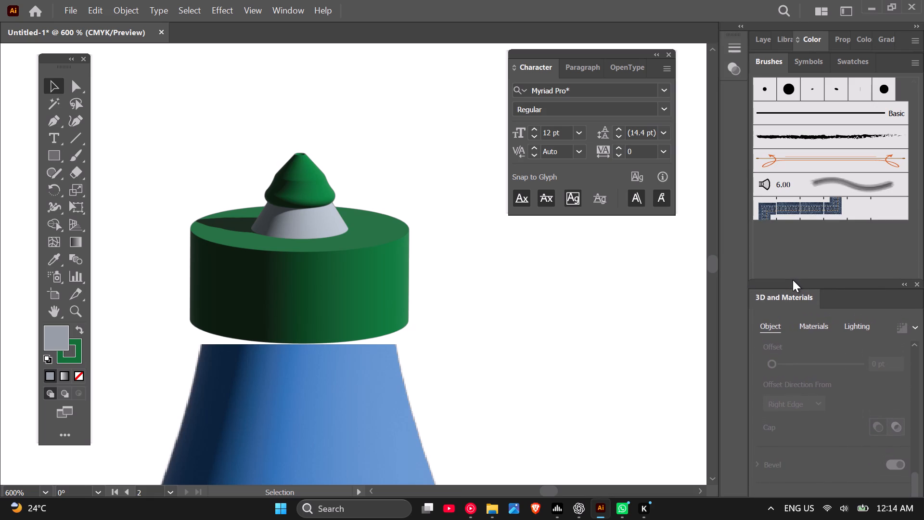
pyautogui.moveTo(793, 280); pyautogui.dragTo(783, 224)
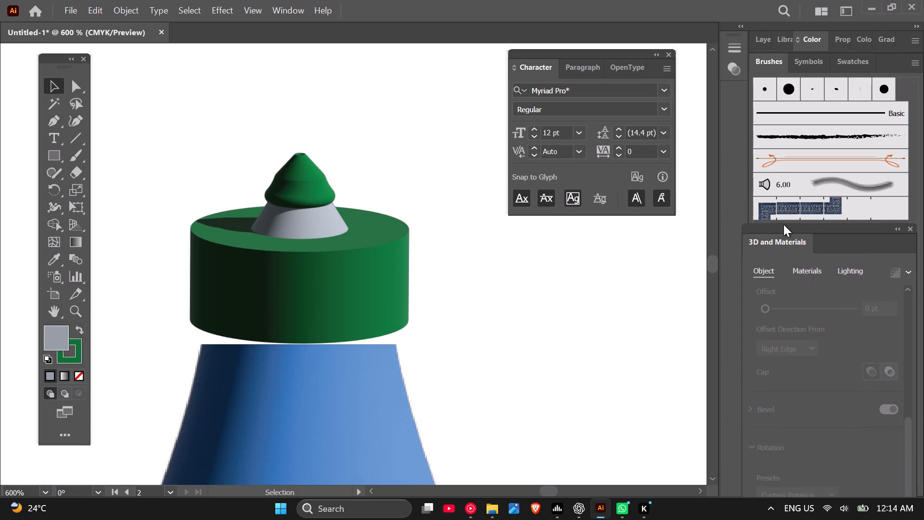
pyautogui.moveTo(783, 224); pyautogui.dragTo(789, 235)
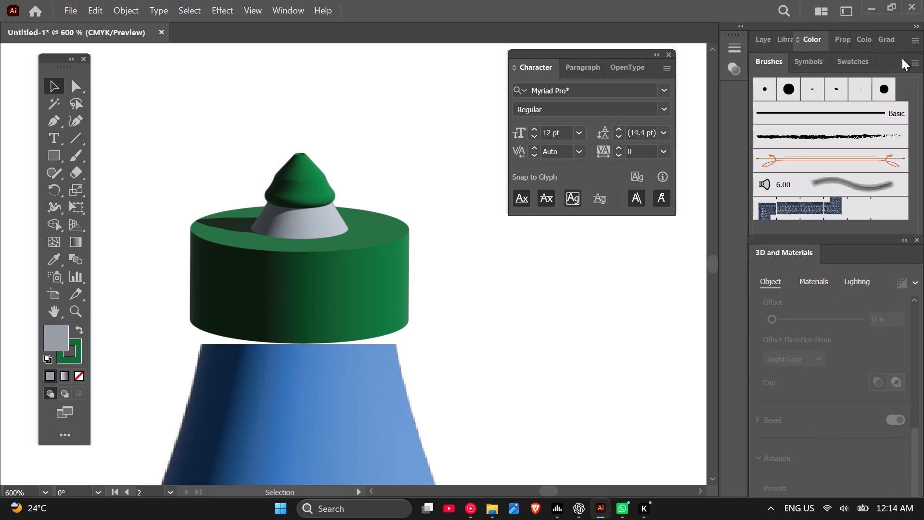
# Undock the Brushes, Symbols and Swatches group, join 3D and Materials to it, and bring Brushes to the front.
pyautogui.moveTo(901, 59); pyautogui.dragTo(923, 257)
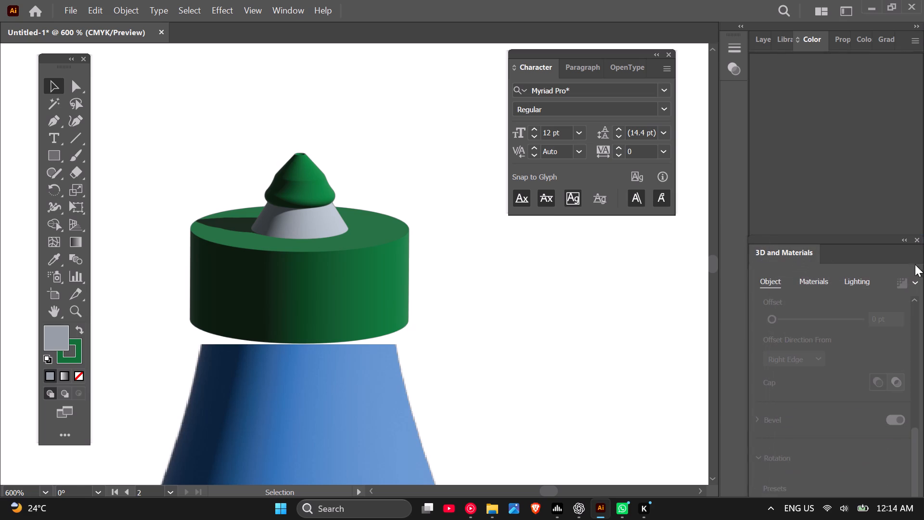
pyautogui.scroll(-2, 878, 282)
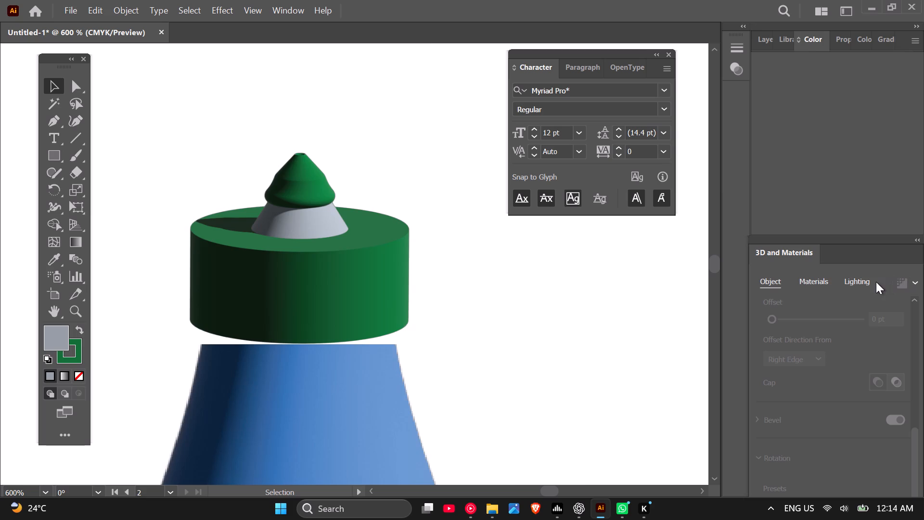
pyautogui.scroll(-2, 798, 99)
pyautogui.moveTo(849, 247); pyautogui.dragTo(646, 260)
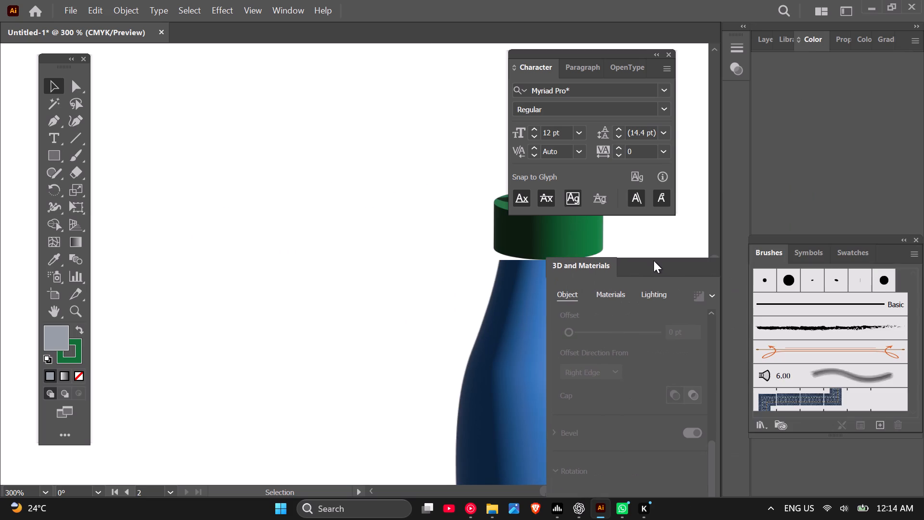
pyautogui.moveTo(603, 248); pyautogui.dragTo(894, 260)
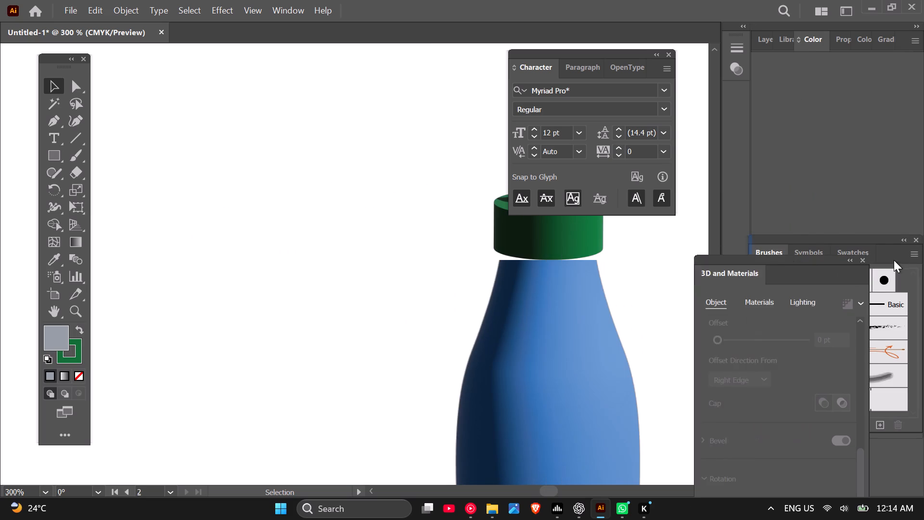
pyautogui.moveTo(894, 260); pyautogui.dragTo(898, 254)
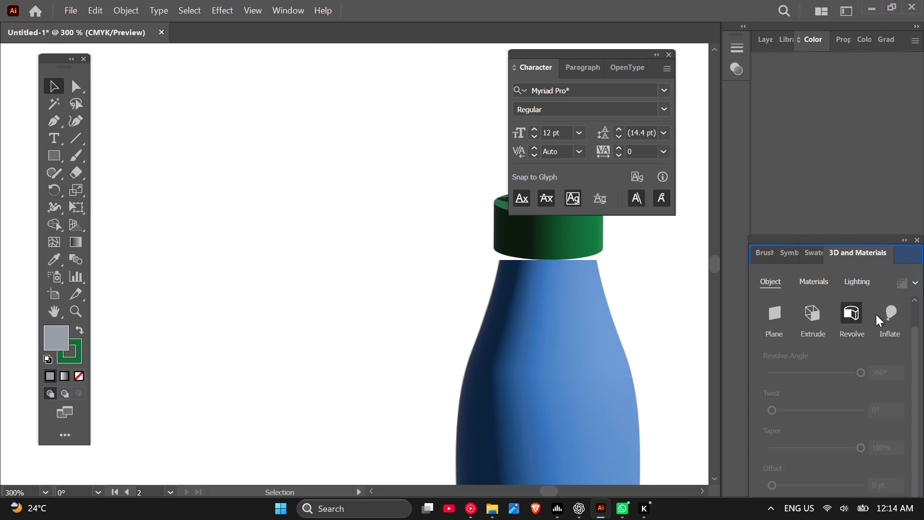
pyautogui.click(759, 251)
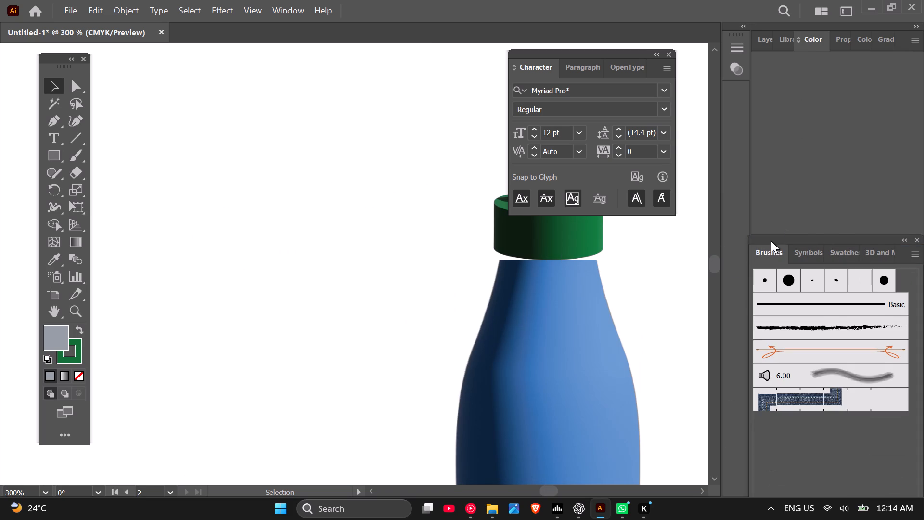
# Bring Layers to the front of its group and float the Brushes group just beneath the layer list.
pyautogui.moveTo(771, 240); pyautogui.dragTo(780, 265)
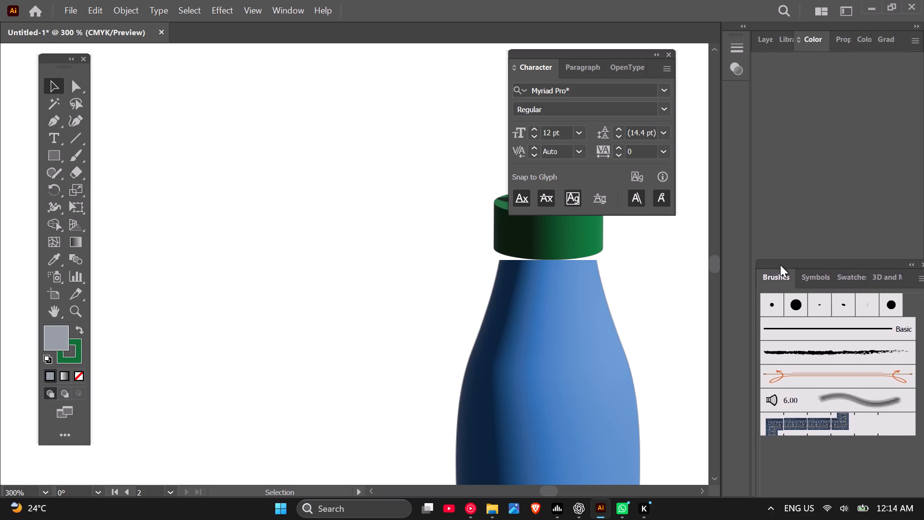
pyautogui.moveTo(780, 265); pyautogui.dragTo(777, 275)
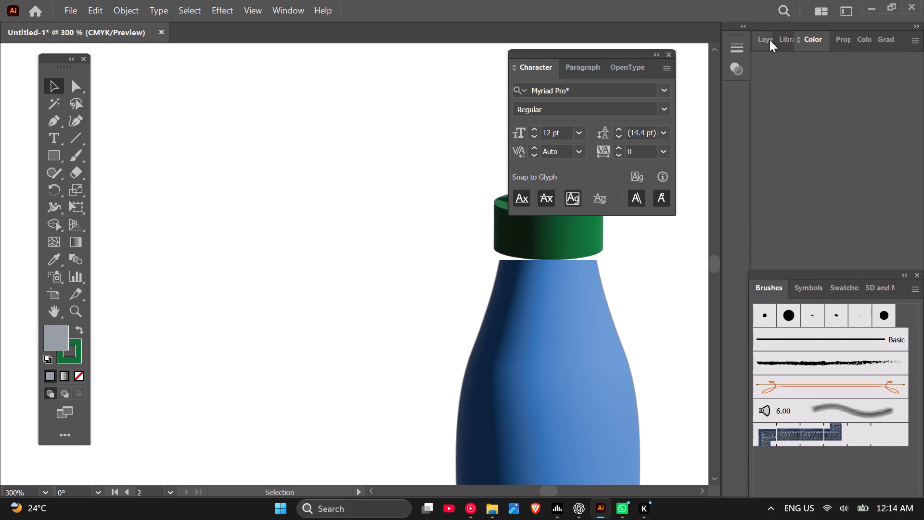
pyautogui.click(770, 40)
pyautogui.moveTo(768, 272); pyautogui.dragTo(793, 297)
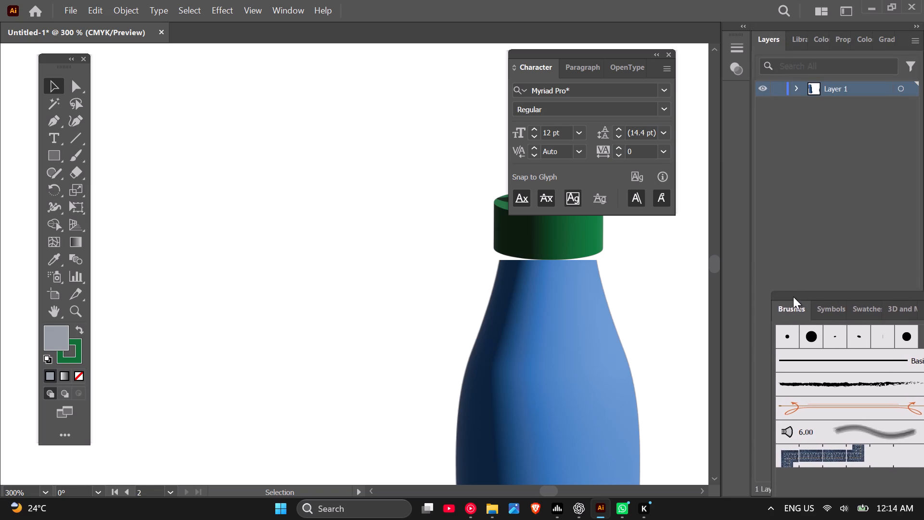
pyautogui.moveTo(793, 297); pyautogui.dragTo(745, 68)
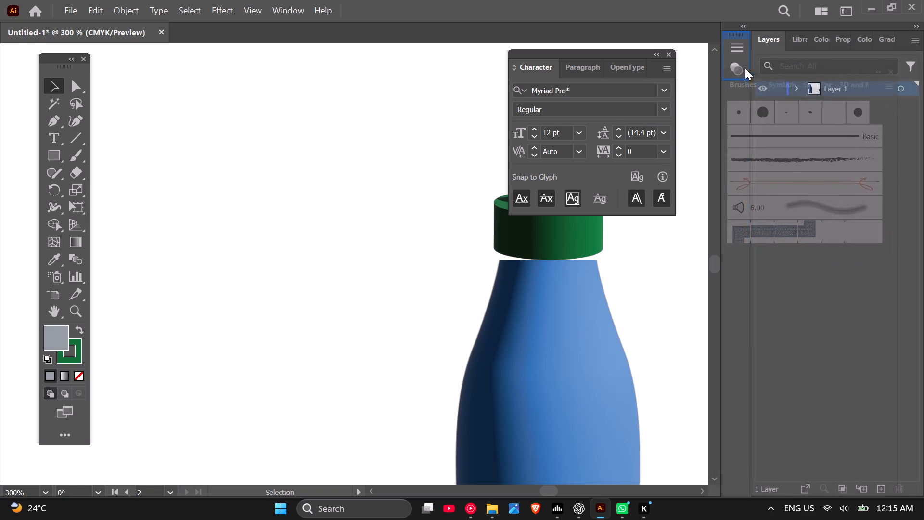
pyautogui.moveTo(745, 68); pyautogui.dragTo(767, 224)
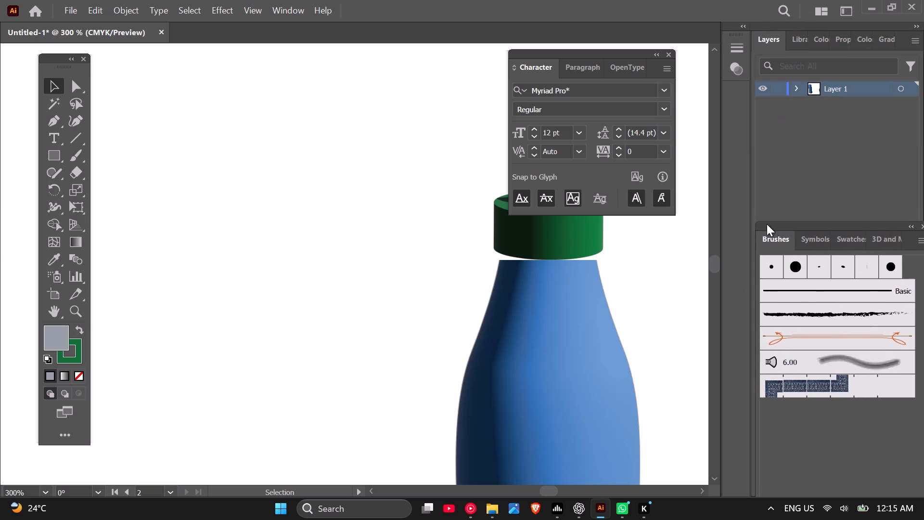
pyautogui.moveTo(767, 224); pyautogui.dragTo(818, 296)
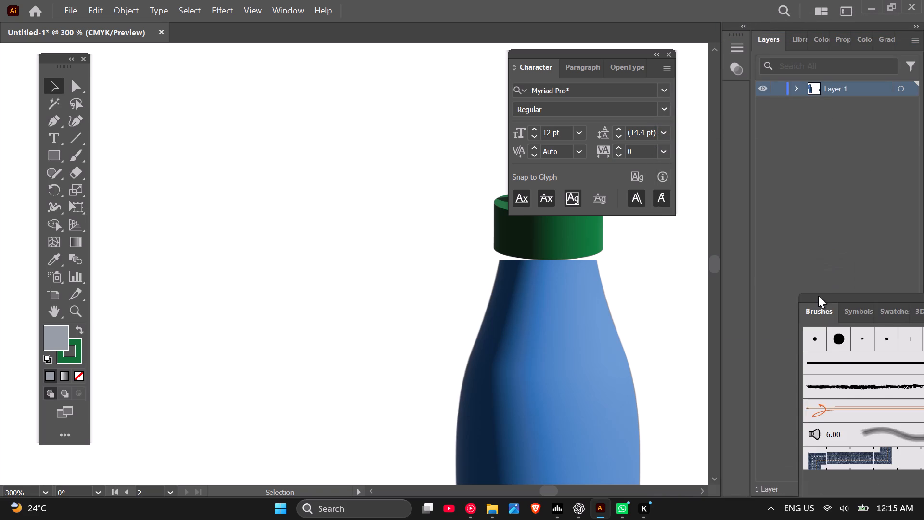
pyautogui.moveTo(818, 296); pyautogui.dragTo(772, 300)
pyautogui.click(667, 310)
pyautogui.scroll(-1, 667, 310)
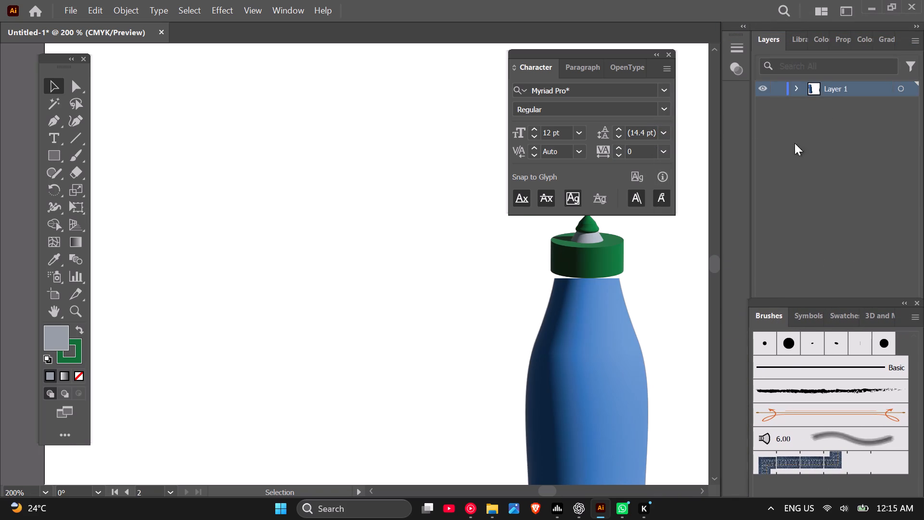
# Look through Libraries and Color, then leave Properties at the front of the docked Layers group.
pyautogui.click(803, 39)
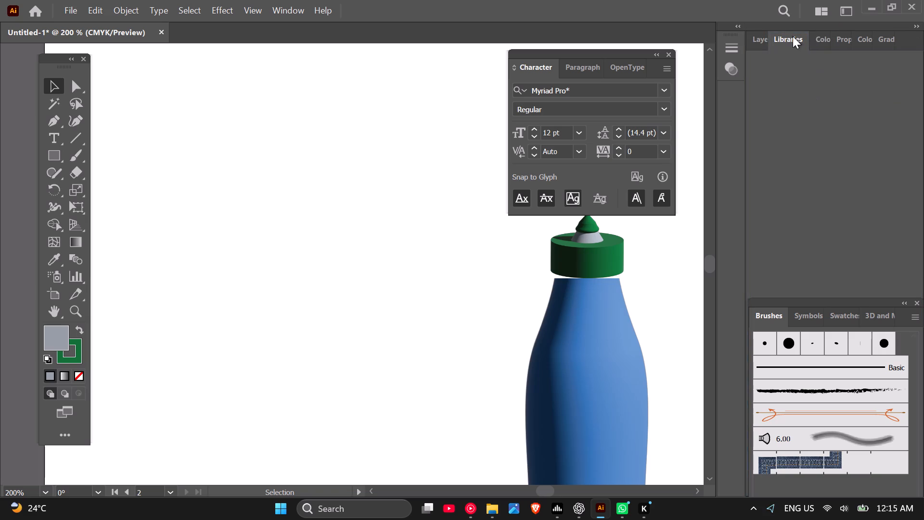
pyautogui.click(817, 35)
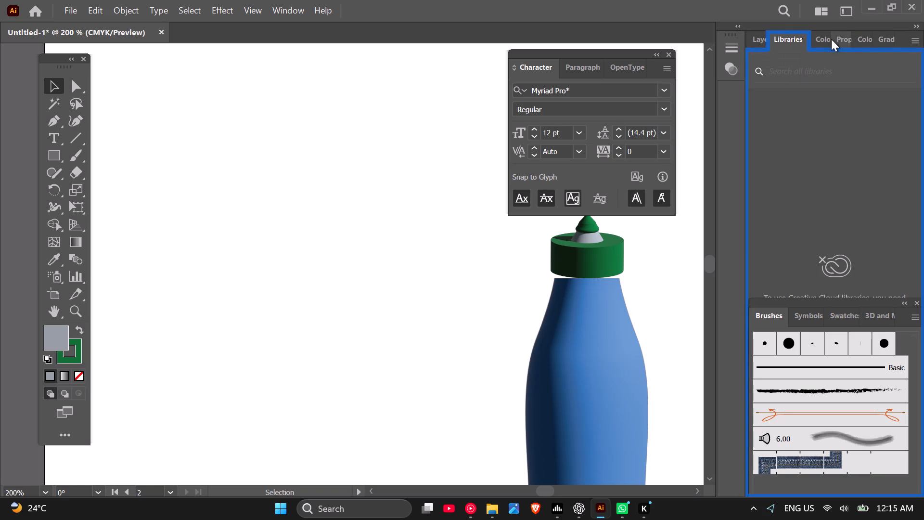
pyautogui.click(819, 41)
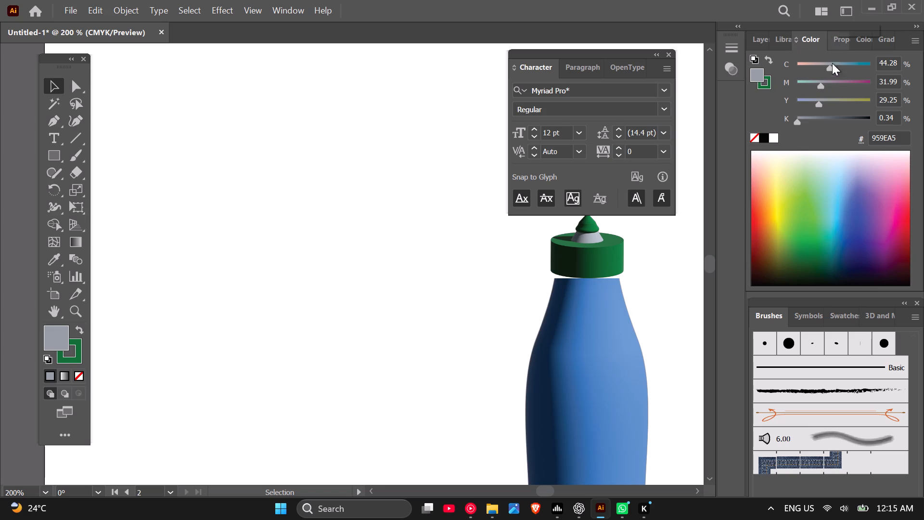
pyautogui.click(834, 40)
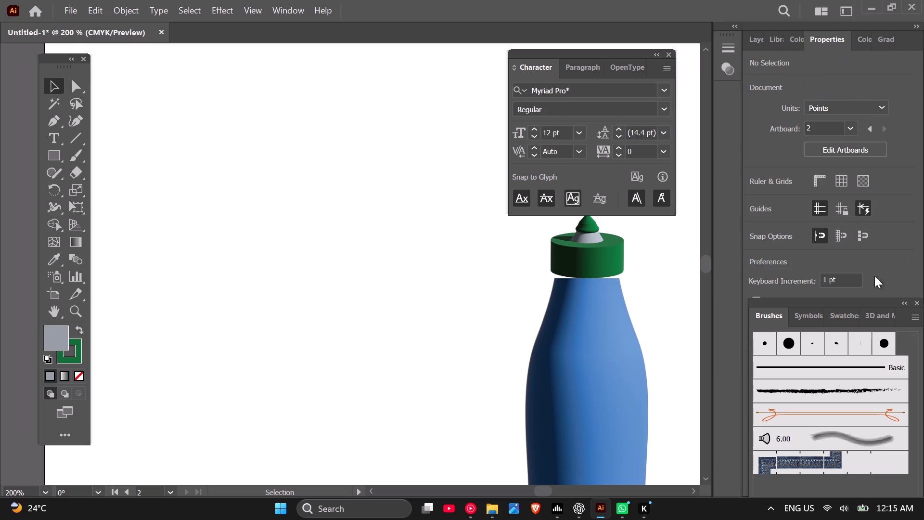
# Dock the floating Brushes, Symbols, Swatches and 3D and Materials group as its own column beside the collapsed icon column.
pyautogui.moveTo(827, 302); pyautogui.dragTo(609, 255)
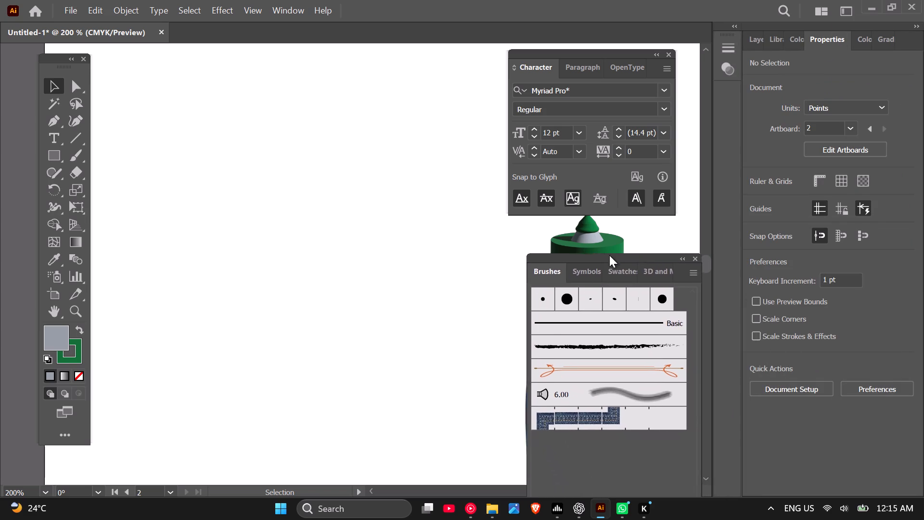
pyautogui.moveTo(609, 255); pyautogui.dragTo(691, 257)
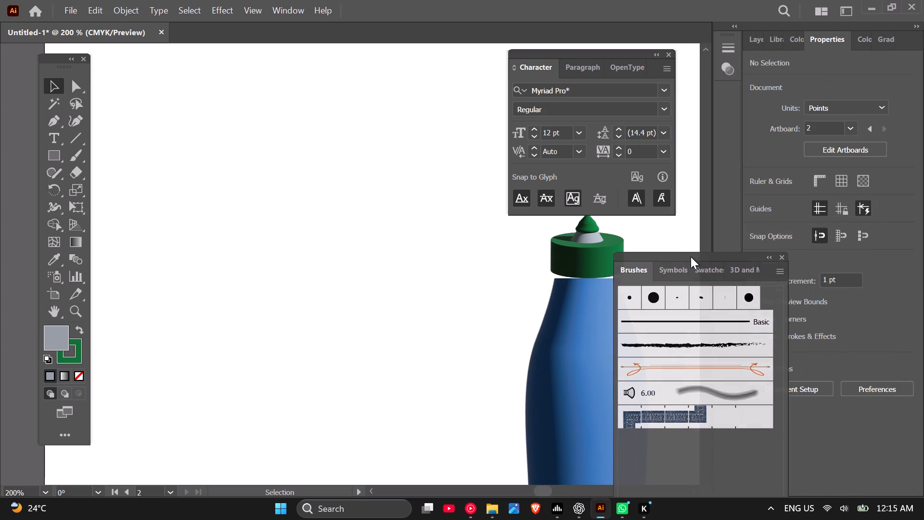
pyautogui.moveTo(691, 257); pyautogui.dragTo(708, 256)
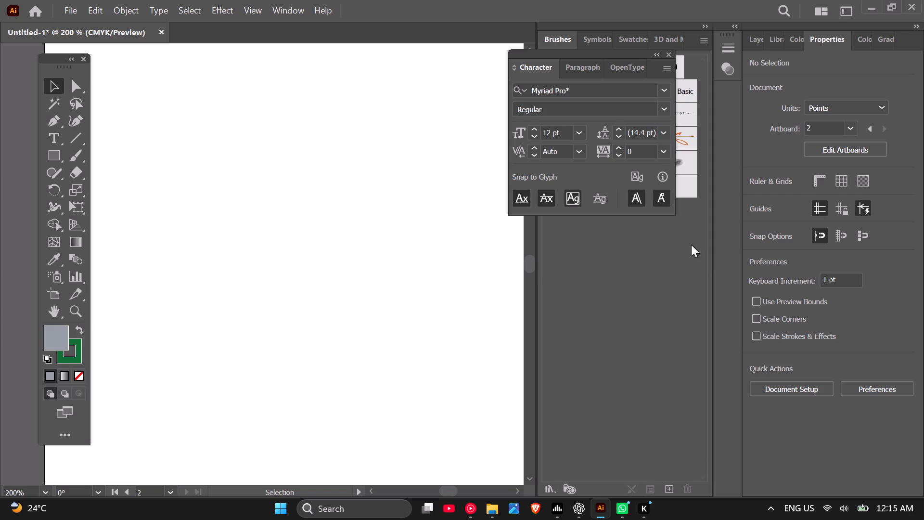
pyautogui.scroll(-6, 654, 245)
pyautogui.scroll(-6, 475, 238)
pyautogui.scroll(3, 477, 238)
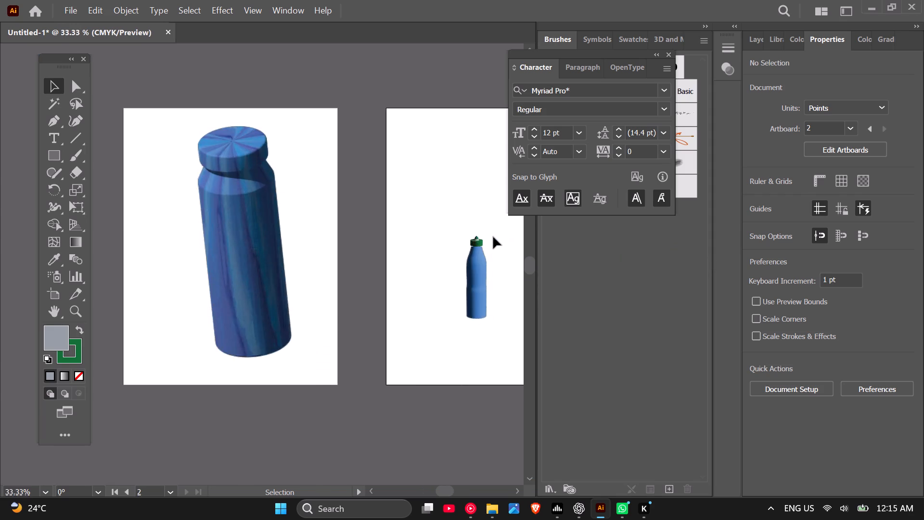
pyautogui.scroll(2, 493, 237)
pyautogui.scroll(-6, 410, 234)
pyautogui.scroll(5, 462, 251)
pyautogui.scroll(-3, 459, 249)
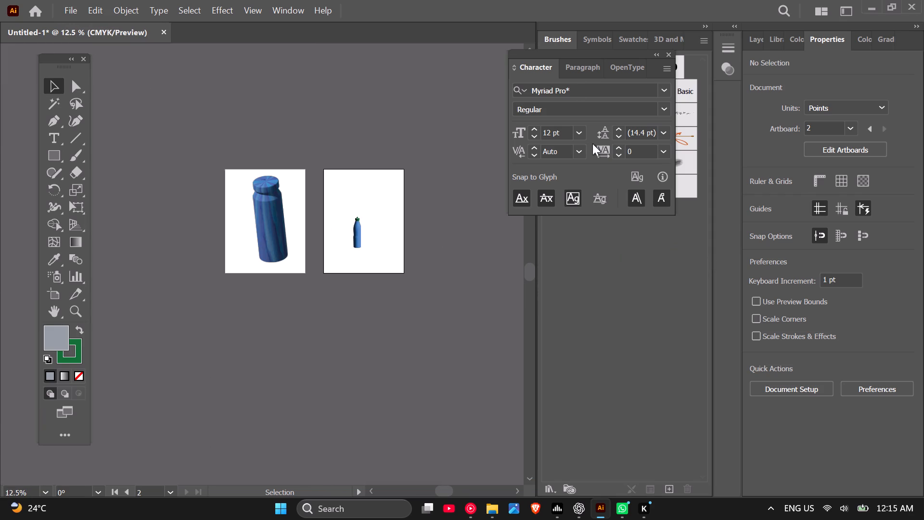
# Dock the floating Character, Paragraph and OpenType group as a column between the Brushes column and the collapsed icons.
pyautogui.moveTo(573, 54); pyautogui.dragTo(615, 264)
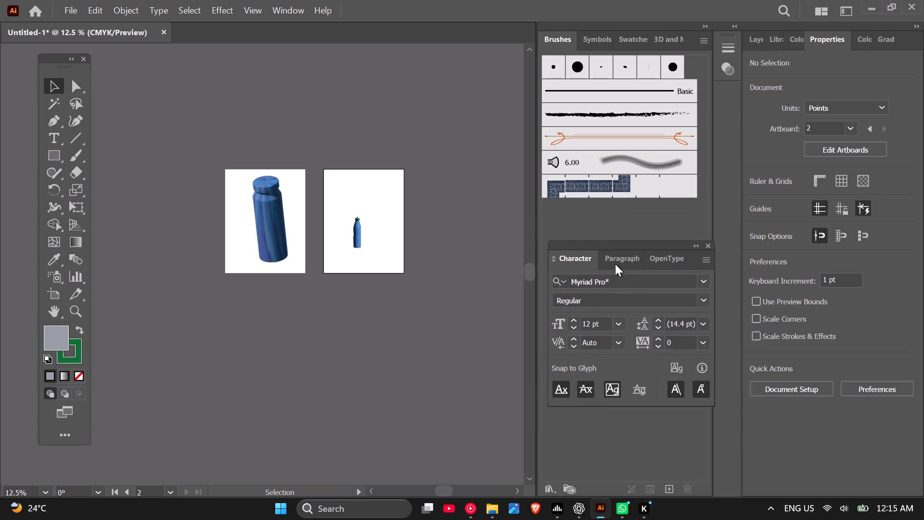
pyautogui.moveTo(615, 264); pyautogui.dragTo(715, 326)
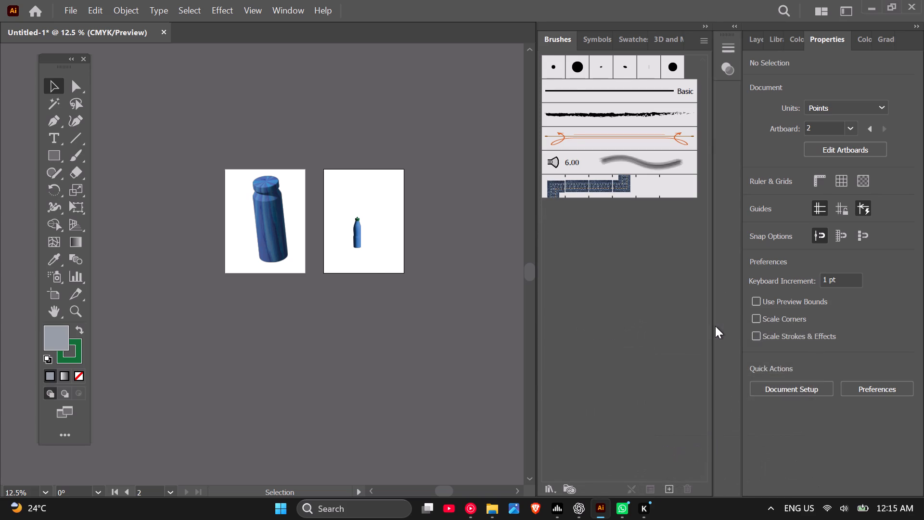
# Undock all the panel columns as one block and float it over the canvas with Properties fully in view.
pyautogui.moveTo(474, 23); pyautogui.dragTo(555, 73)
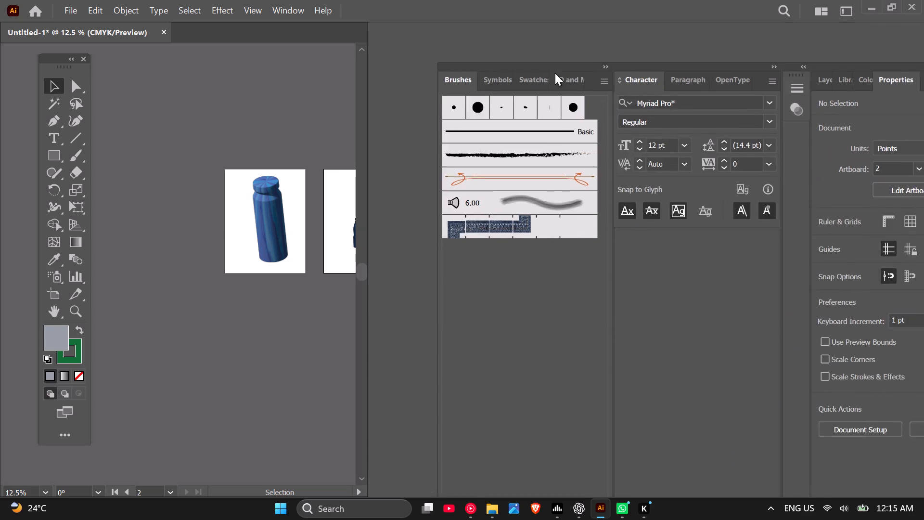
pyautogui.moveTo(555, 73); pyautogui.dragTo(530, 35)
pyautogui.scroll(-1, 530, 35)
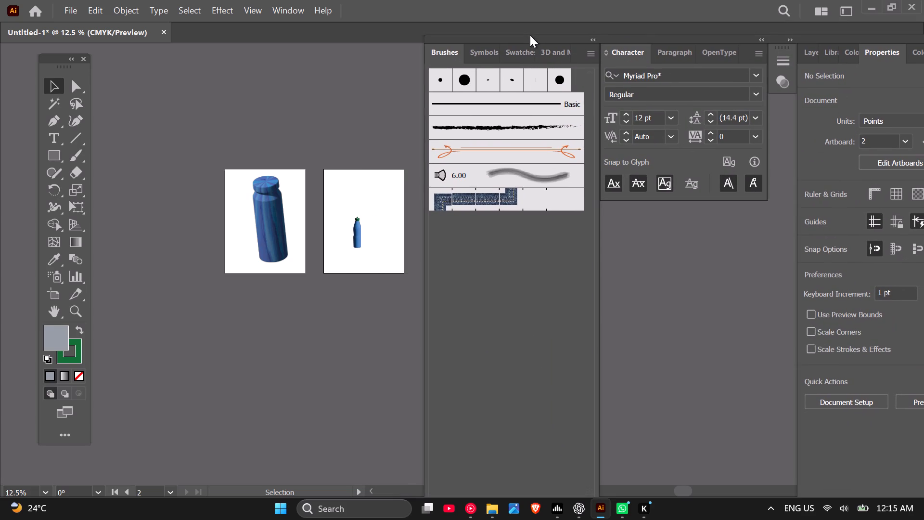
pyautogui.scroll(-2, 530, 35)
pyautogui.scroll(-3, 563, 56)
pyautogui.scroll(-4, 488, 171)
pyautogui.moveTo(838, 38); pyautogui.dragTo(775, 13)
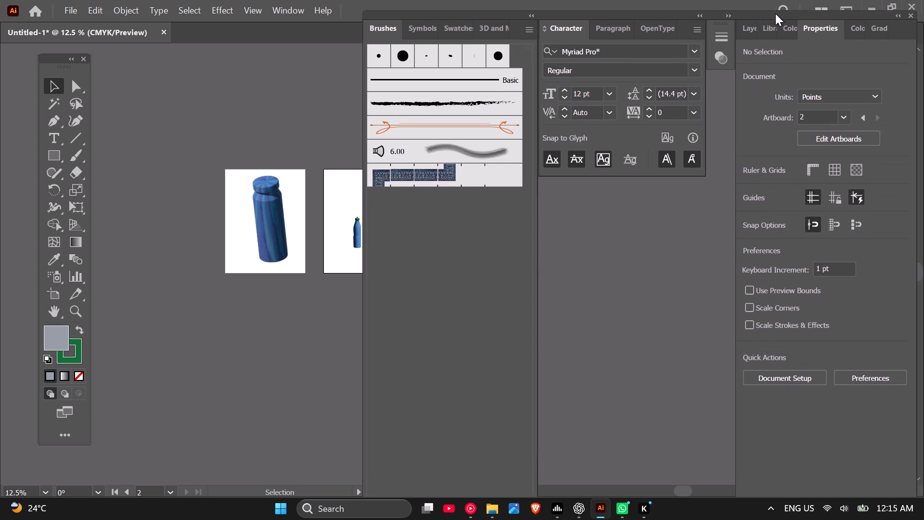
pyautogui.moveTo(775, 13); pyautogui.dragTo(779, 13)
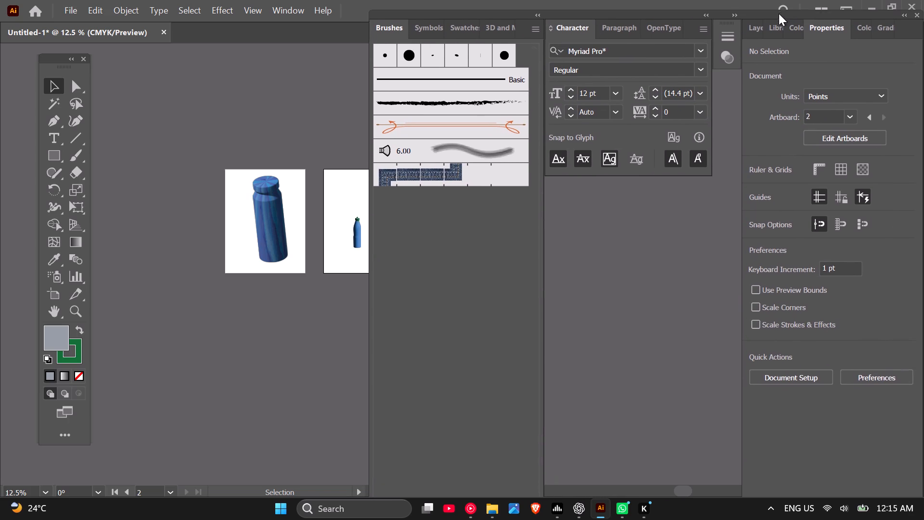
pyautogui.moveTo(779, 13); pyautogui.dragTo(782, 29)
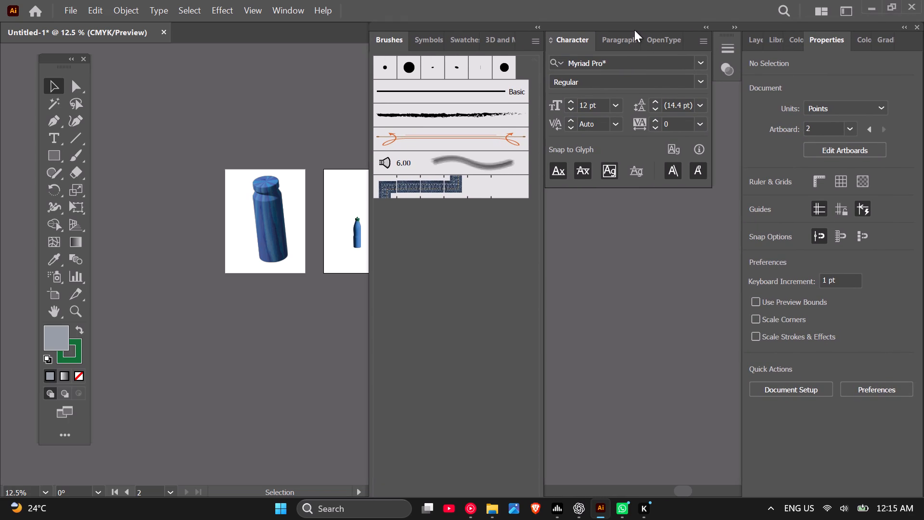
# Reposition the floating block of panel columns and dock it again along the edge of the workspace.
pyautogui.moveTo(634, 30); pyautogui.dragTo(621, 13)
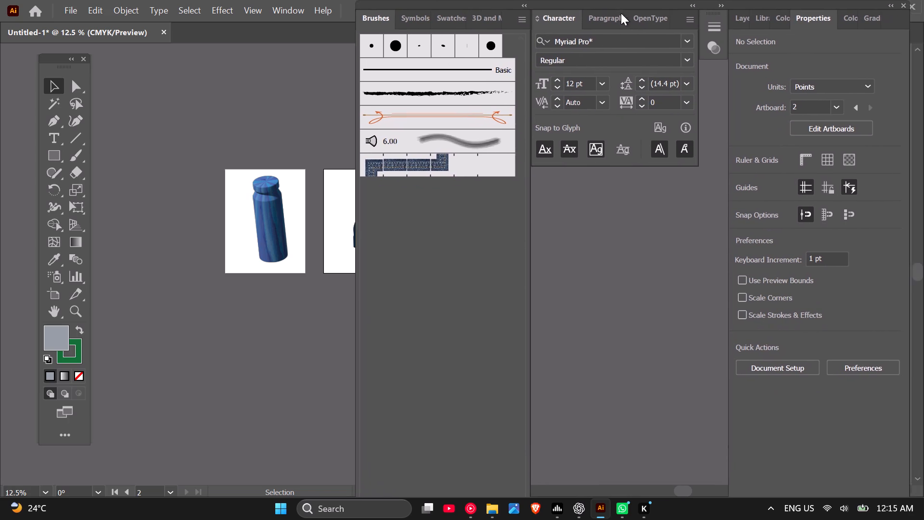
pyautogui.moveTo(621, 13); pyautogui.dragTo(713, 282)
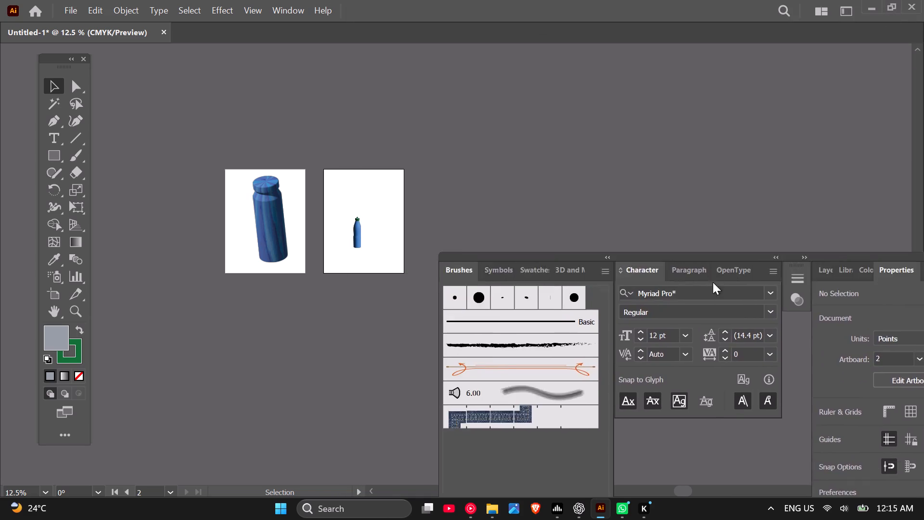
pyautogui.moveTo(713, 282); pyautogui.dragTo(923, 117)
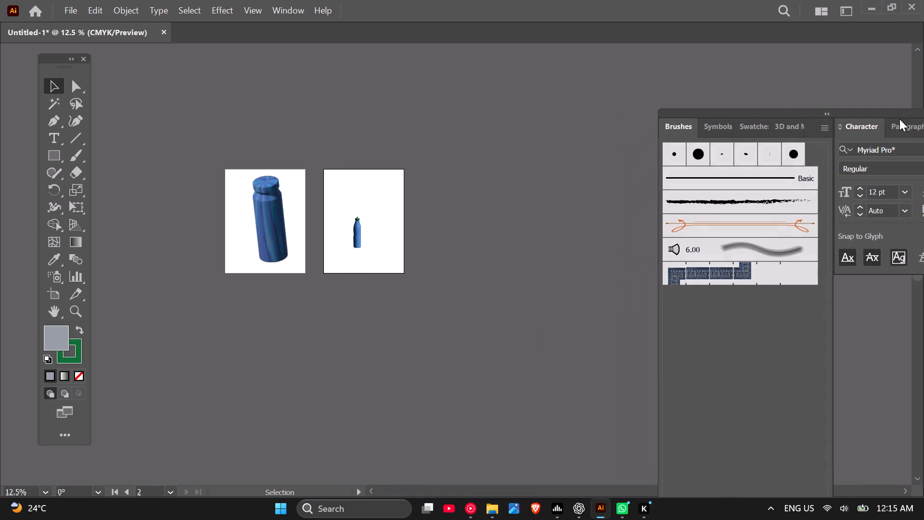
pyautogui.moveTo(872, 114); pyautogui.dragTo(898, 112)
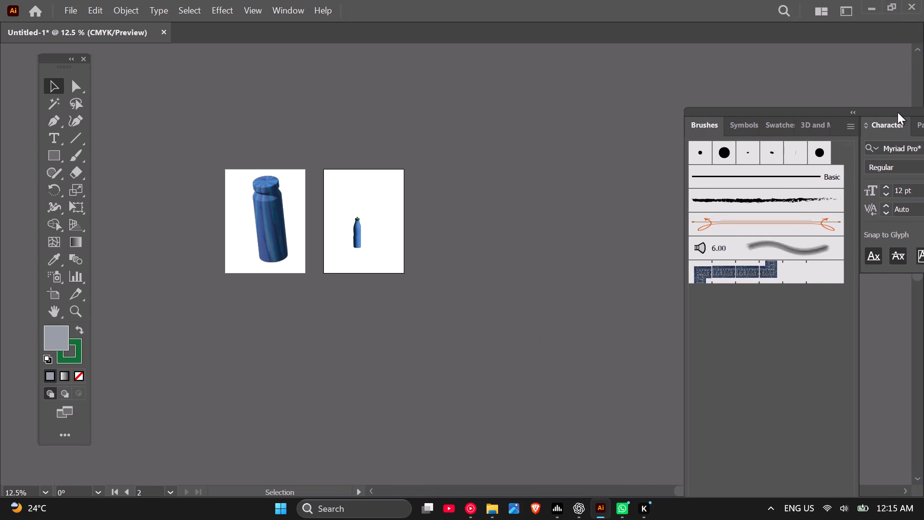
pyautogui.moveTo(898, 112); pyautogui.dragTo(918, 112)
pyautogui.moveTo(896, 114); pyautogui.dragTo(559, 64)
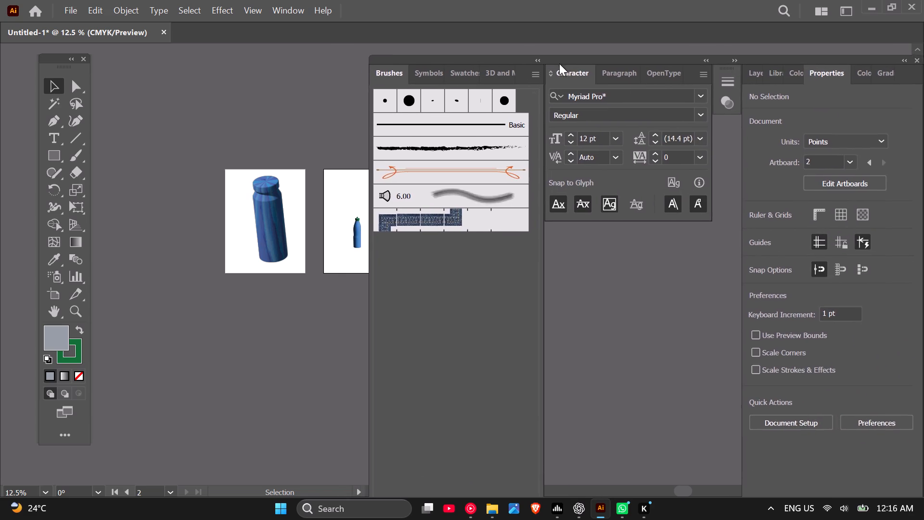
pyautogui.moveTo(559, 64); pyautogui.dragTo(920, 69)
# Undock the panel columns as one block and float it partly off the window, keeping the Brushes column in full view.
pyautogui.scroll(-1, 493, 108)
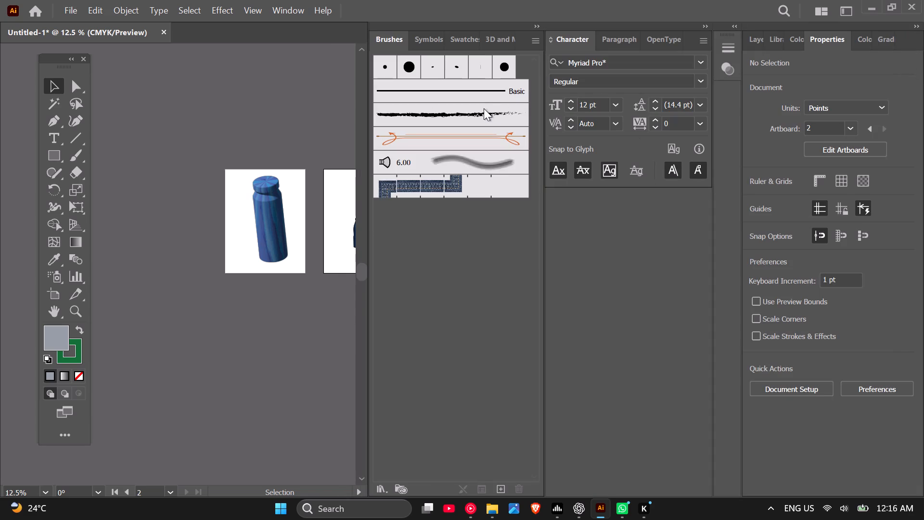
pyautogui.scroll(-2, 341, 117)
pyautogui.scroll(-2, 314, 163)
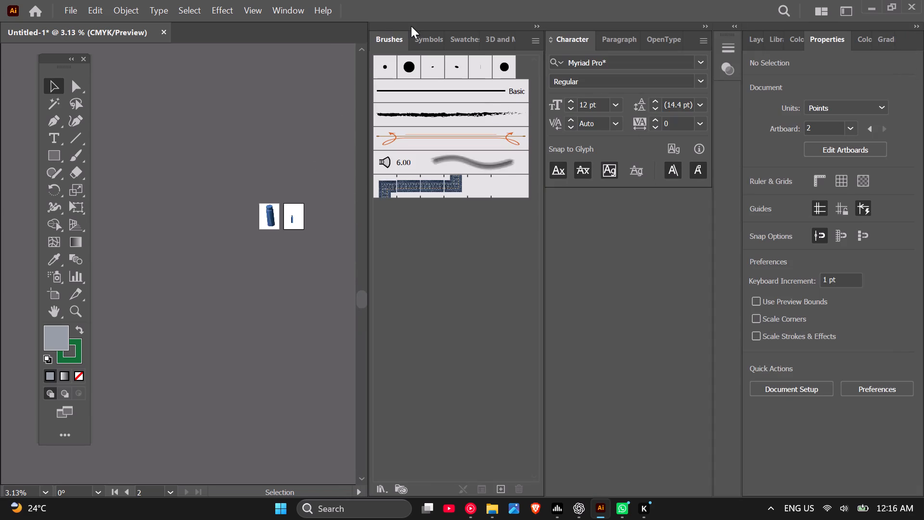
pyautogui.moveTo(411, 26); pyautogui.dragTo(394, 0)
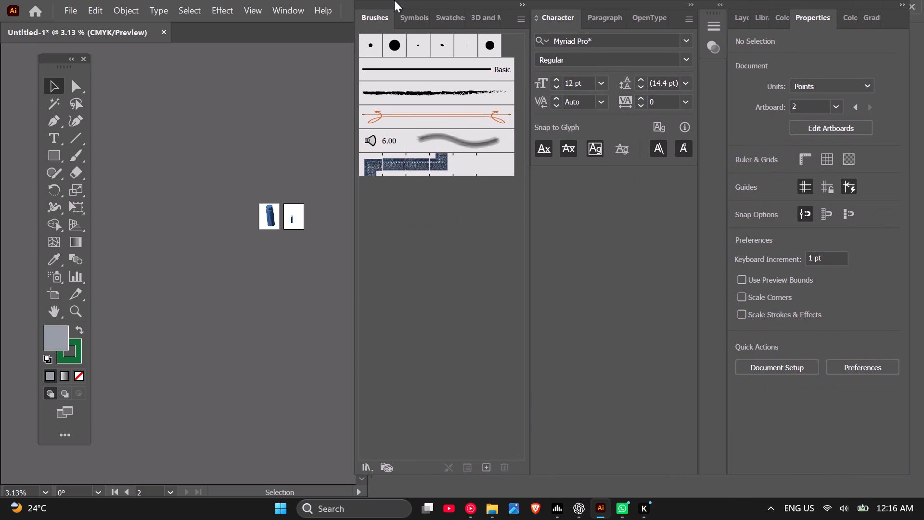
pyautogui.moveTo(394, 0); pyautogui.dragTo(923, 25)
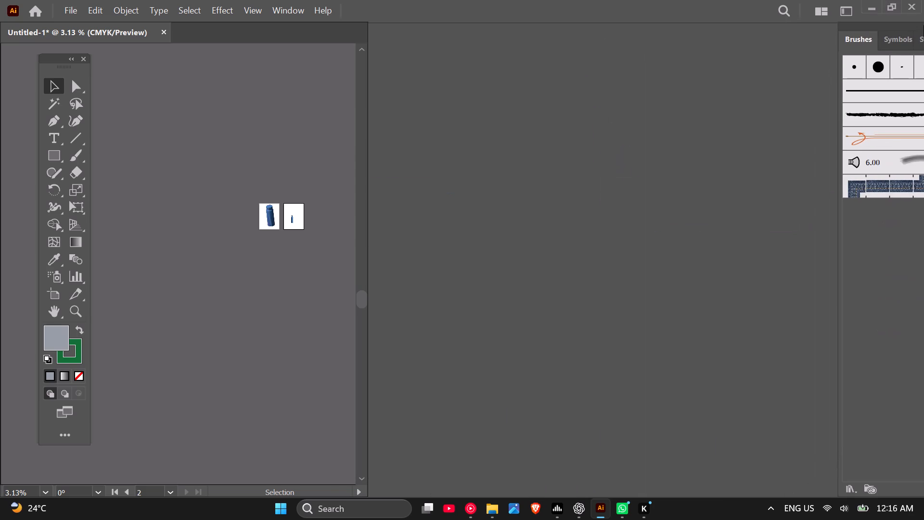
pyautogui.moveTo(923, 25); pyautogui.dragTo(740, 51)
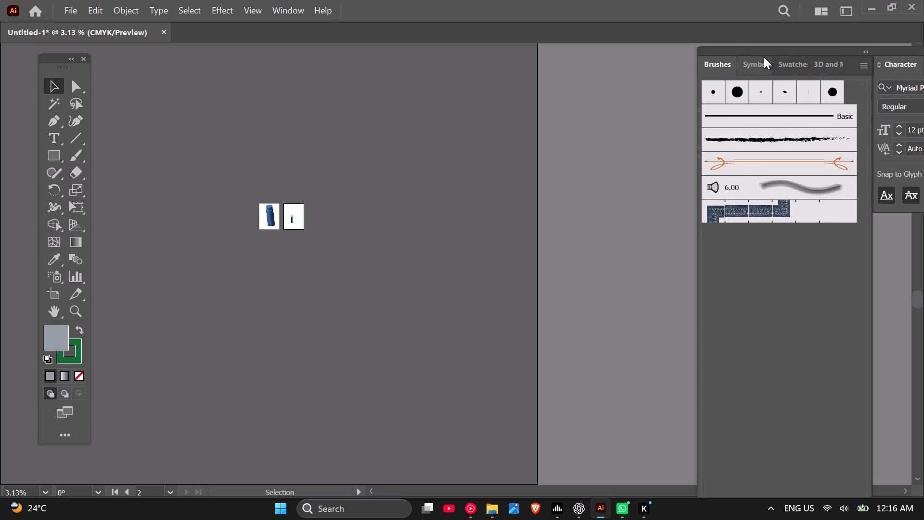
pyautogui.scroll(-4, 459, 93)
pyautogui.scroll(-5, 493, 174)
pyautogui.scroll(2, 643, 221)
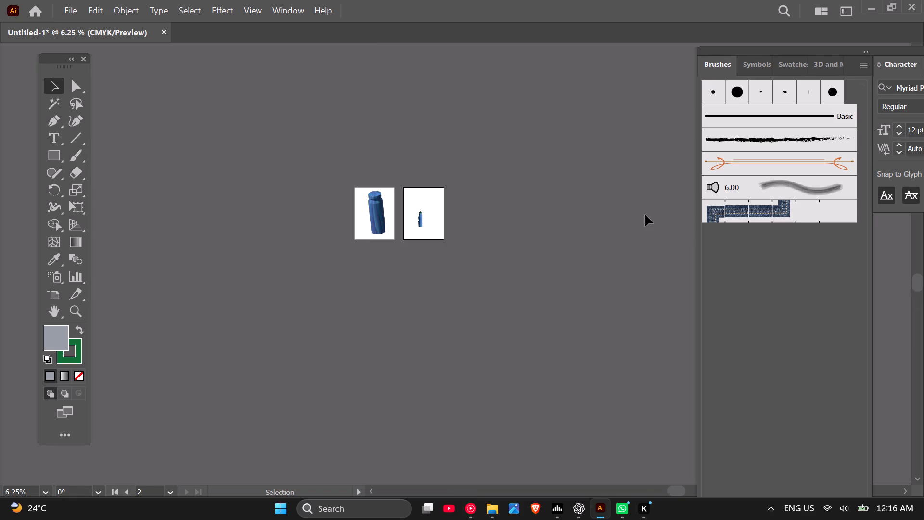
# Dock the floating block of panel columns back along the edge of the workspace.
pyautogui.scroll(2, 499, 238)
pyautogui.scroll(-2, 475, 236)
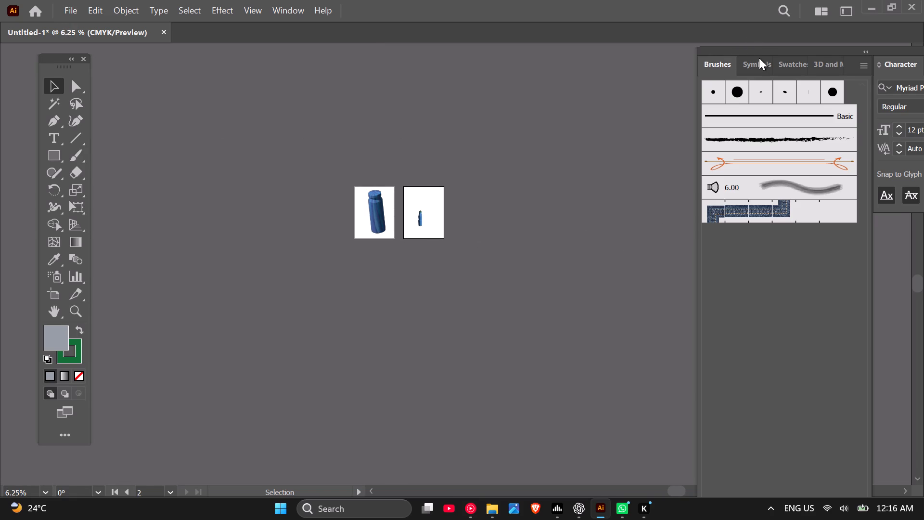
pyautogui.moveTo(762, 50); pyautogui.dragTo(923, 63)
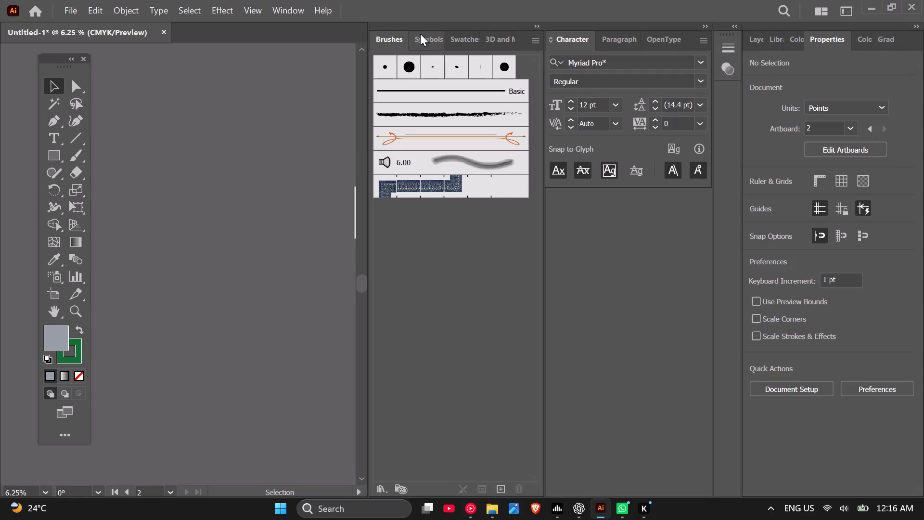
# Move the Brushes, Symbols, Swatches and 3D and Materials group beneath the Character group in the same column.
pyautogui.moveTo(385, 37); pyautogui.dragTo(394, 42)
pyautogui.moveTo(526, 38); pyautogui.dragTo(733, 199)
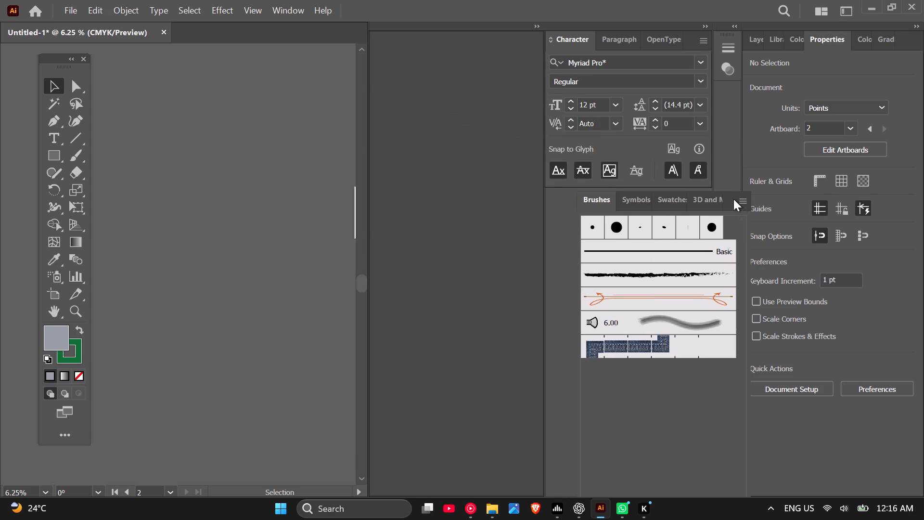
pyautogui.moveTo(733, 199); pyautogui.dragTo(679, 216)
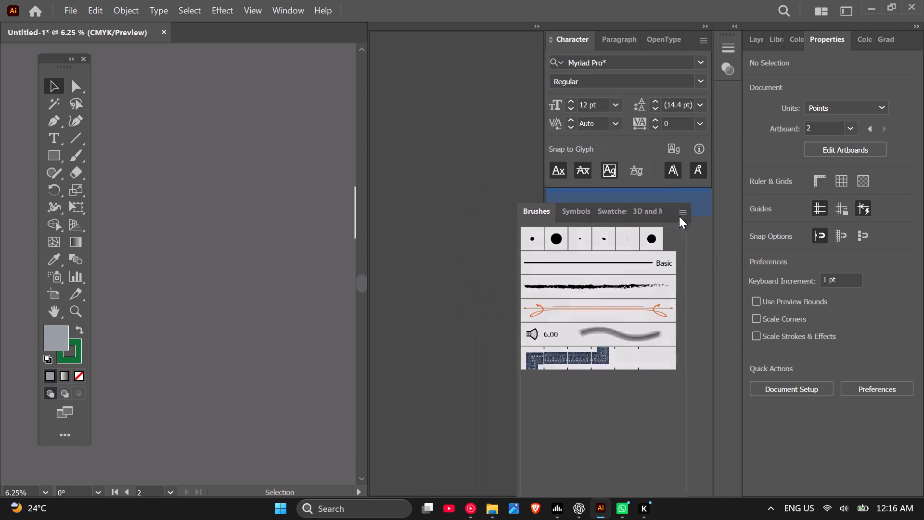
pyautogui.moveTo(679, 216); pyautogui.dragTo(693, 200)
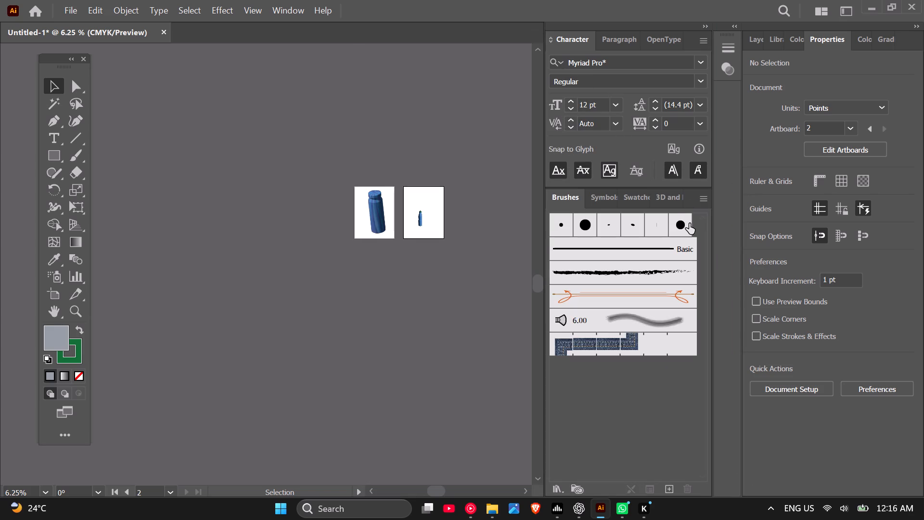
# Undock the panel columns as one block and float it flush against the edge of the workspace.
pyautogui.moveTo(605, 26); pyautogui.dragTo(626, 59)
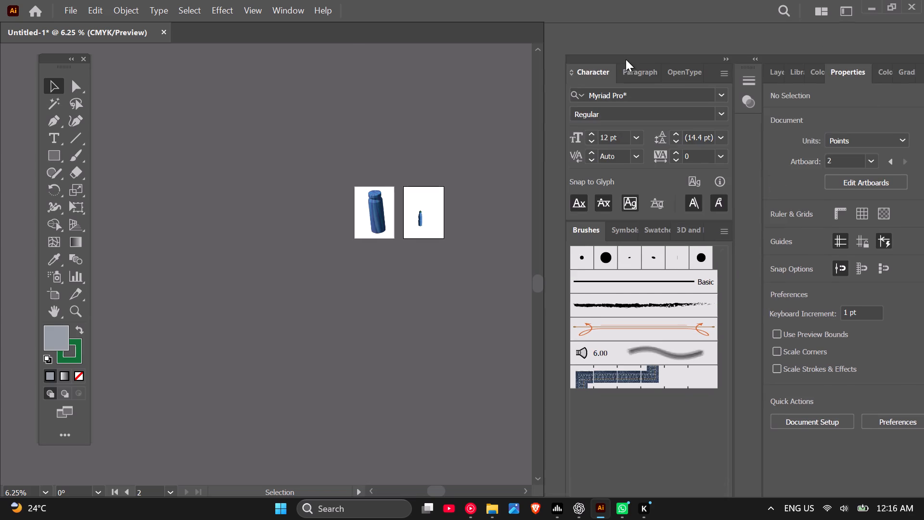
pyautogui.moveTo(626, 59); pyautogui.dragTo(601, 21)
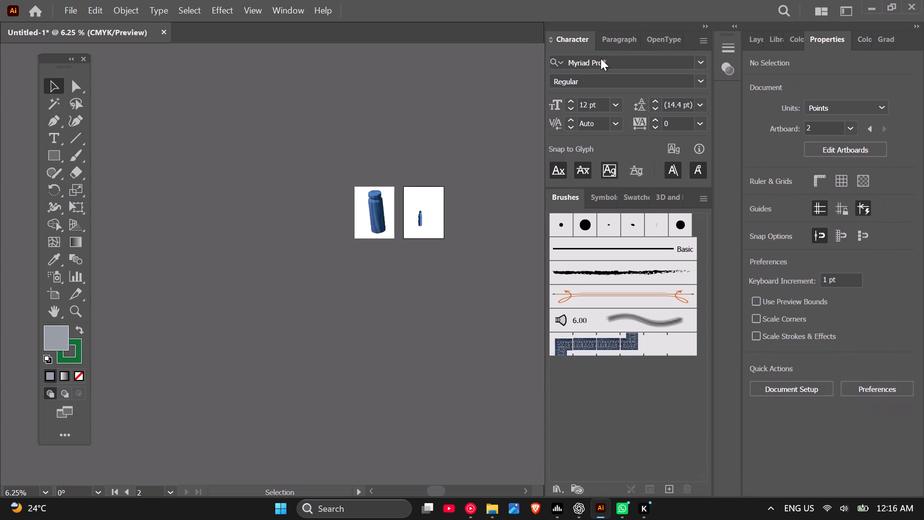
pyautogui.click(500, 93)
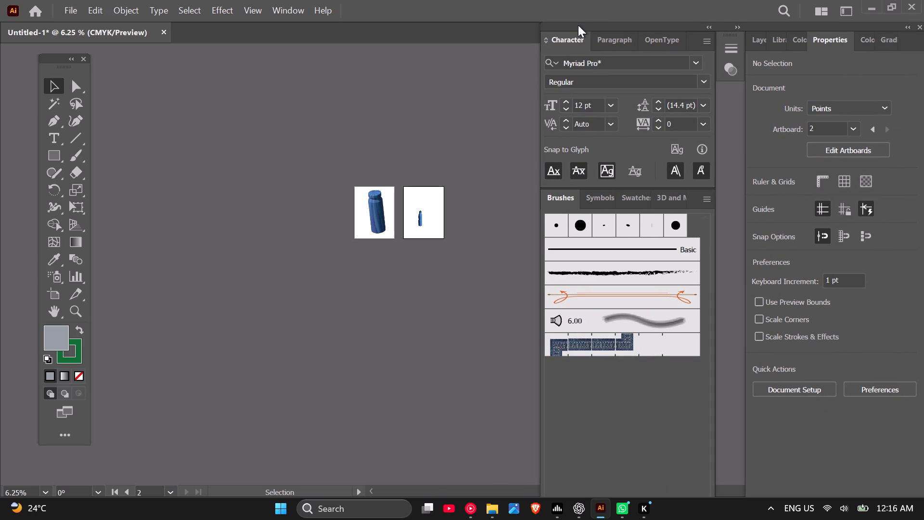
pyautogui.click(695, 39)
# Delete the 3D bottles, including the green cap and nozzle, from both artboards.
pyautogui.click(455, 283)
pyautogui.scroll(-1, 450, 293)
pyautogui.scroll(3, 235, 223)
pyautogui.scroll(-3, 115, 224)
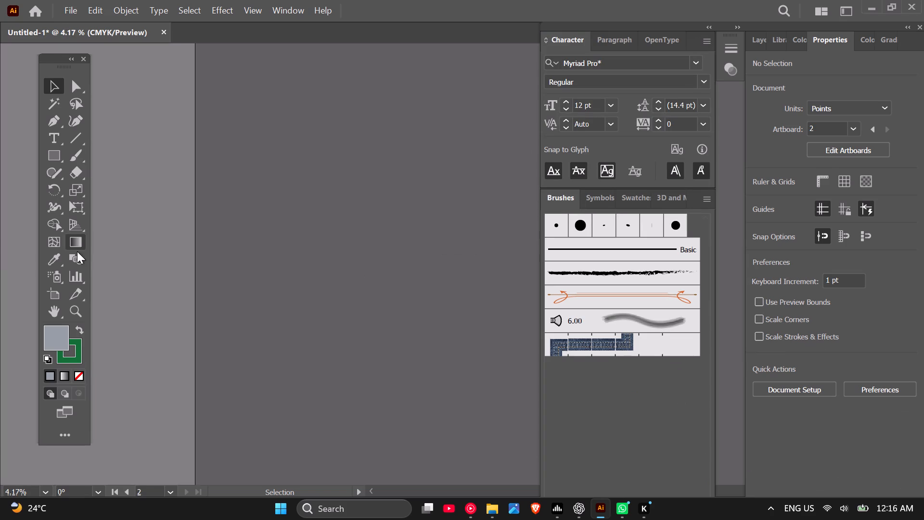
pyautogui.scroll(-2, 145, 267)
pyautogui.scroll(2, 444, 294)
pyautogui.scroll(-2, 429, 307)
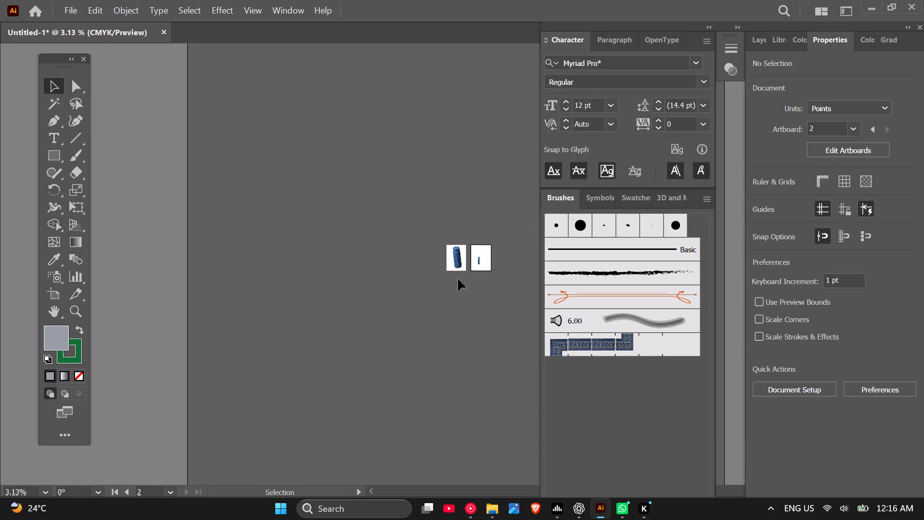
pyautogui.scroll(1, 430, 323)
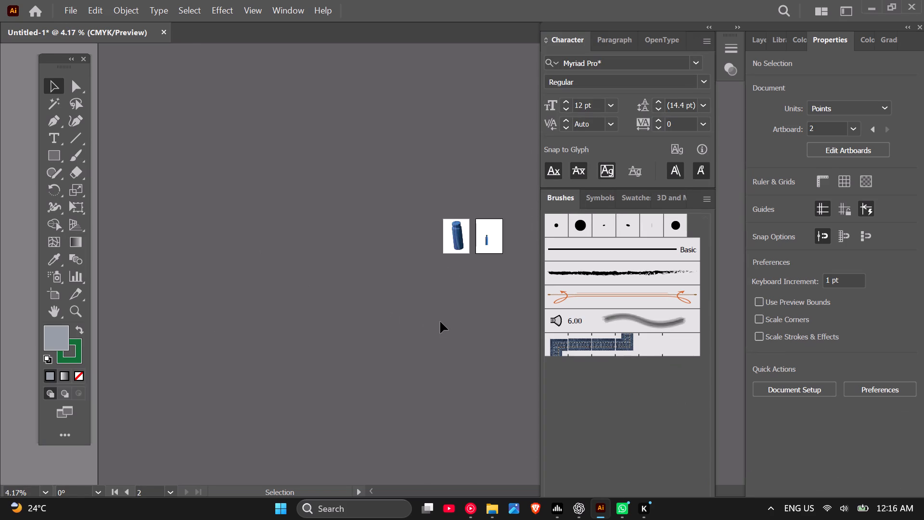
pyautogui.press('space')
pyautogui.press('space')
pyautogui.press('space')
pyautogui.press('space')
pyautogui.press('space')
pyautogui.press('space')
pyautogui.press('space')
pyautogui.press('space')
pyautogui.press('space')
pyautogui.moveTo(449, 317); pyautogui.dragTo(321, 256)
pyautogui.scroll(6, 343, 183)
pyautogui.scroll(-3, 280, 263)
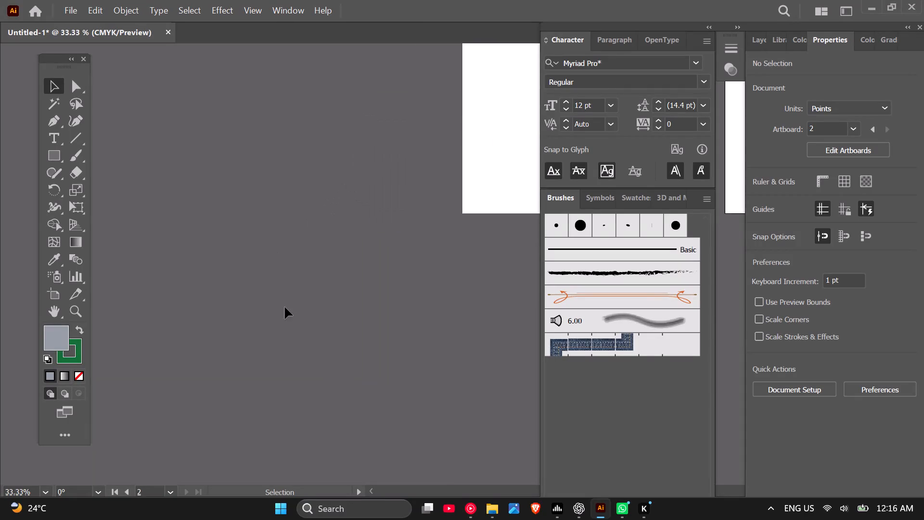
pyautogui.press('space')
pyautogui.press('space')
pyautogui.press('space')
pyautogui.press('space')
pyautogui.press('space')
pyautogui.press('space')
pyautogui.press('space')
pyautogui.press('space')
pyautogui.press('space')
pyautogui.press('space')
pyautogui.press('space')
pyautogui.press('space')
pyautogui.moveTo(301, 308); pyautogui.dragTo(203, 353)
pyautogui.scroll(1, 352, 281)
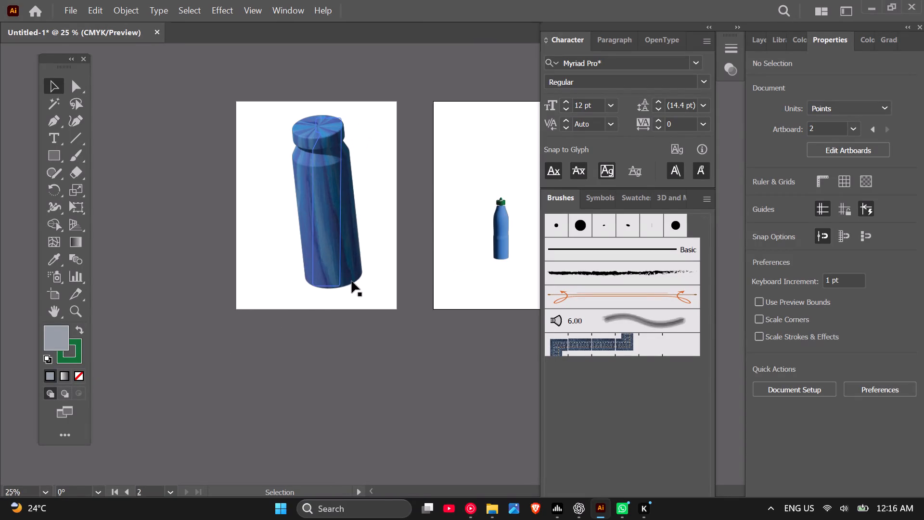
pyautogui.scroll(1, 352, 281)
pyautogui.scroll(-2, 340, 285)
pyautogui.moveTo(222, 112); pyautogui.dragTo(493, 359)
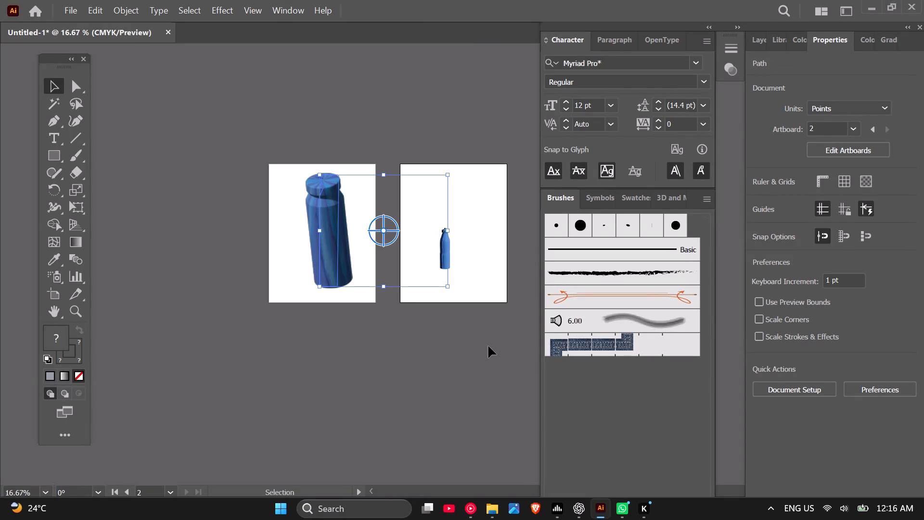
pyautogui.press('BackSpace')
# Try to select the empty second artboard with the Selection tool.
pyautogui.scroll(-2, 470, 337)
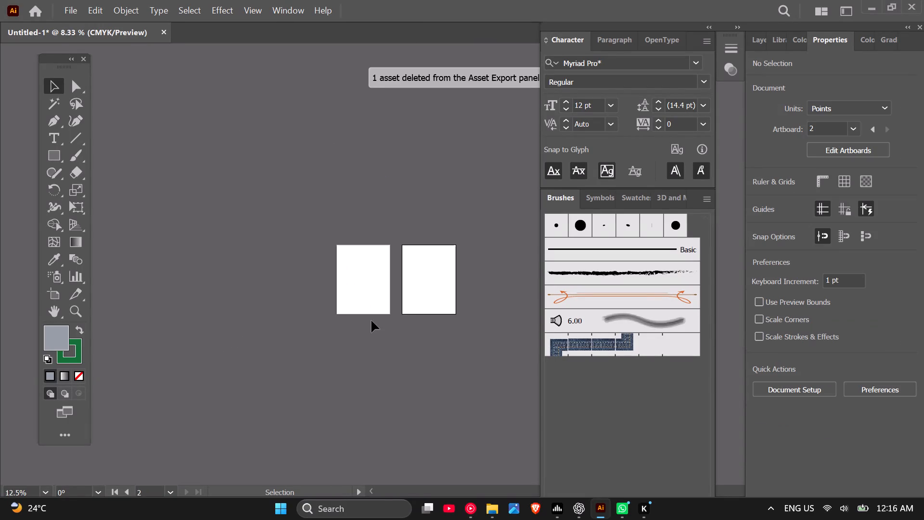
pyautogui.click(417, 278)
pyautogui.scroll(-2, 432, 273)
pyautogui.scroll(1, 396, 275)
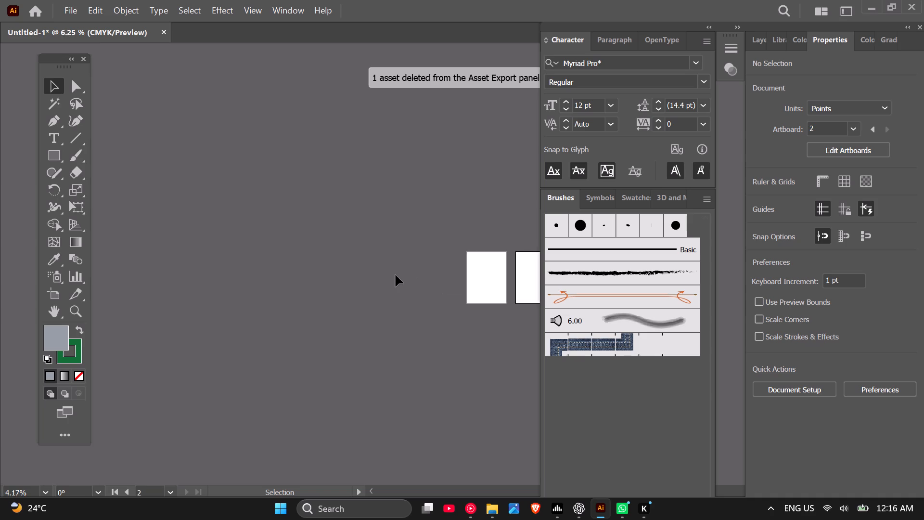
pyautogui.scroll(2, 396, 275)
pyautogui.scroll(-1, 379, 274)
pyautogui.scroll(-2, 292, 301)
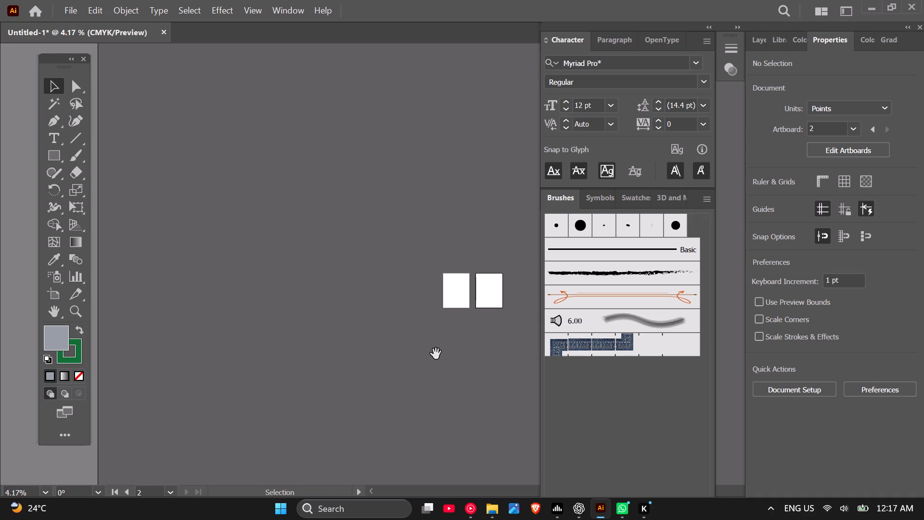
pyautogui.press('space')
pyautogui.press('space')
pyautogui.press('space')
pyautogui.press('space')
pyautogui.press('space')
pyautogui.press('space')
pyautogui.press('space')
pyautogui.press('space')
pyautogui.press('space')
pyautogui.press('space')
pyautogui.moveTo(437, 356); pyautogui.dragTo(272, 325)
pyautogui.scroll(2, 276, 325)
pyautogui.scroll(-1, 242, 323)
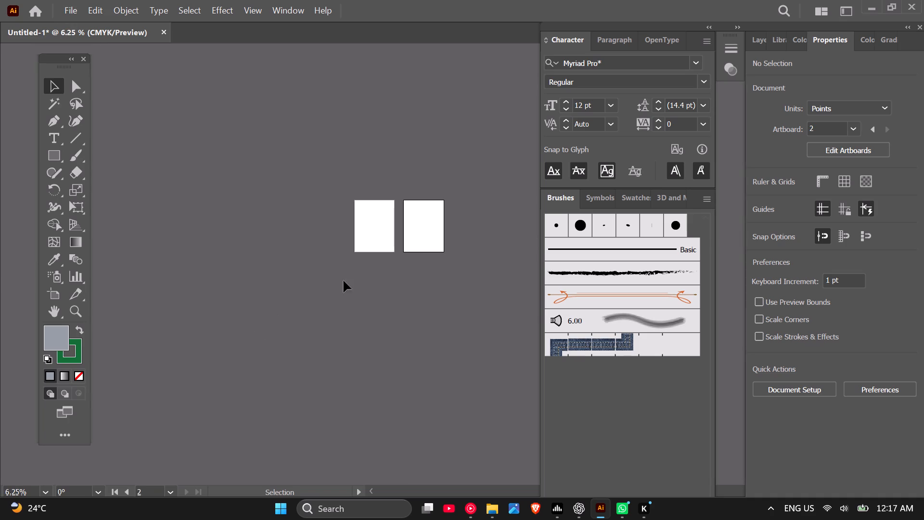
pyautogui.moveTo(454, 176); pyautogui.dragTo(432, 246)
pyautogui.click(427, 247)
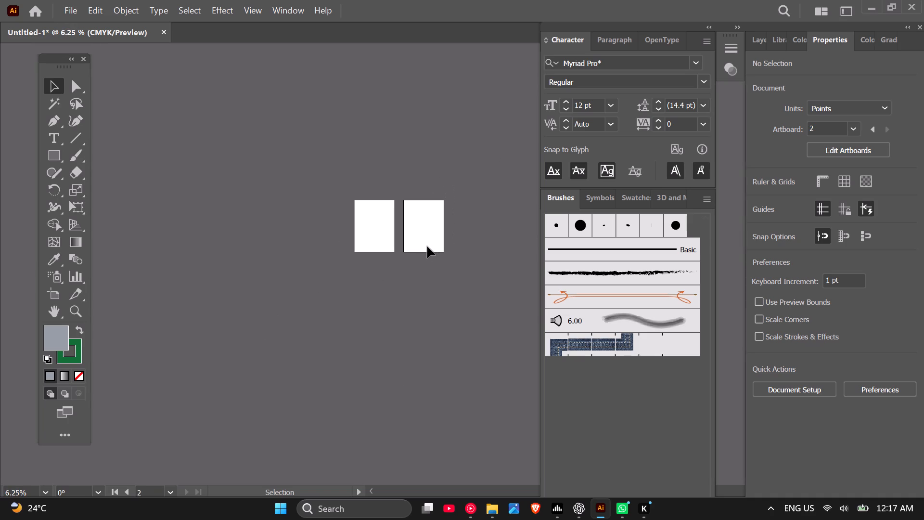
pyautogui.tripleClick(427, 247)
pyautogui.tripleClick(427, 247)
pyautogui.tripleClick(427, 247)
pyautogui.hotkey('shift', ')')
# Delete the second artboard, Artboard 1 copy, using the Artboard tool and return to the Selection tool.
pyautogui.hotkey('shift', 'o')
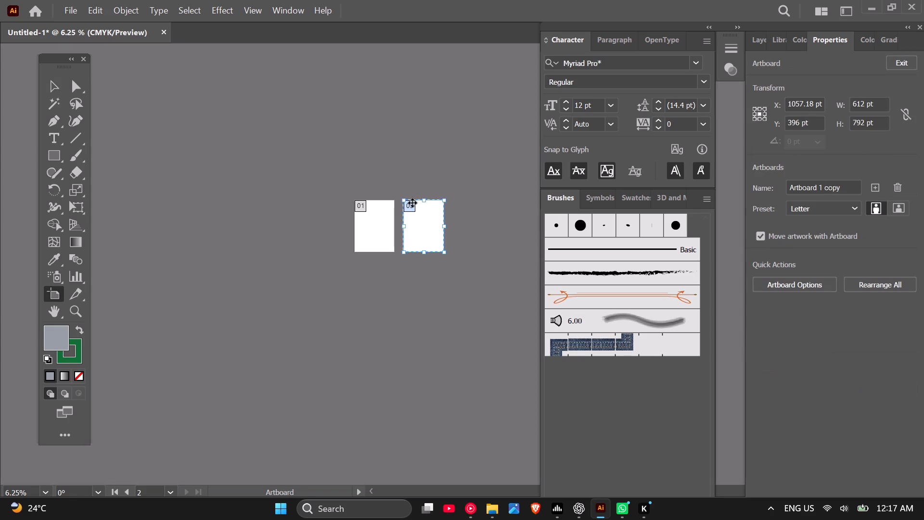
pyautogui.moveTo(423, 227); pyautogui.dragTo(435, 263)
pyautogui.rightClick(431, 244)
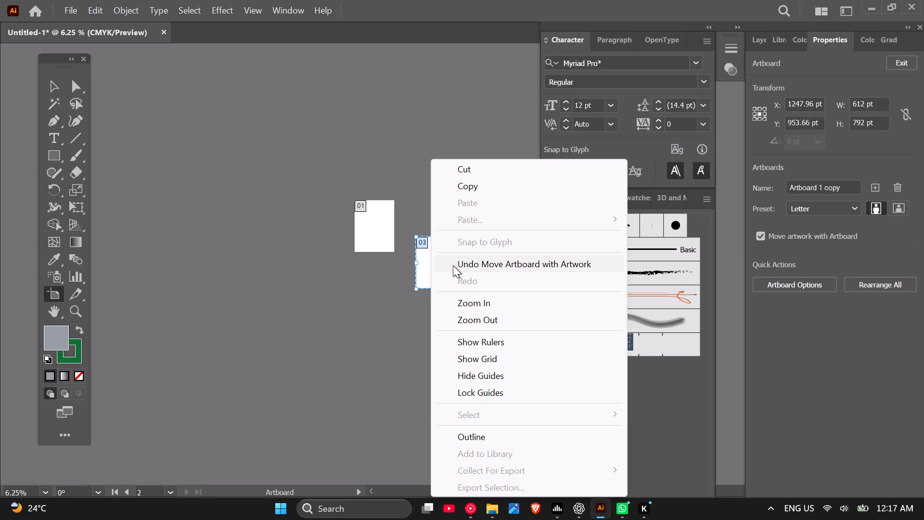
pyautogui.click(423, 255)
pyautogui.press('Delete')
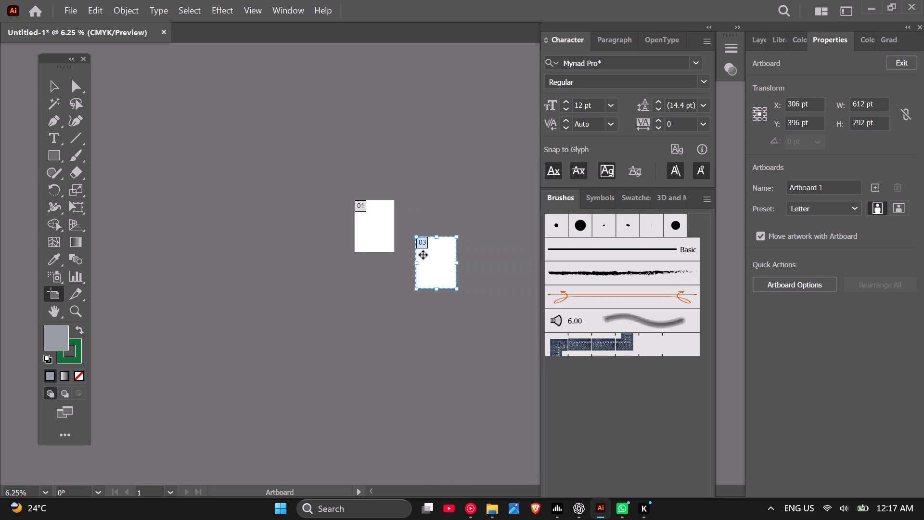
pyautogui.scroll(2, 404, 243)
pyautogui.scroll(2, 286, 275)
pyautogui.scroll(-3, 261, 283)
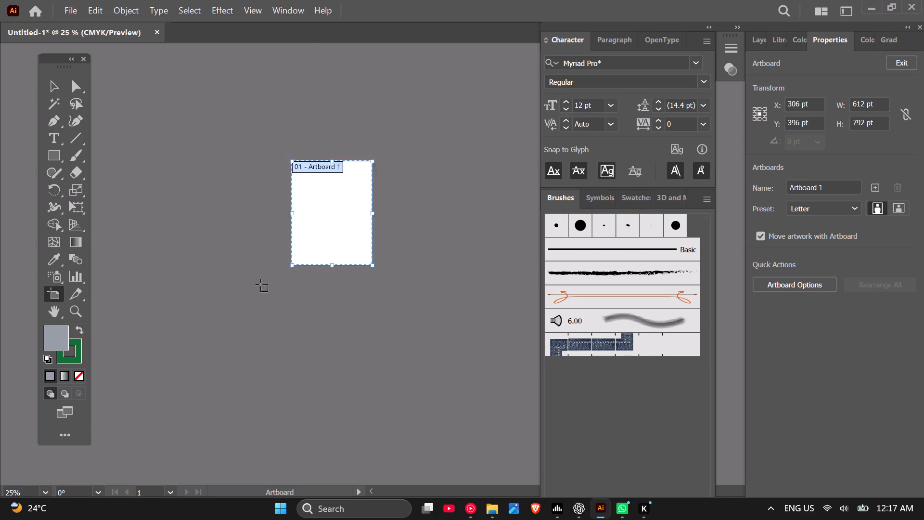
pyautogui.scroll(3, 342, 214)
pyautogui.scroll(-1, 288, 218)
pyautogui.click(51, 86)
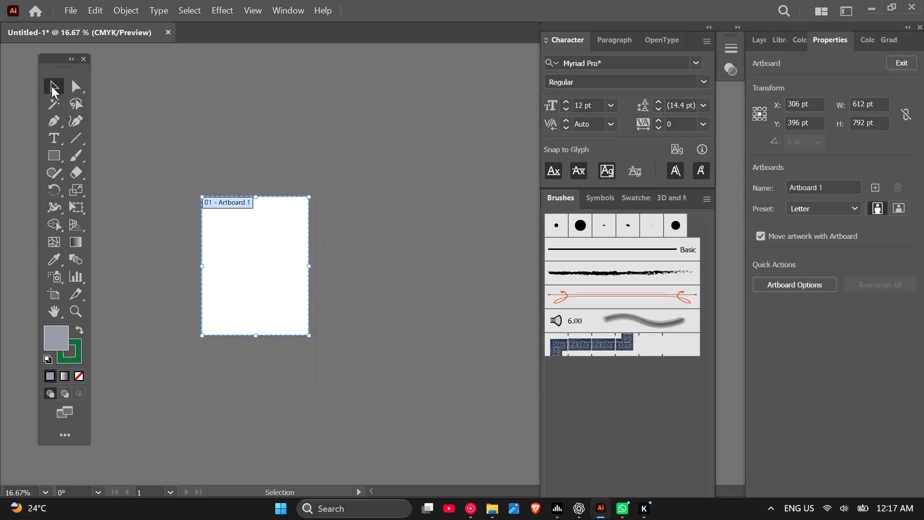
pyautogui.click(183, 248)
# Frame the blank Artboard 1 on the canvas at 50% zoom.
pyautogui.scroll(5, 212, 246)
pyautogui.scroll(-5, 212, 246)
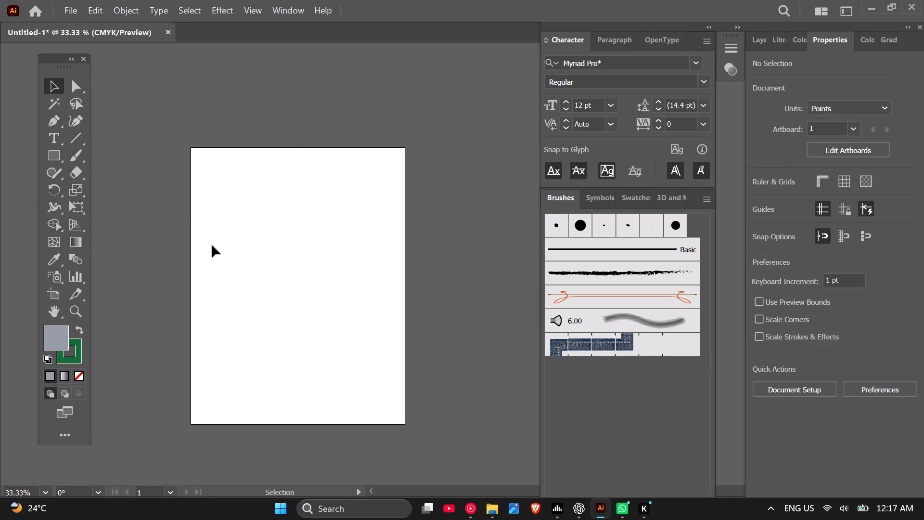
pyautogui.scroll(2, 323, 403)
pyautogui.scroll(-1, 312, 386)
pyautogui.scroll(1, 269, 338)
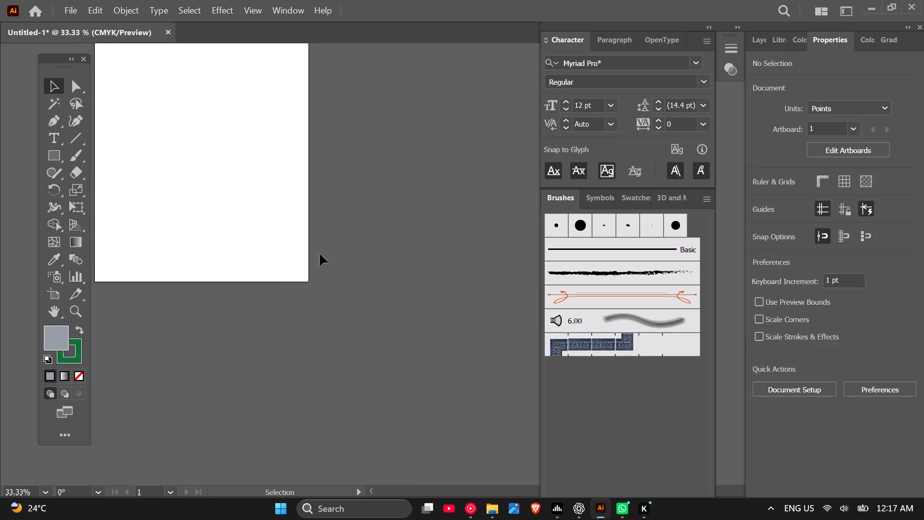
pyautogui.scroll(-1, 345, 248)
pyautogui.scroll(1, 208, 114)
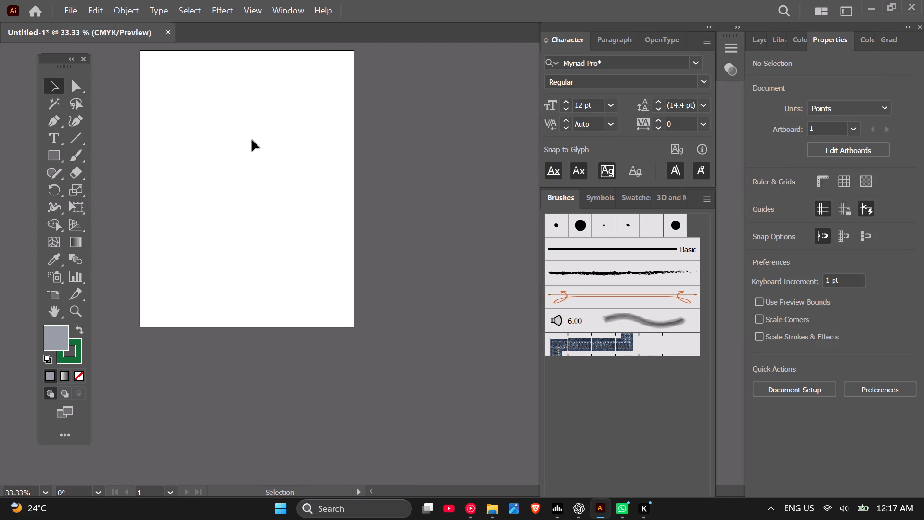
pyautogui.press('space')
pyautogui.press('space')
pyautogui.press('space')
pyautogui.moveTo(345, 229); pyautogui.dragTo(369, 261)
pyautogui.scroll(1, 158, 182)
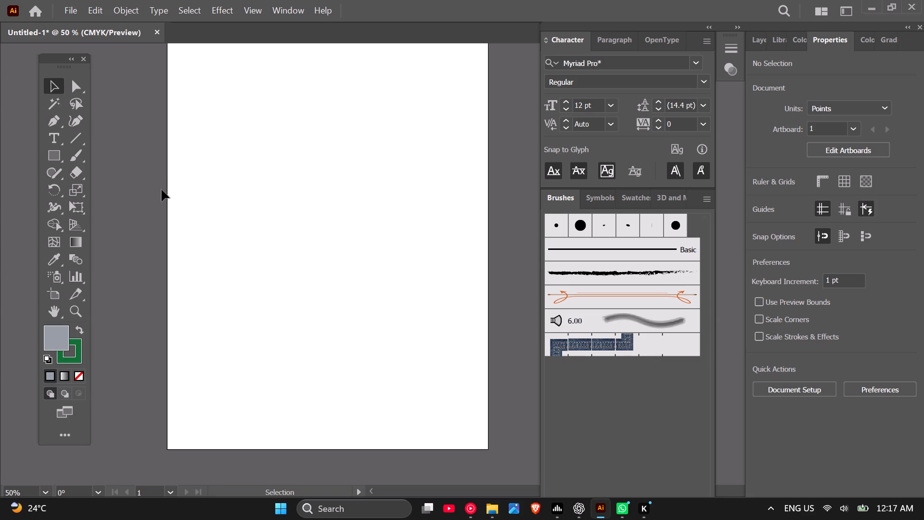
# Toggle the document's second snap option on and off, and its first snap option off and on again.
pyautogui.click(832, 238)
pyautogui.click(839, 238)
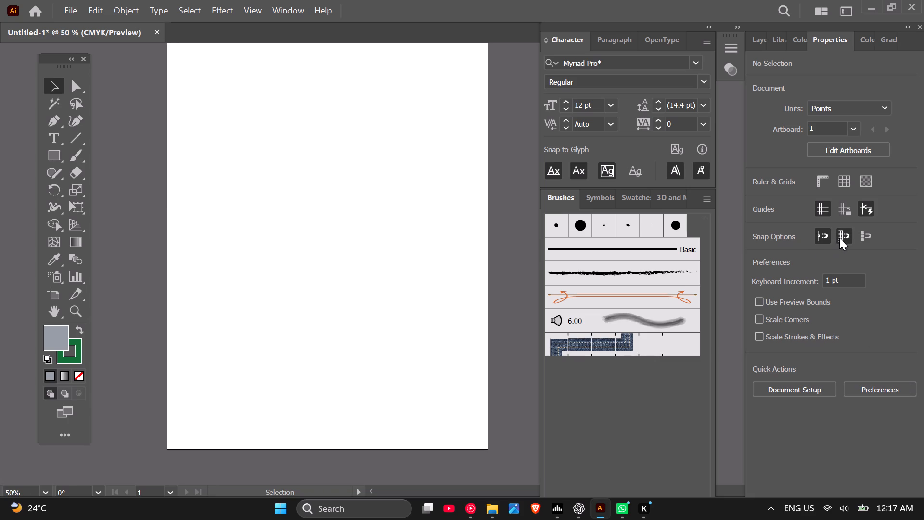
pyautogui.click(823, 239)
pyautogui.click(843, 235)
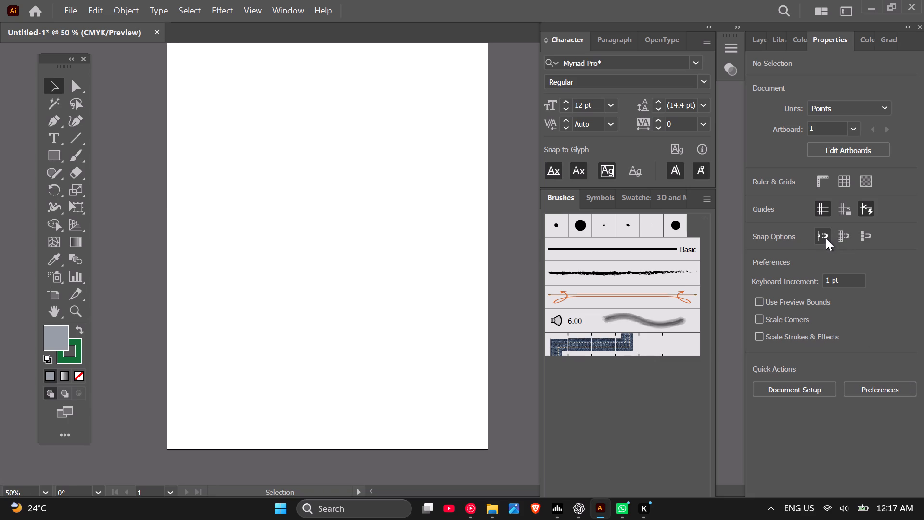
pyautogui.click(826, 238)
# Switch to the Brave browser.
pyautogui.click(539, 513)
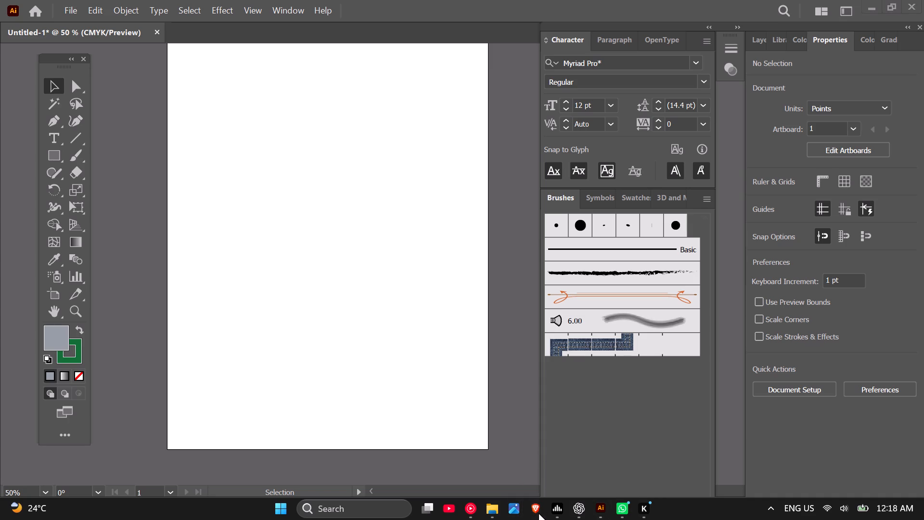